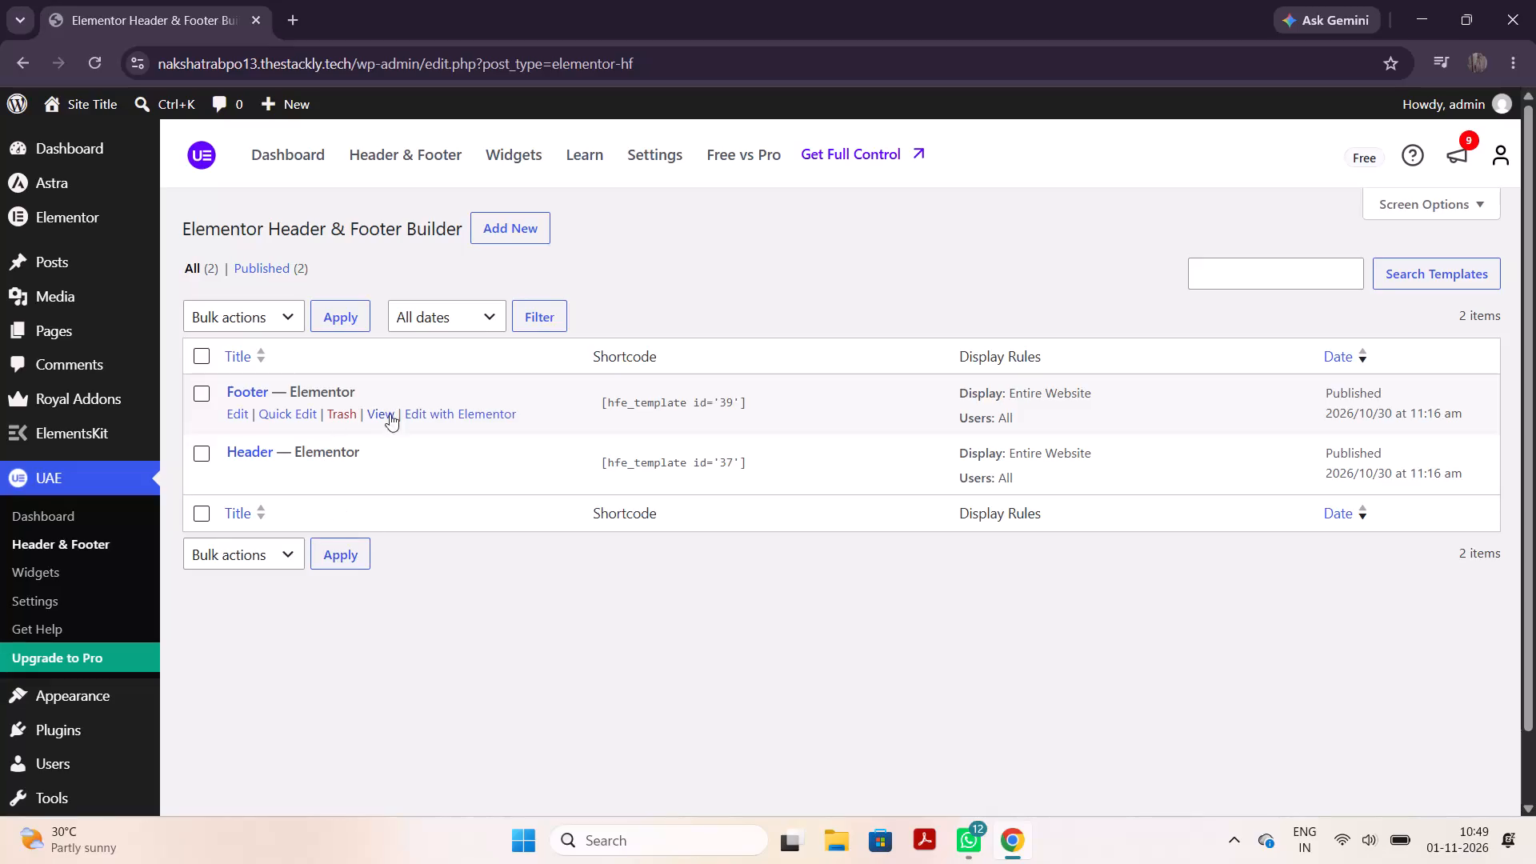
# Open the Footer template for editing with Elementor.
pyautogui.click(435, 415)
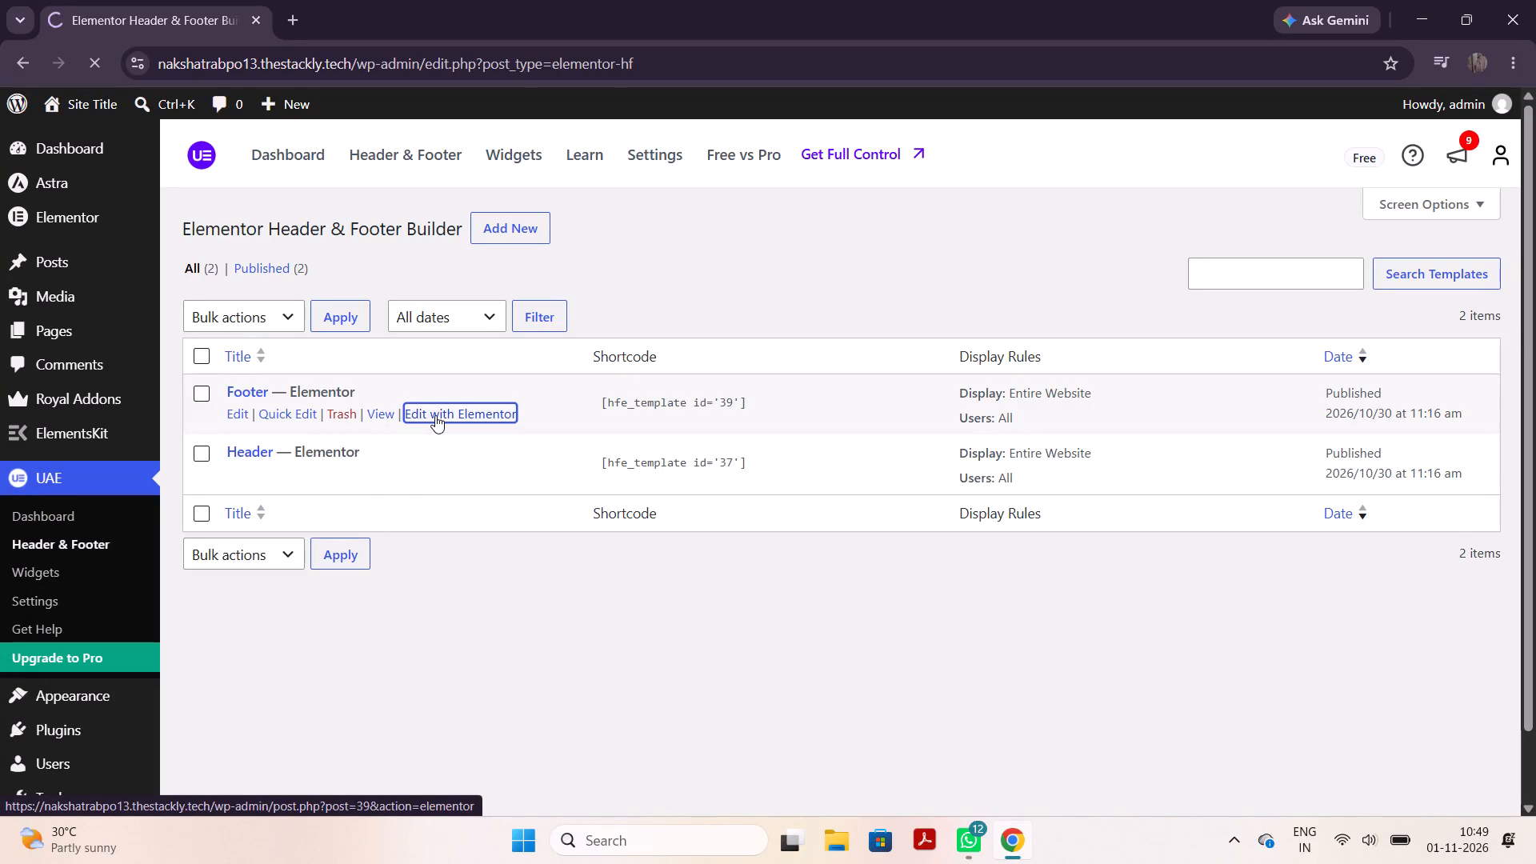
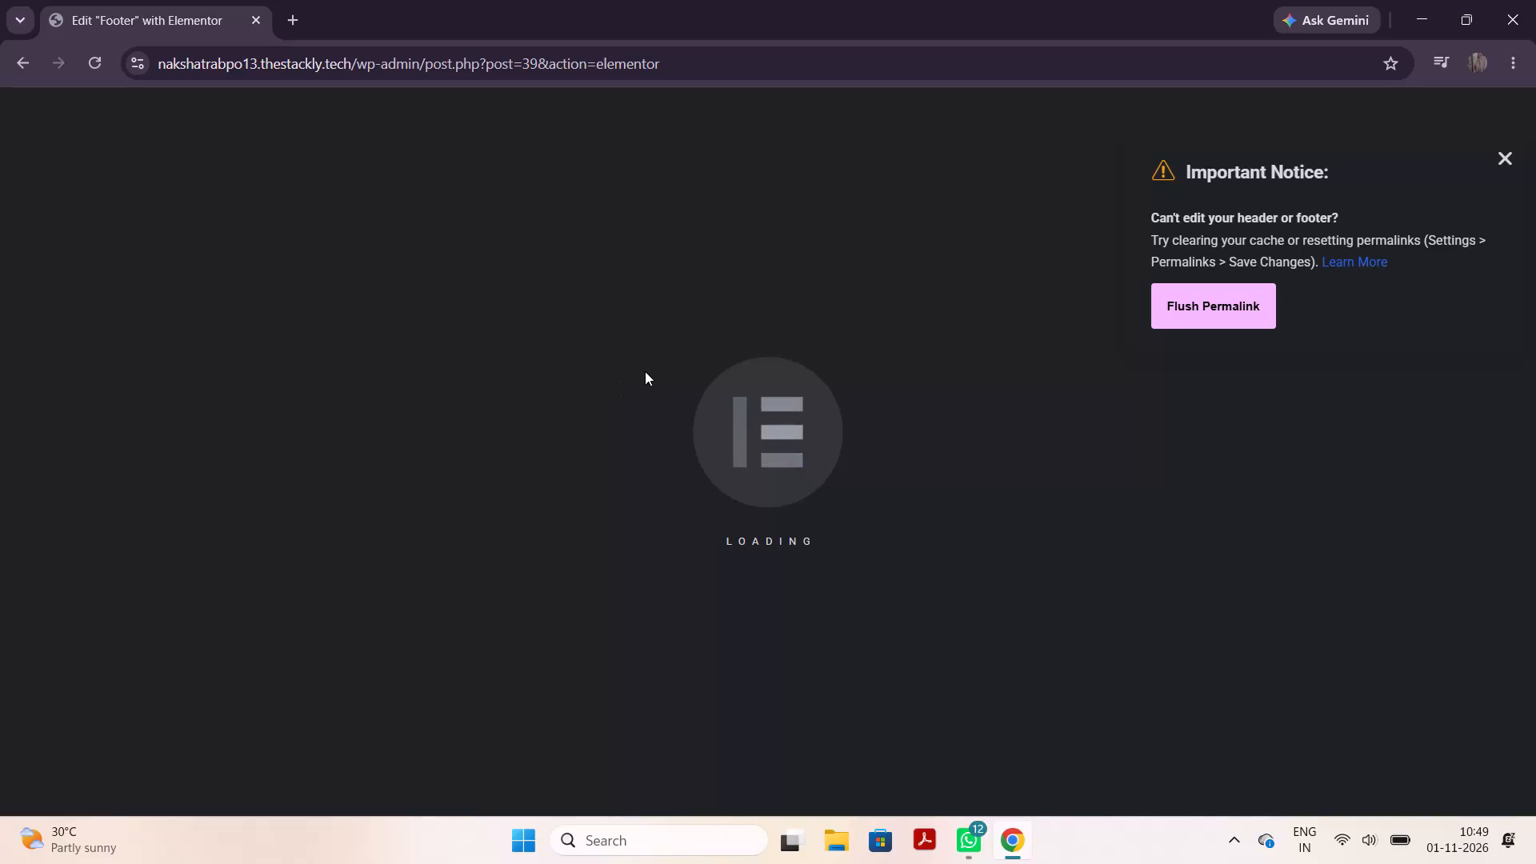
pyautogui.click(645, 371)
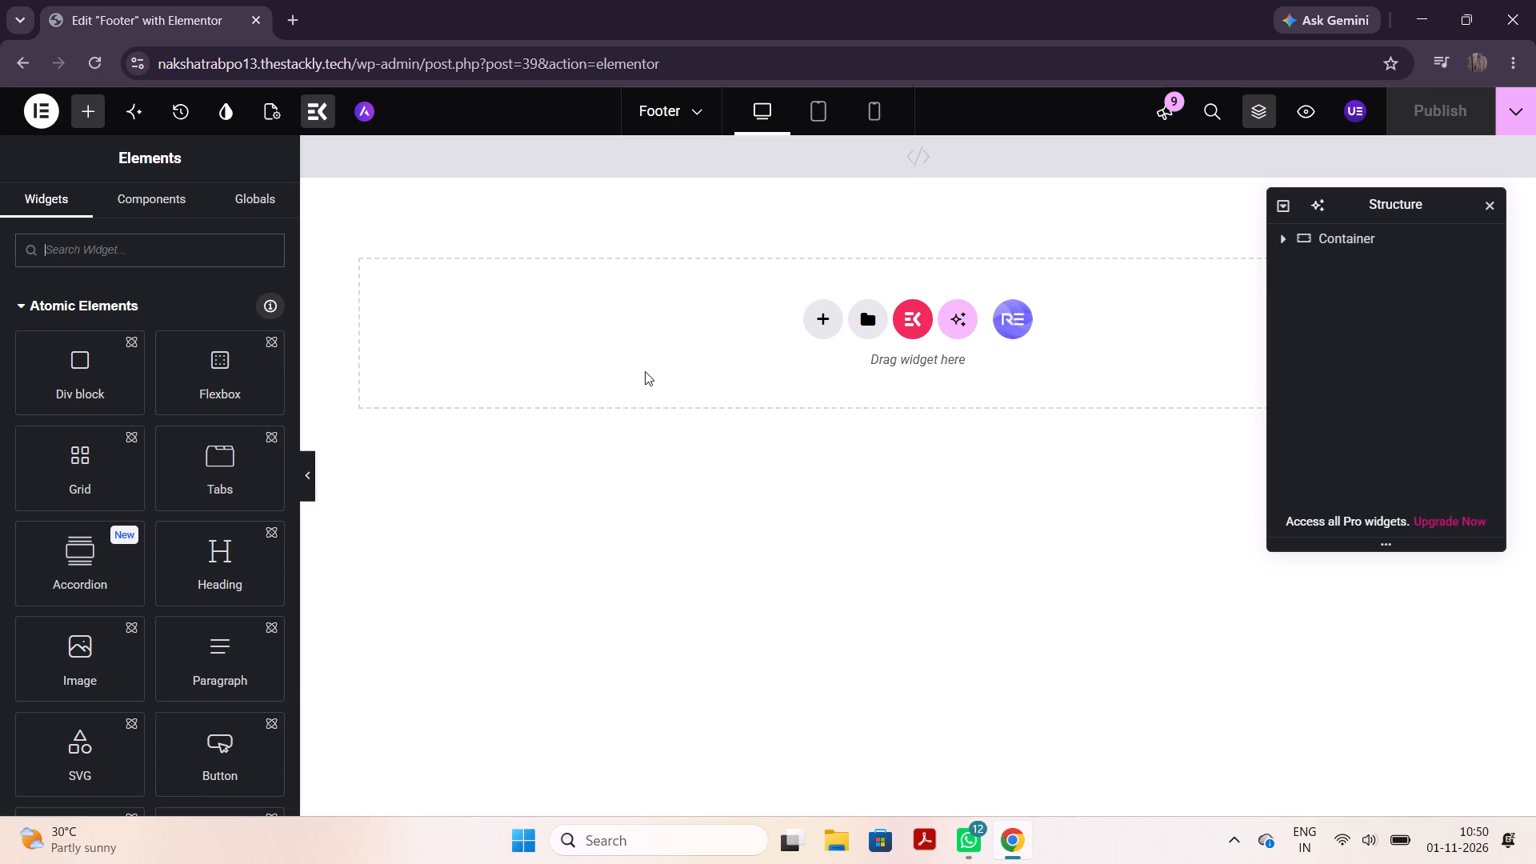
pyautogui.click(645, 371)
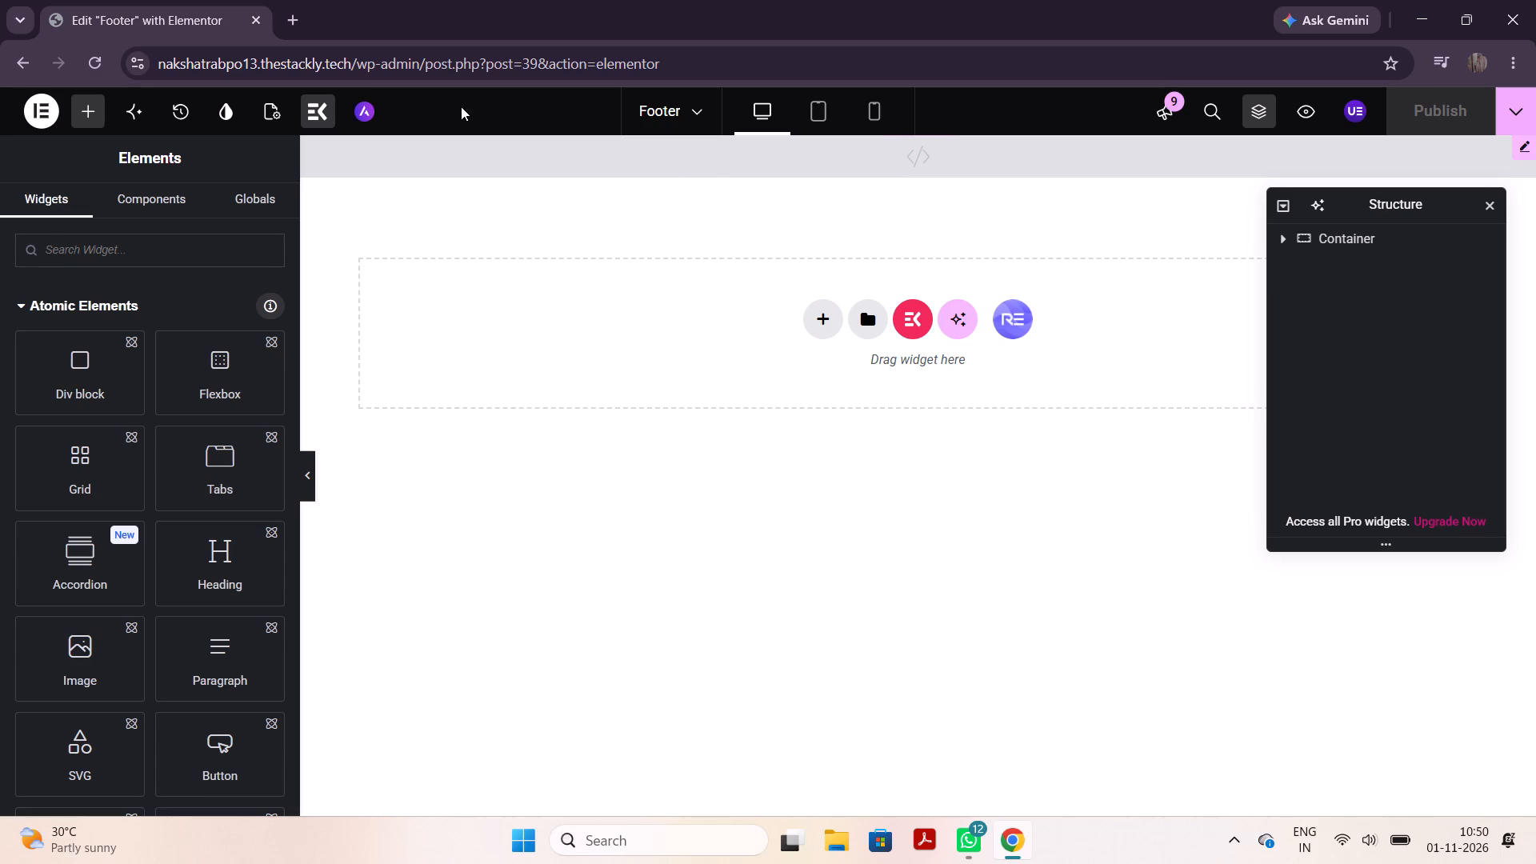
# Leave the Footer template and open the Header template from the template list for editing with Elementor.
pyautogui.click(22, 56)
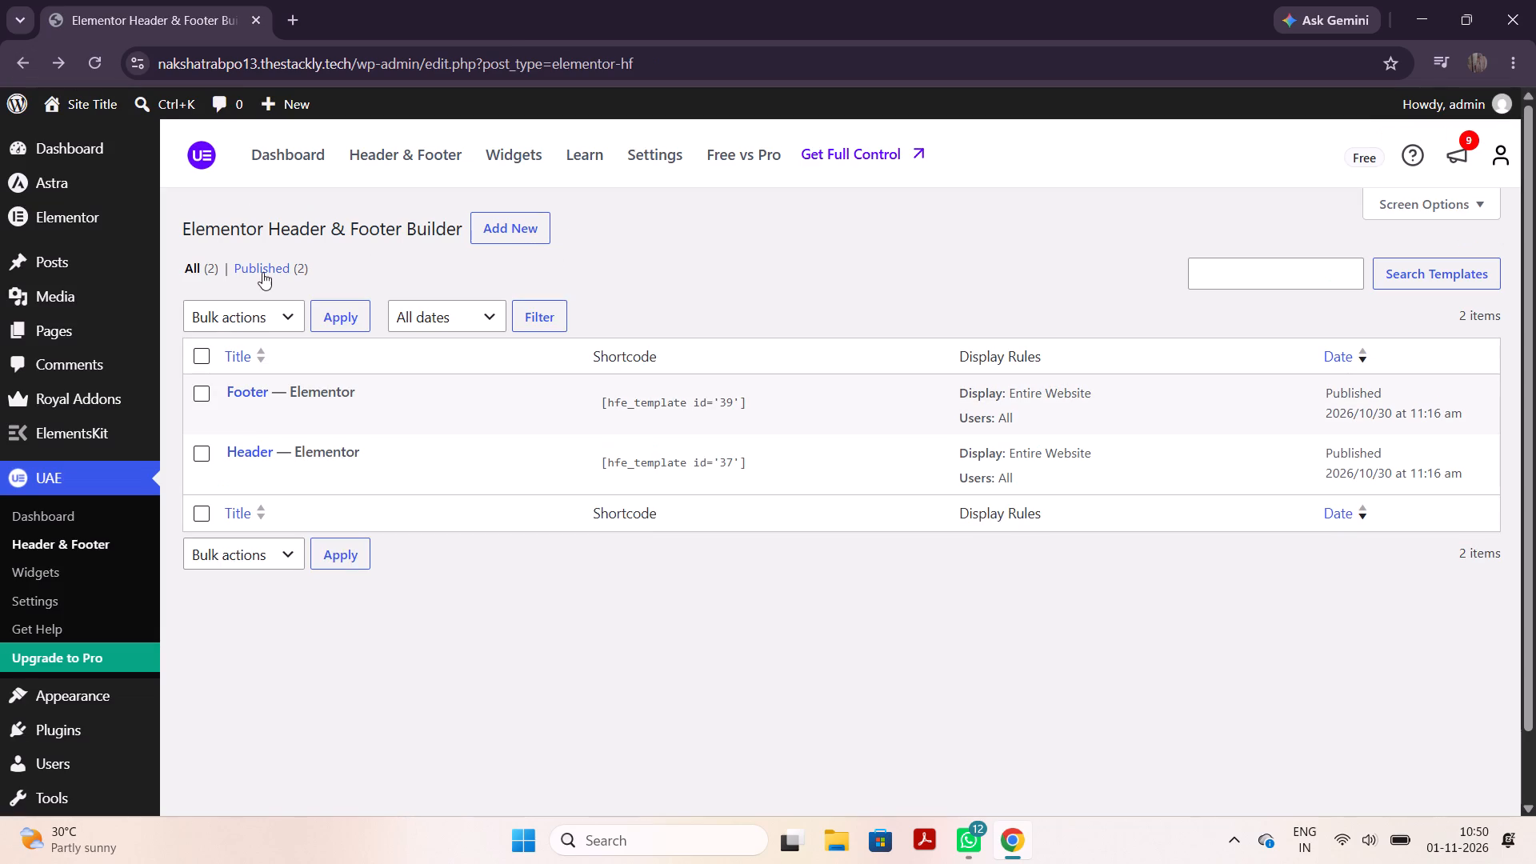
pyautogui.click(446, 475)
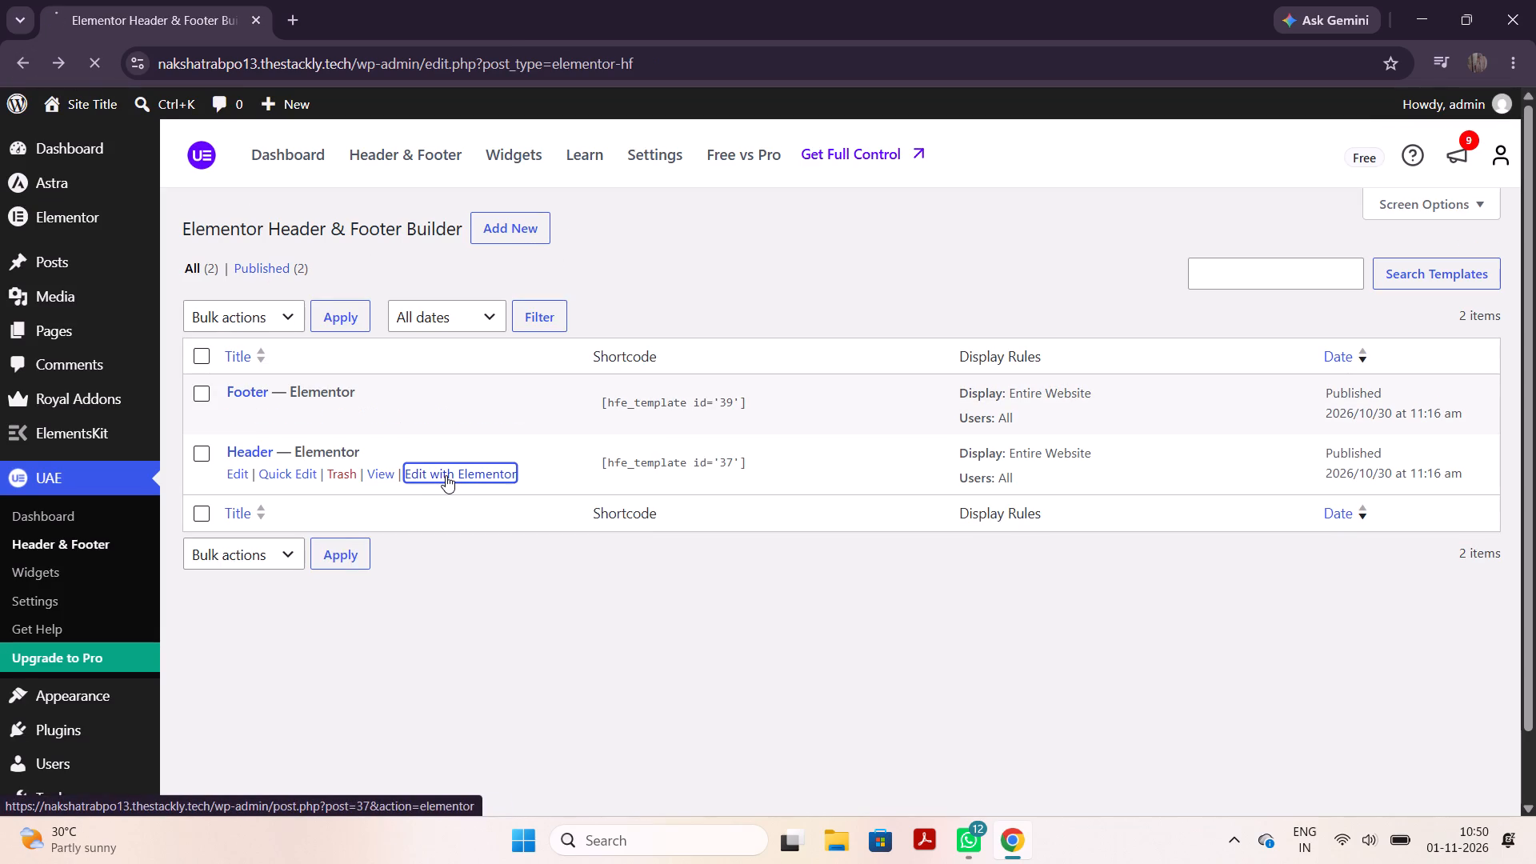
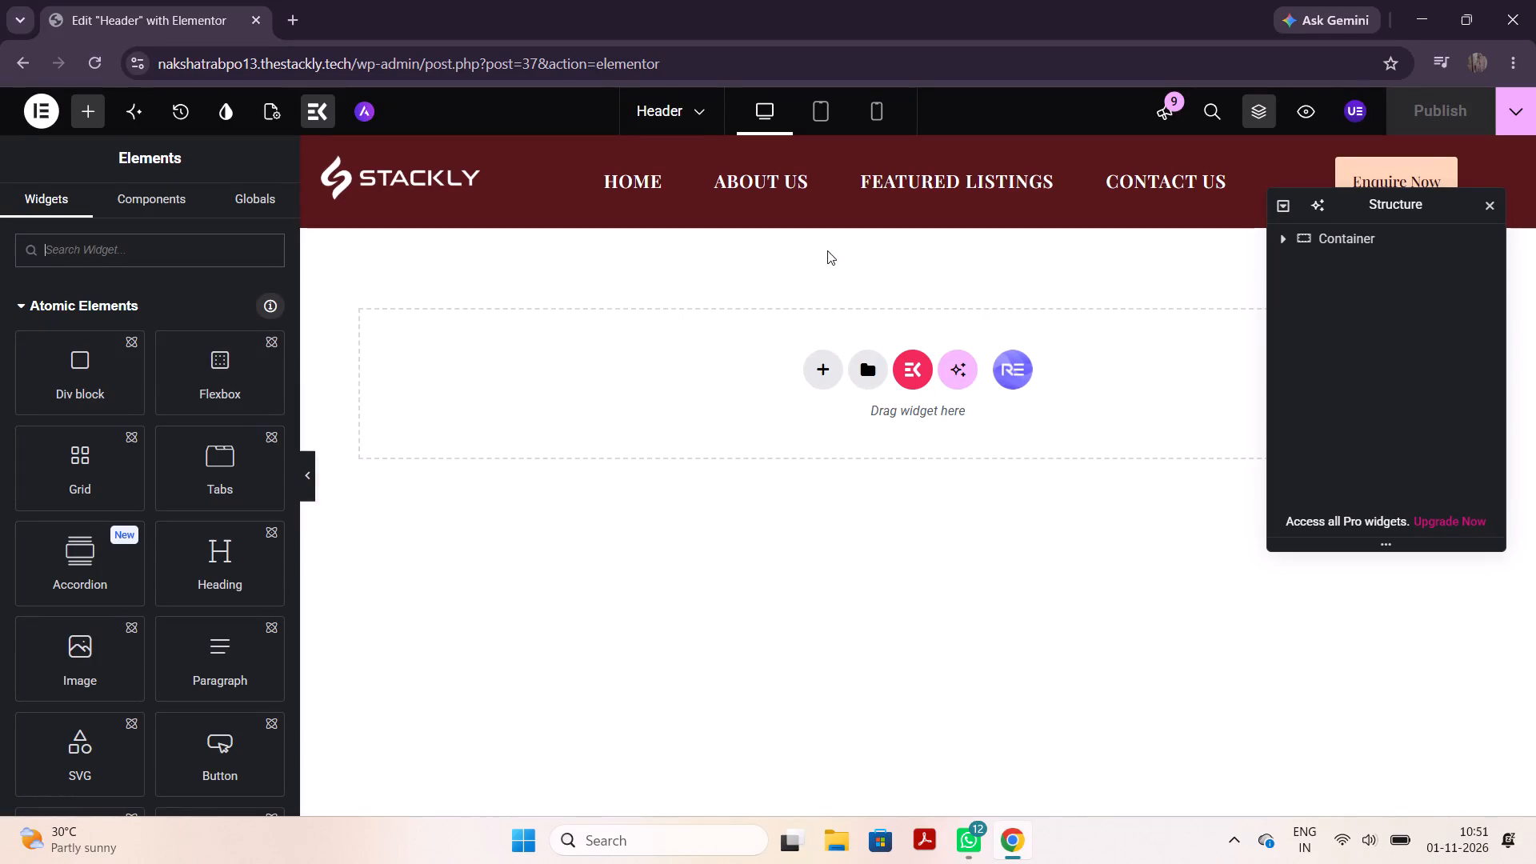
# Select the header's main container, close the Structure view, and review the container's layout, style and advanced settings.
pyautogui.click(1313, 236)
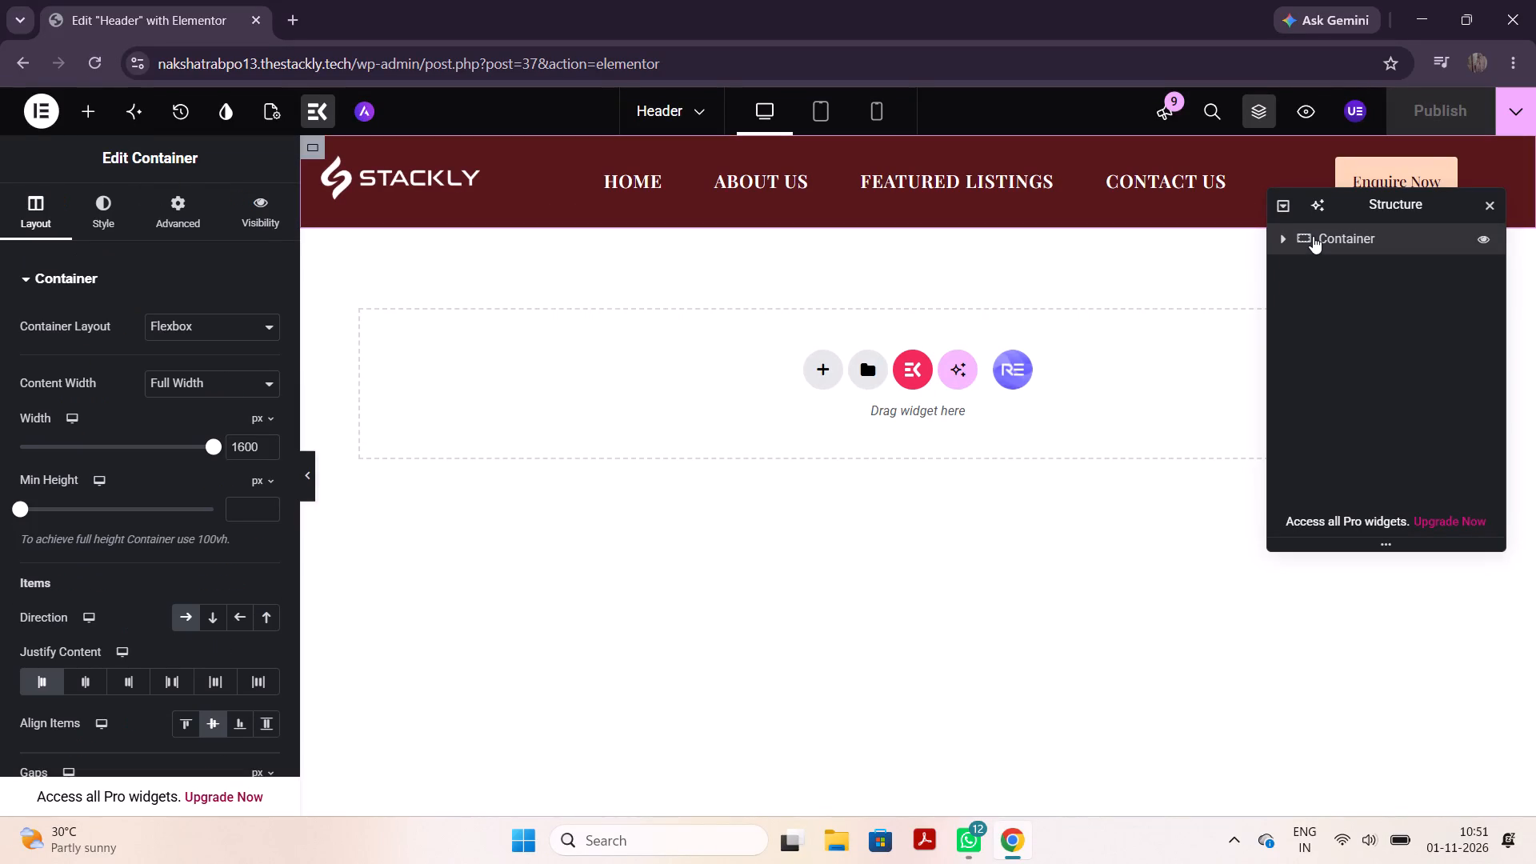
pyautogui.click(1489, 205)
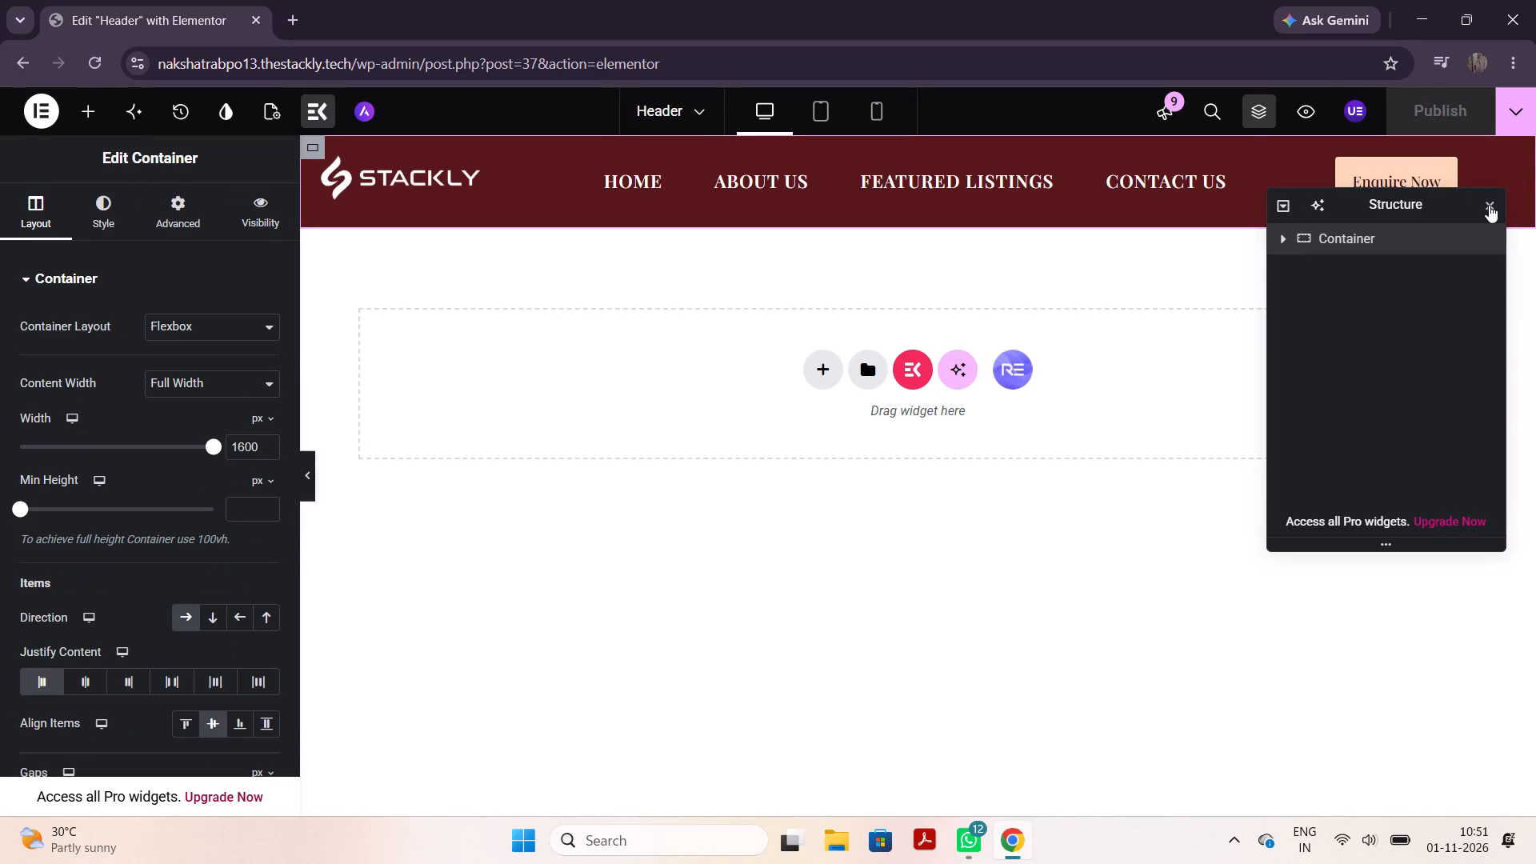
pyautogui.click(171, 218)
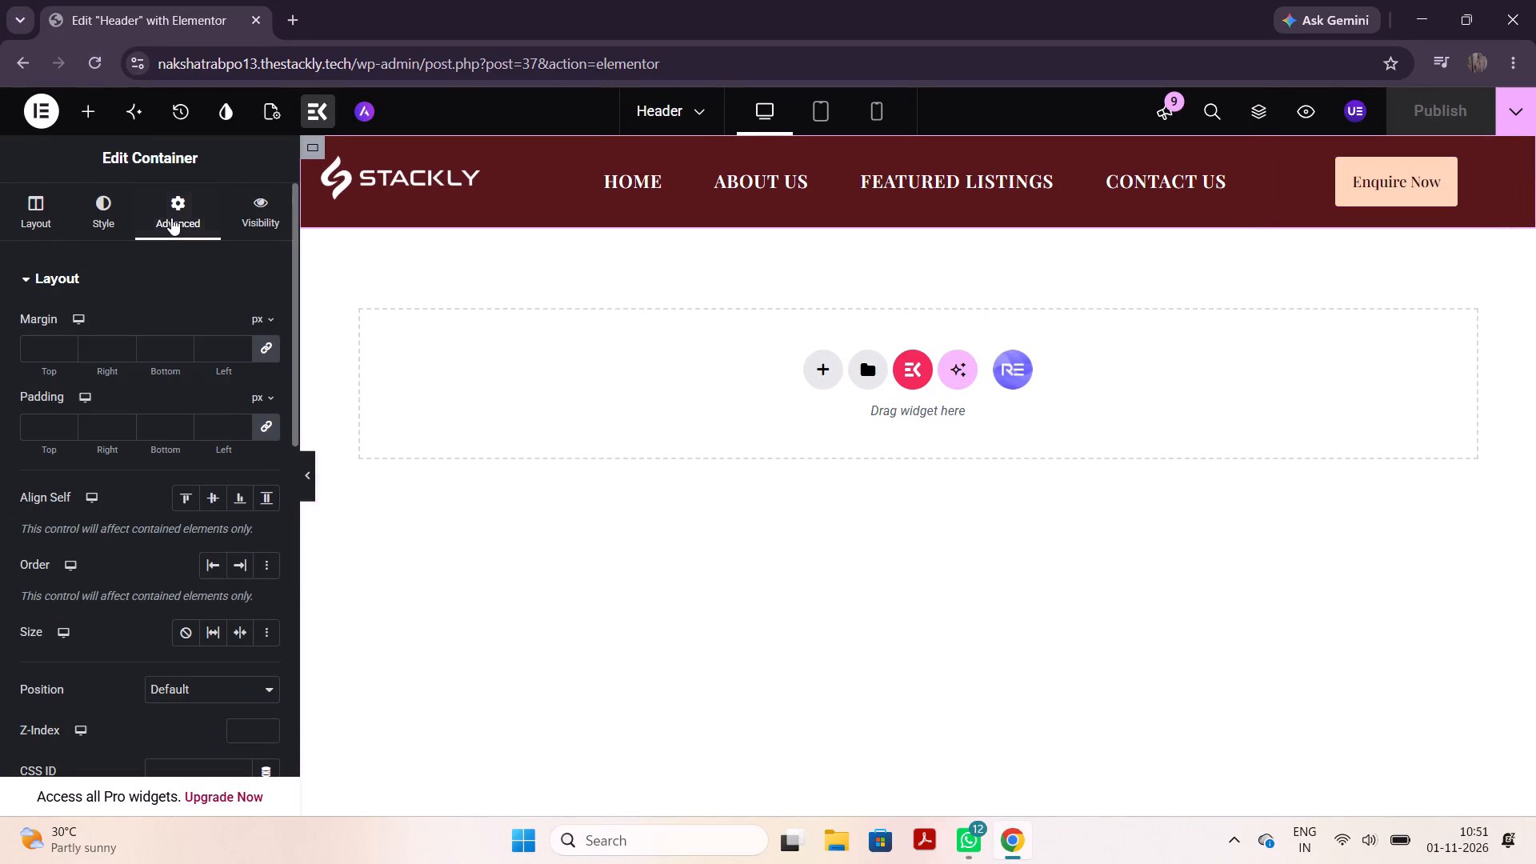
pyautogui.click(89, 201)
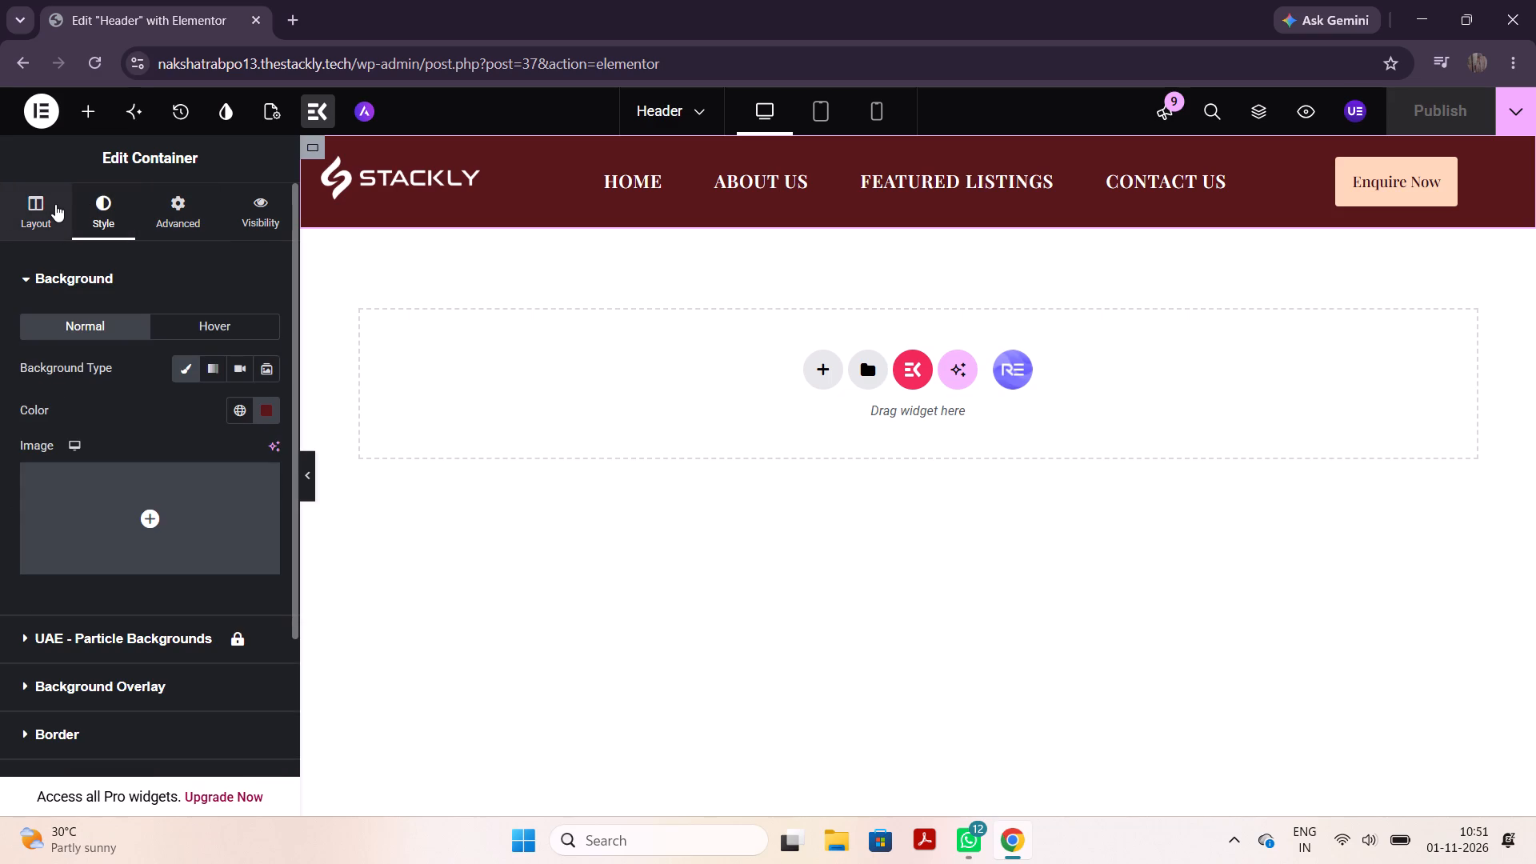
pyautogui.click(55, 204)
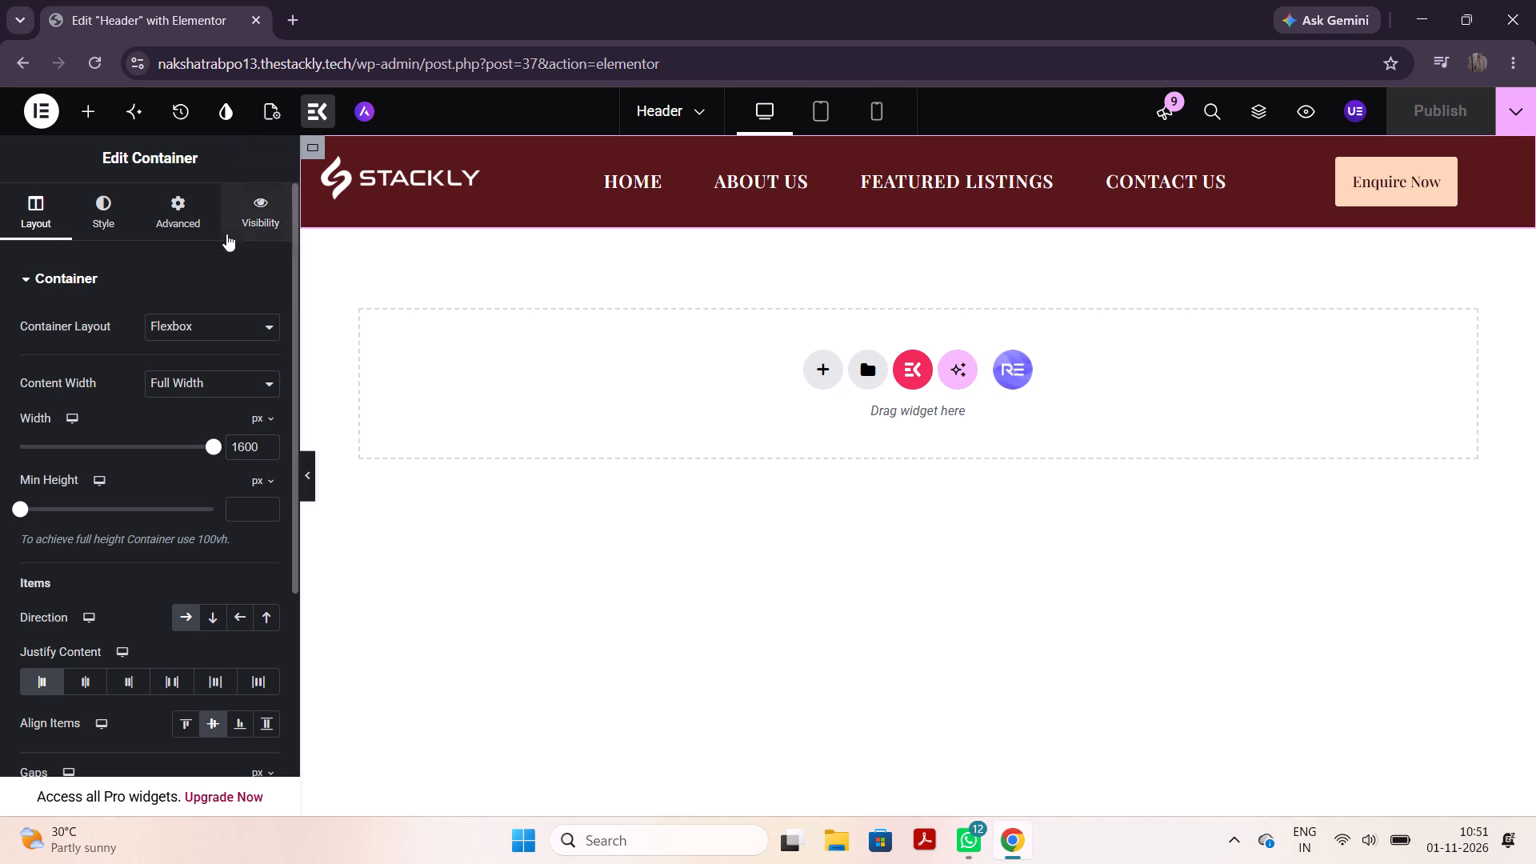
pyautogui.scroll(-2, 210, 556)
pyautogui.scroll(2, 210, 556)
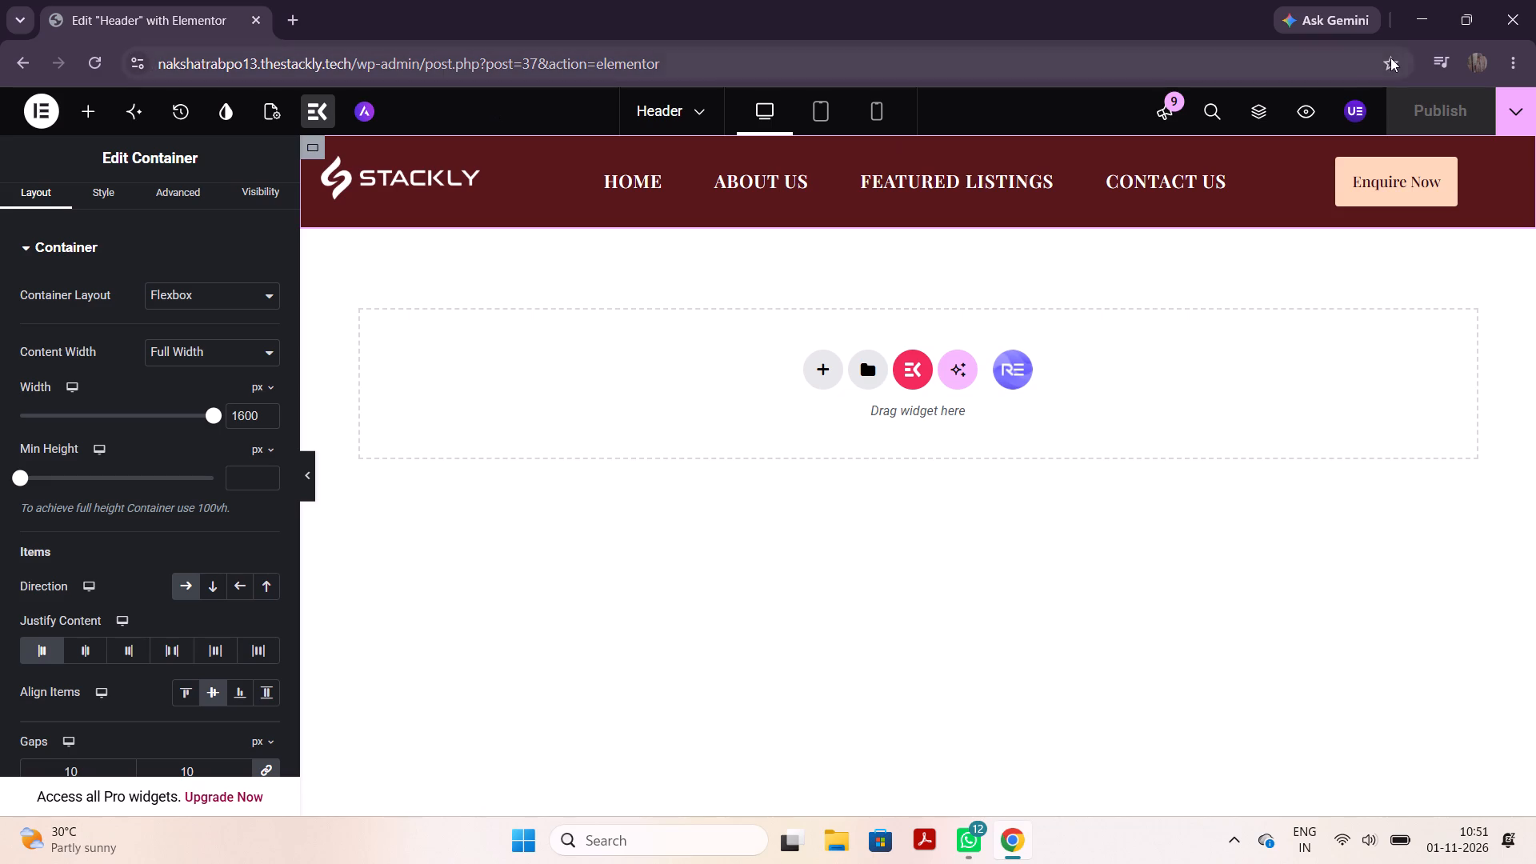
# Search Chrome's settings for "dark" and reset the browser theme to default.
pyautogui.click(1522, 62)
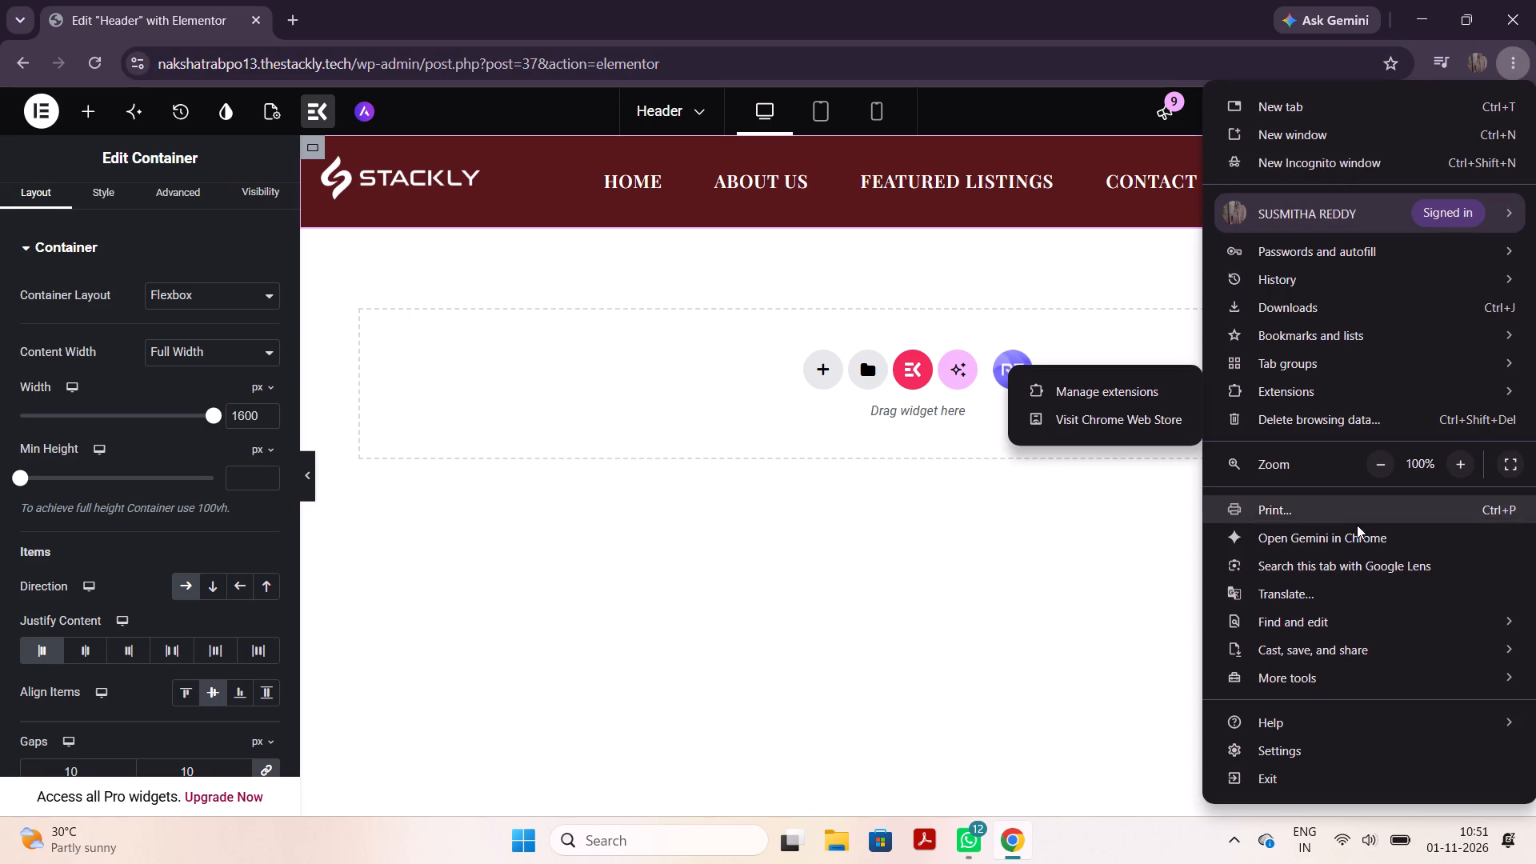
pyautogui.click(1322, 754)
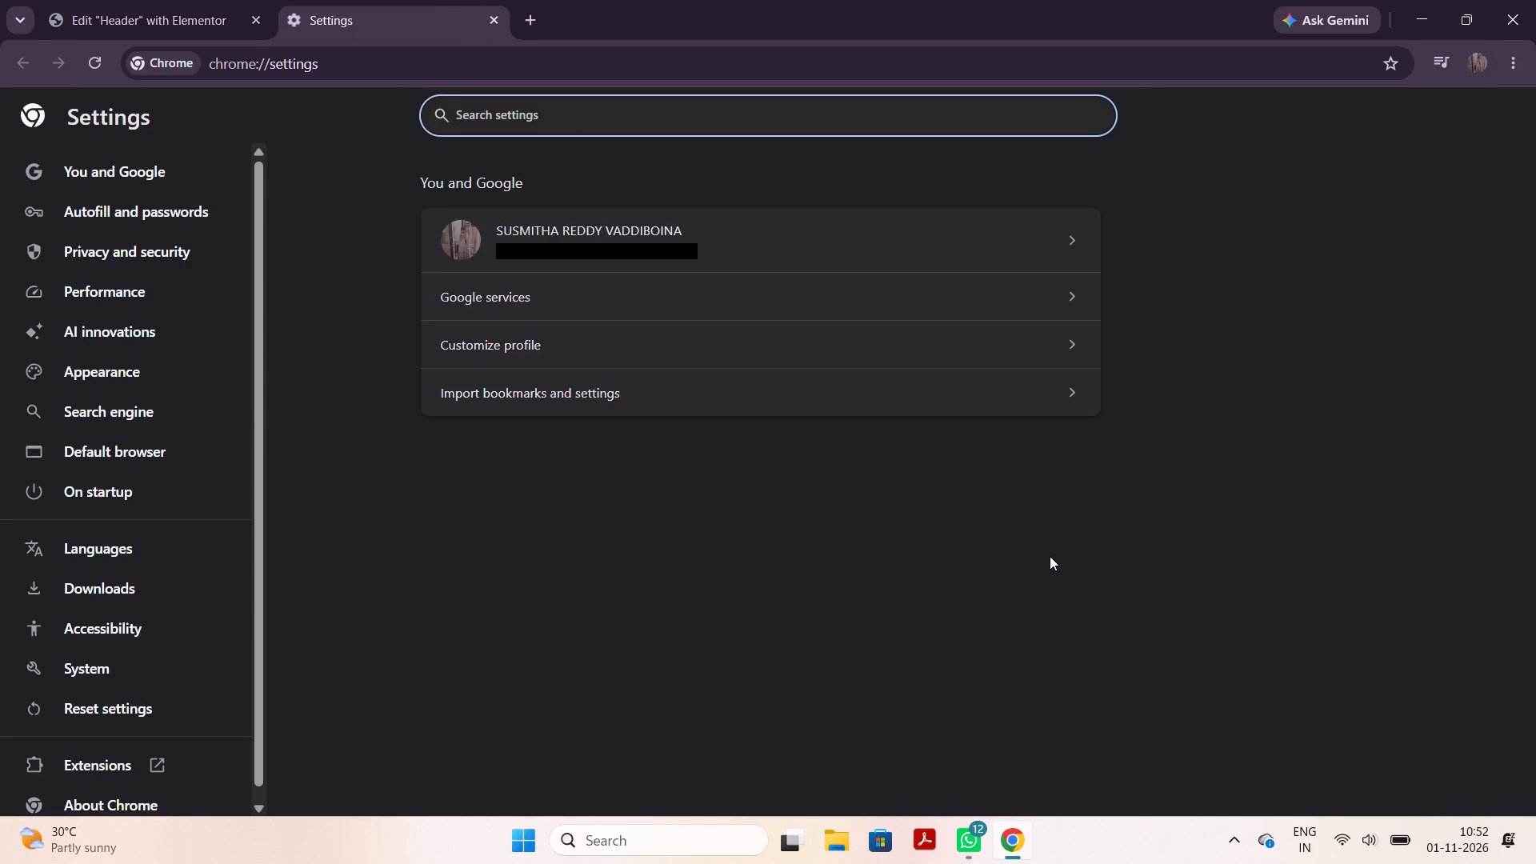
pyautogui.write('dar')
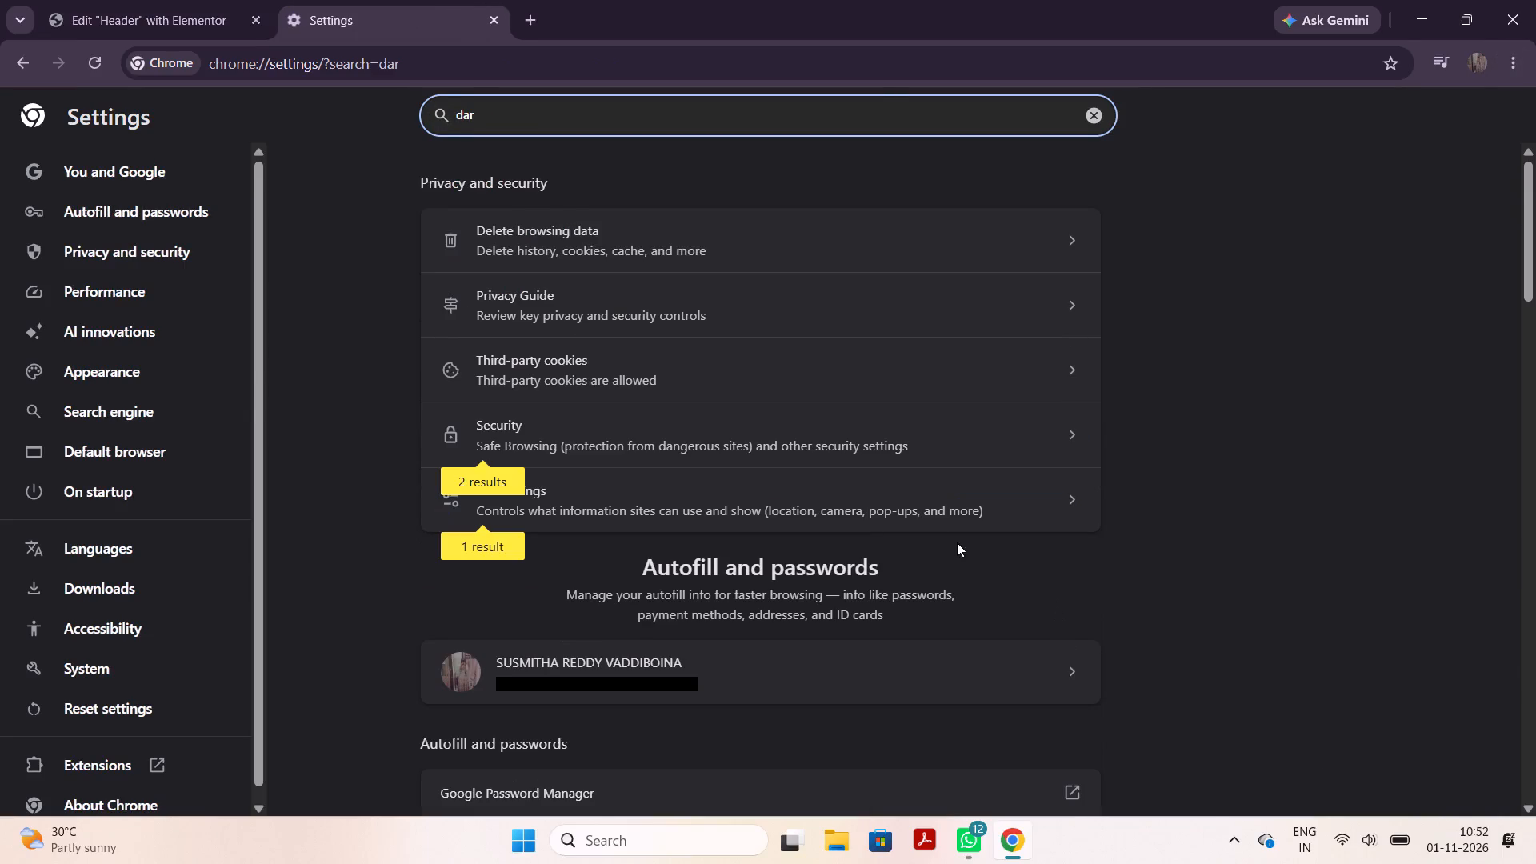
pyautogui.write('k mo')
pyautogui.press('BackSpace')
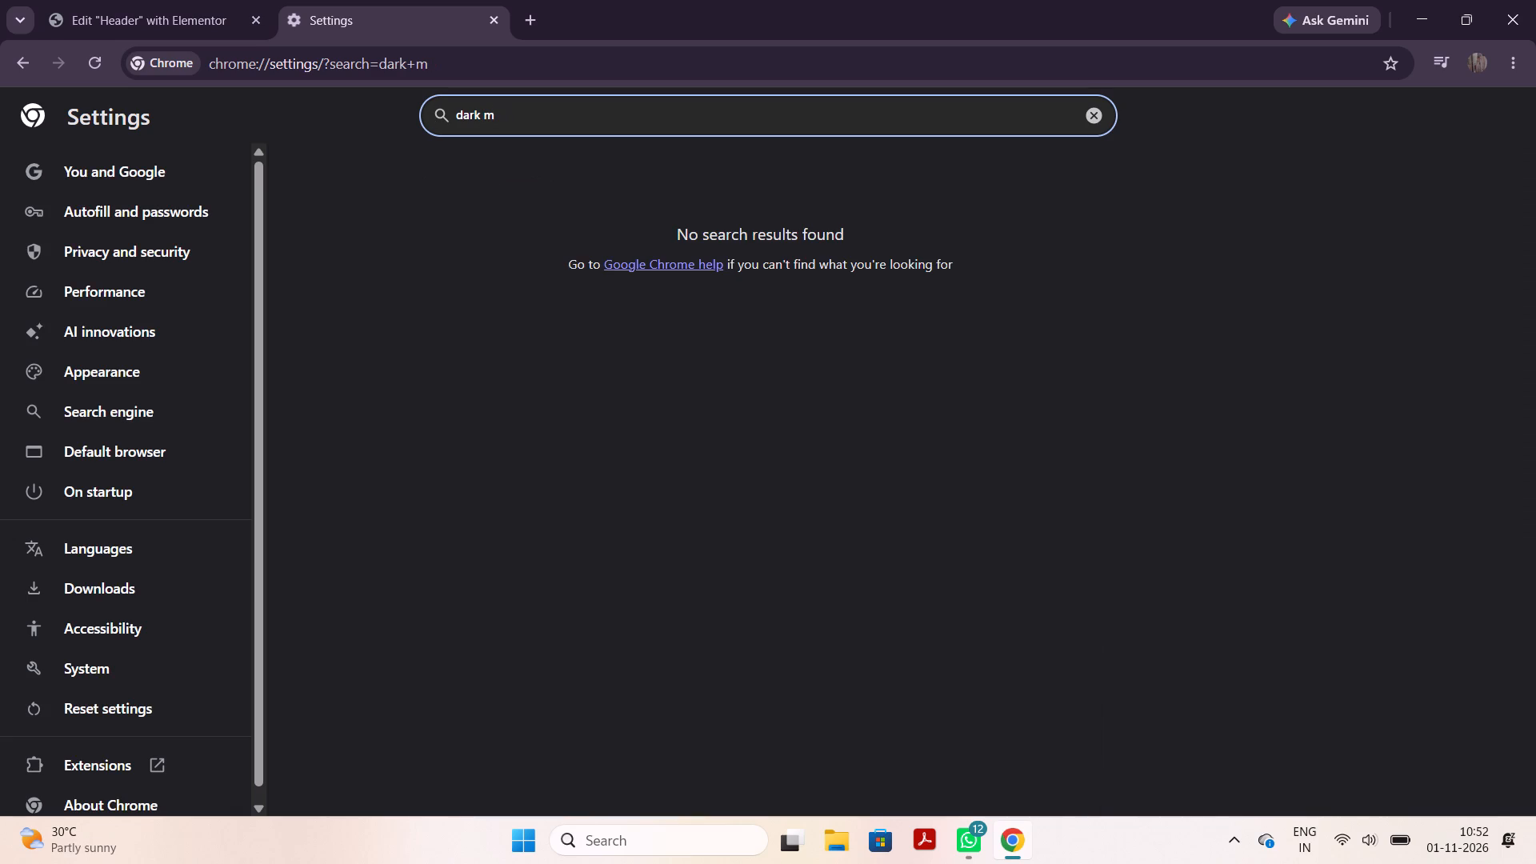
pyautogui.press('BackSpace')
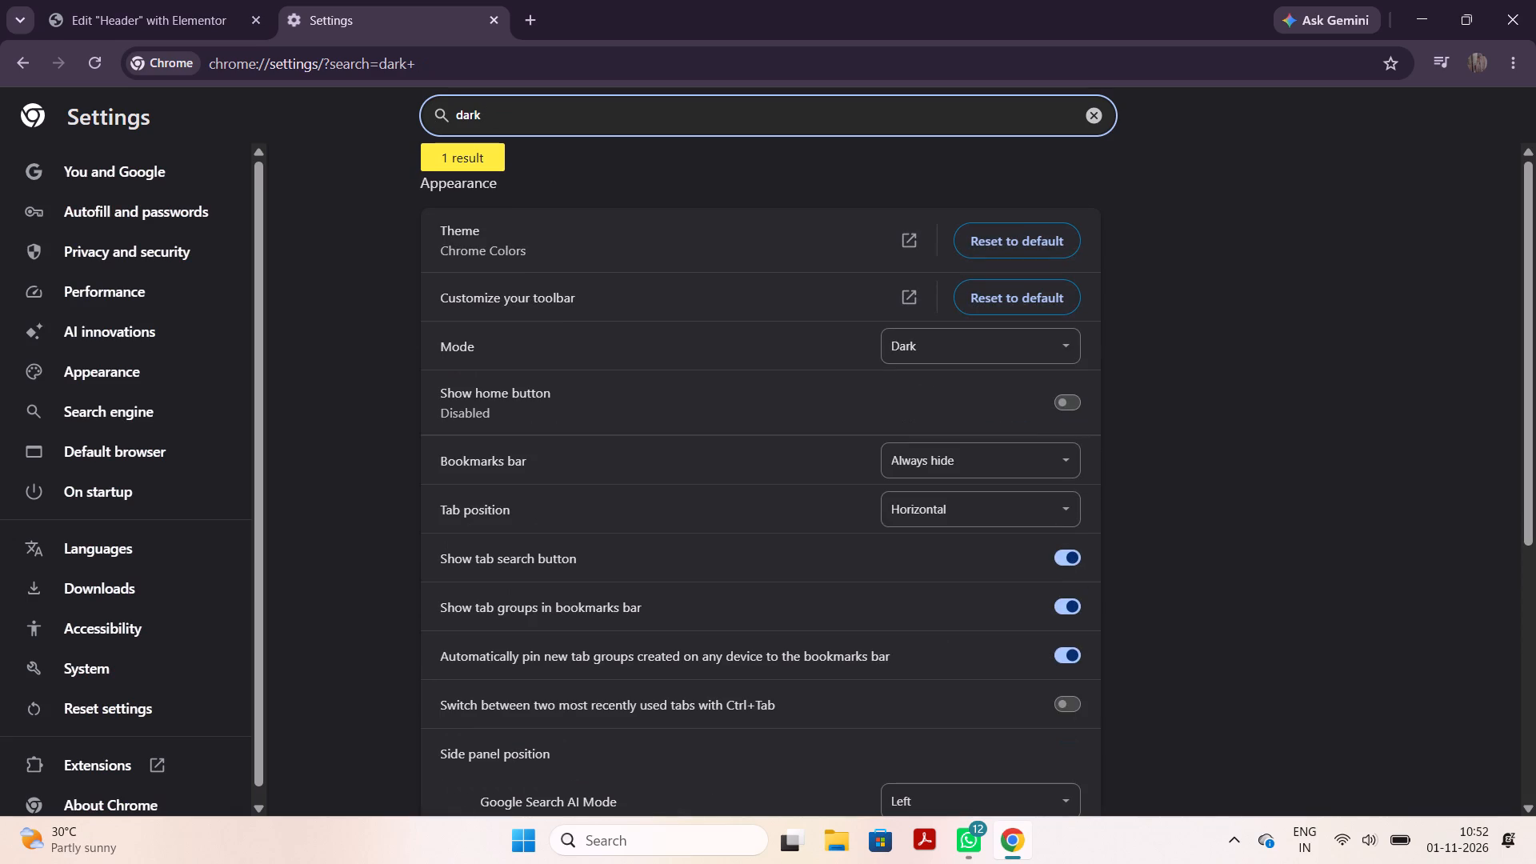
pyautogui.click(1046, 242)
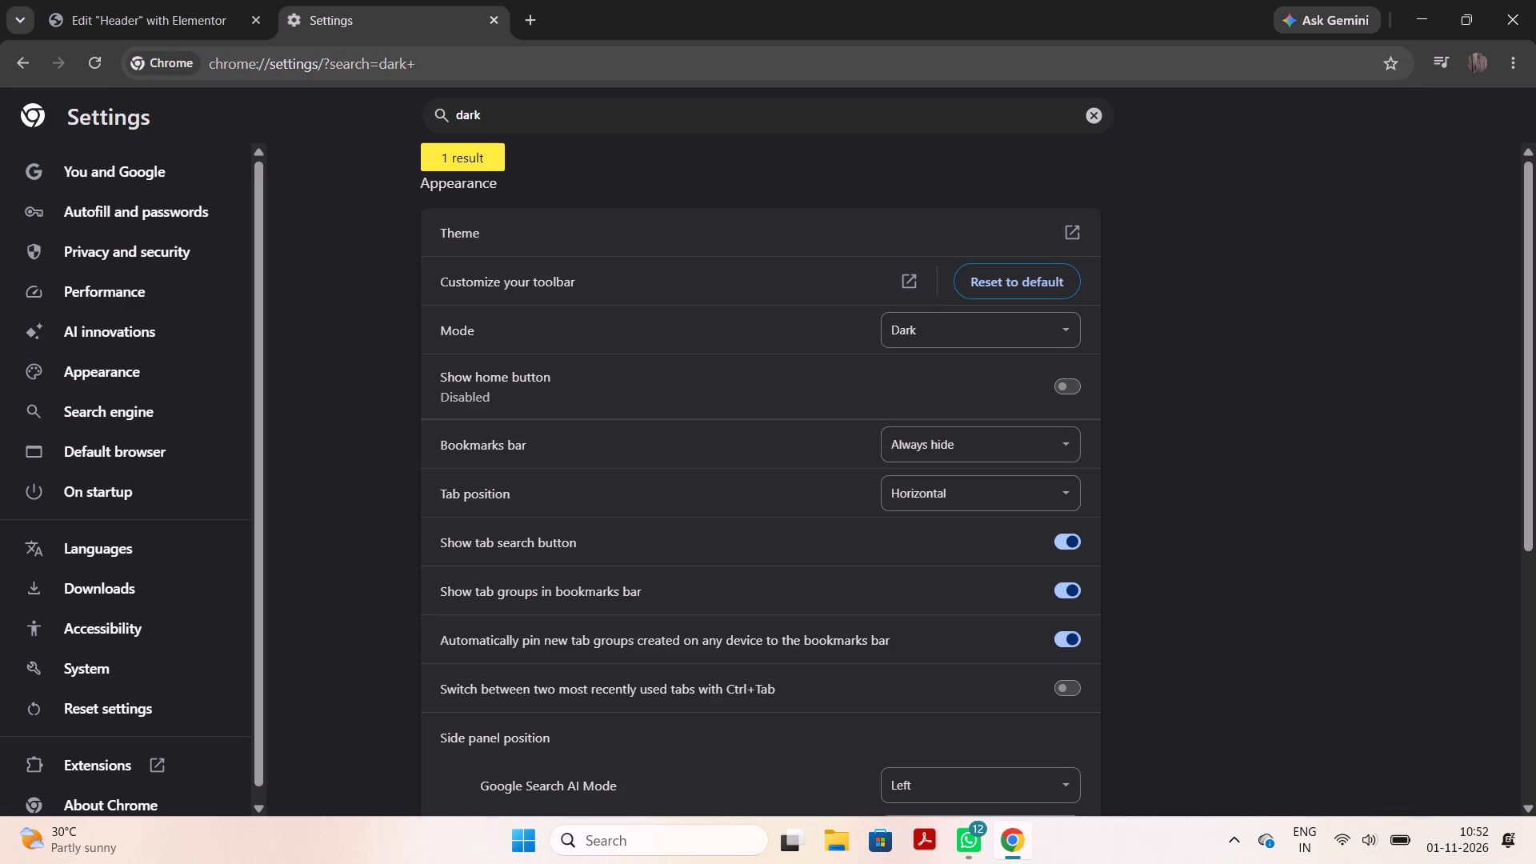
# Return to the browser tab with the Header template editor and close it.
pyautogui.click(205, 6)
pyautogui.click(254, 23)
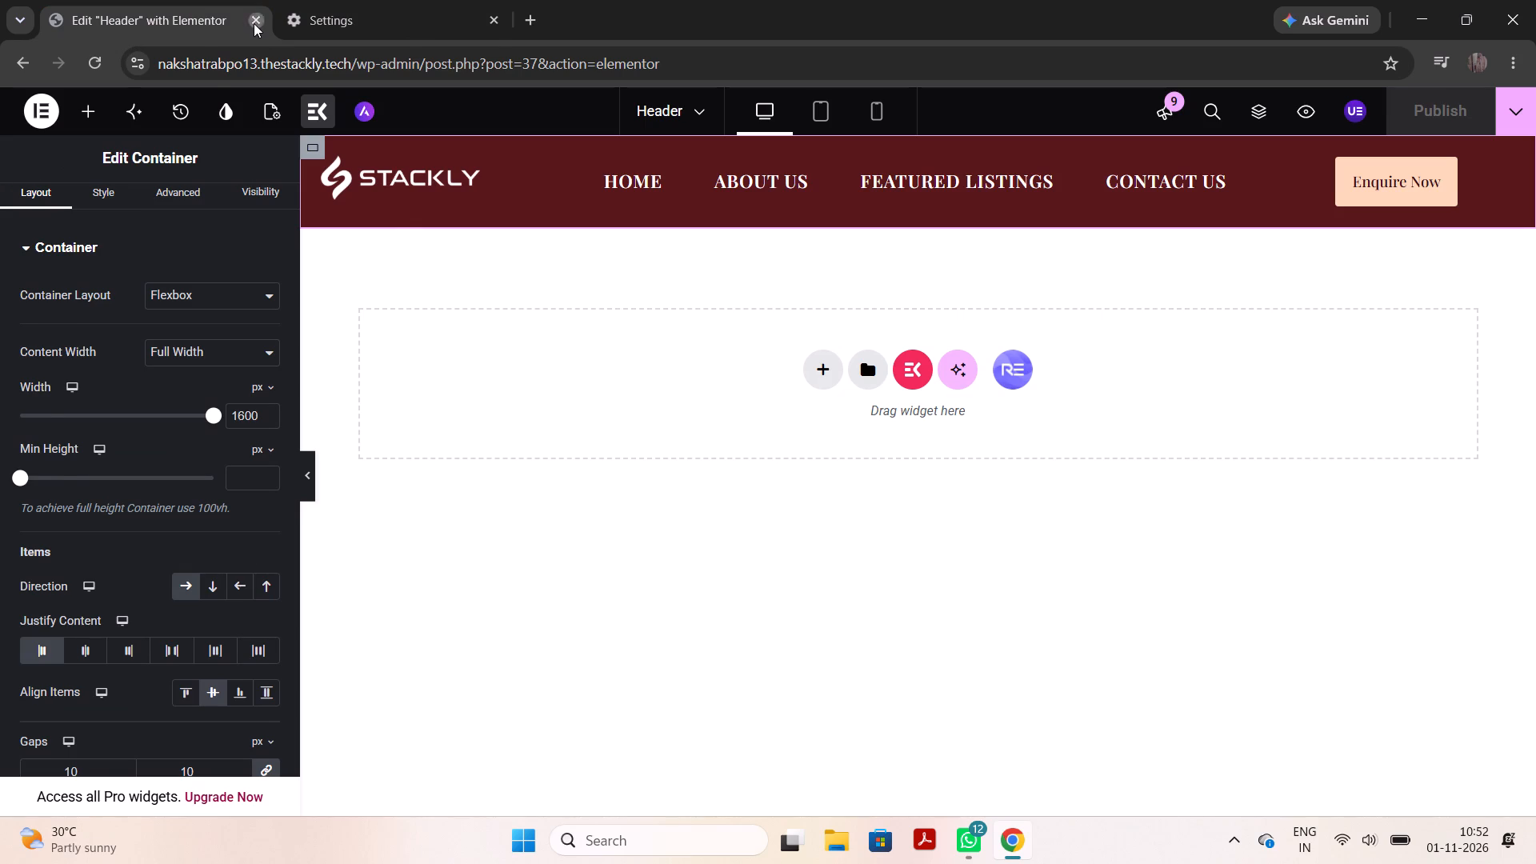
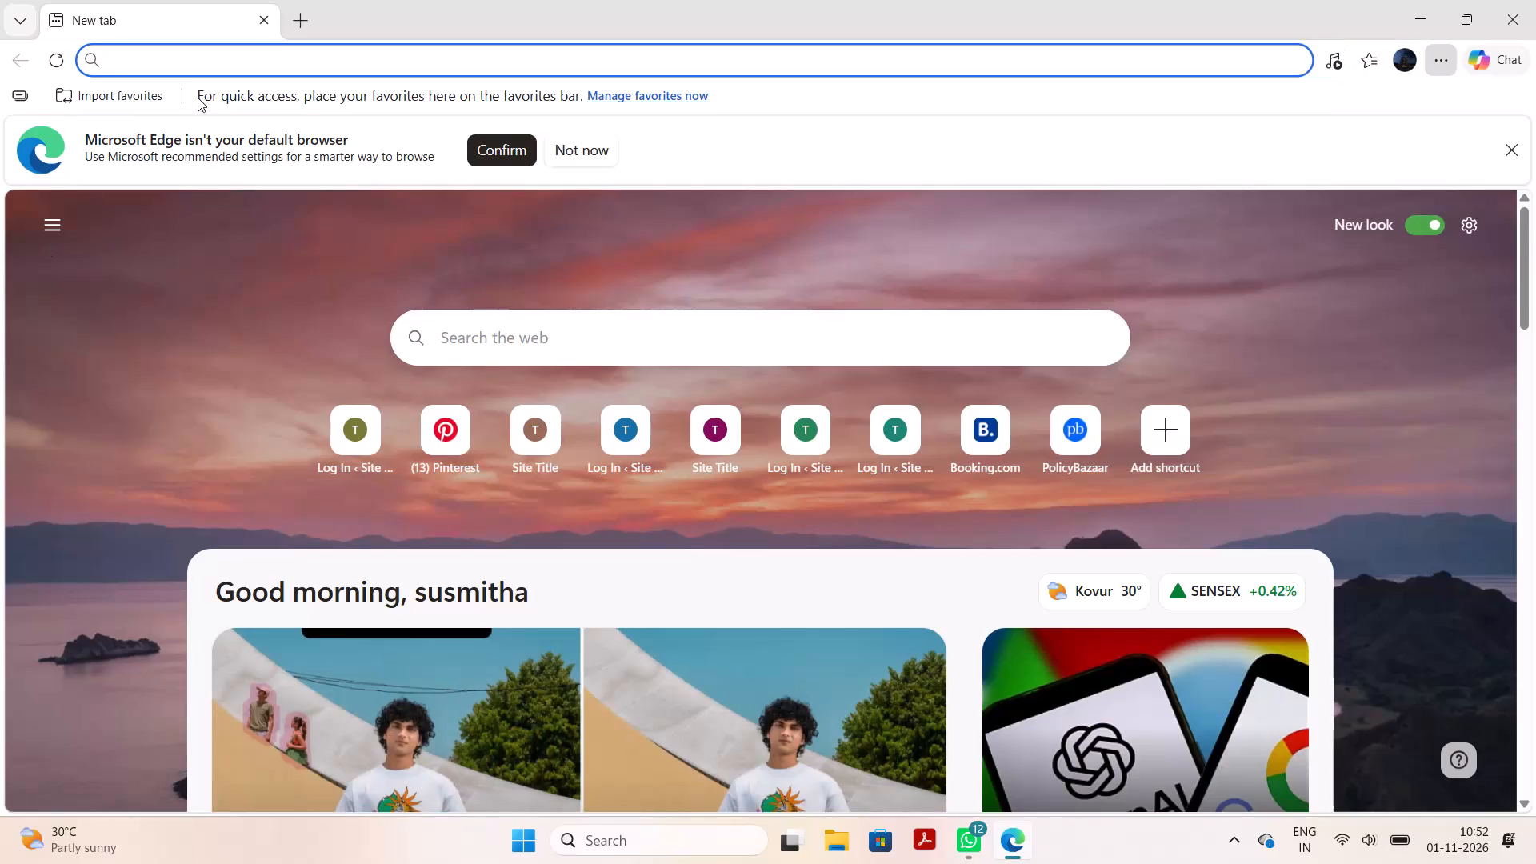
# In Microsoft Edge, load the suggested nakshatrabpo2.thestackly.tech preview address for page ID 13.
pyautogui.click(264, 70)
pyautogui.press('n')
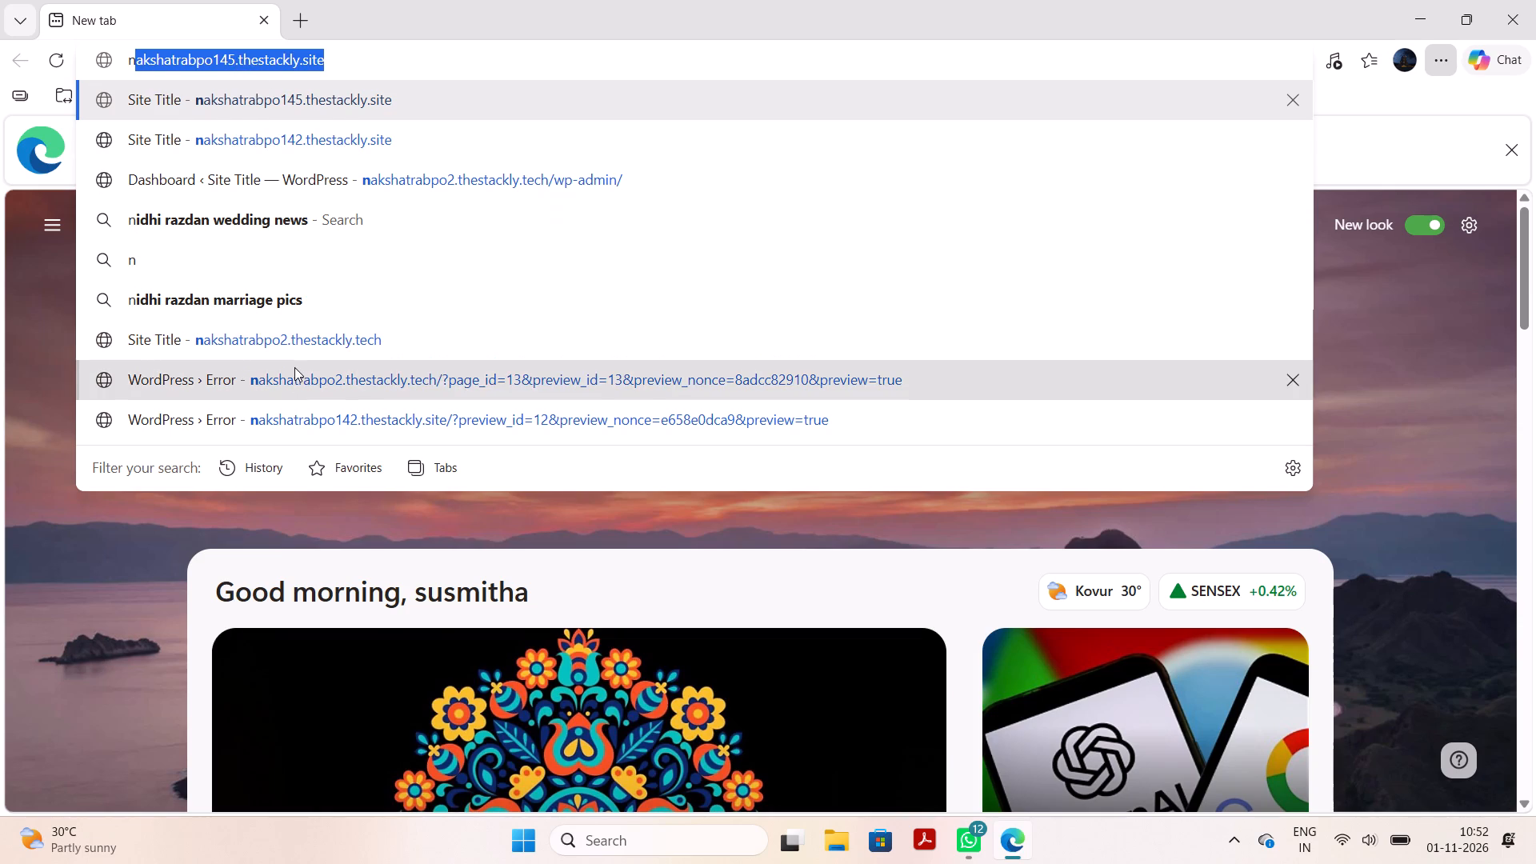
pyautogui.click(294, 367)
# Open the loaded nakshatrabpo2.thestackly.tech preview address for editing.
pyautogui.click(250, 56)
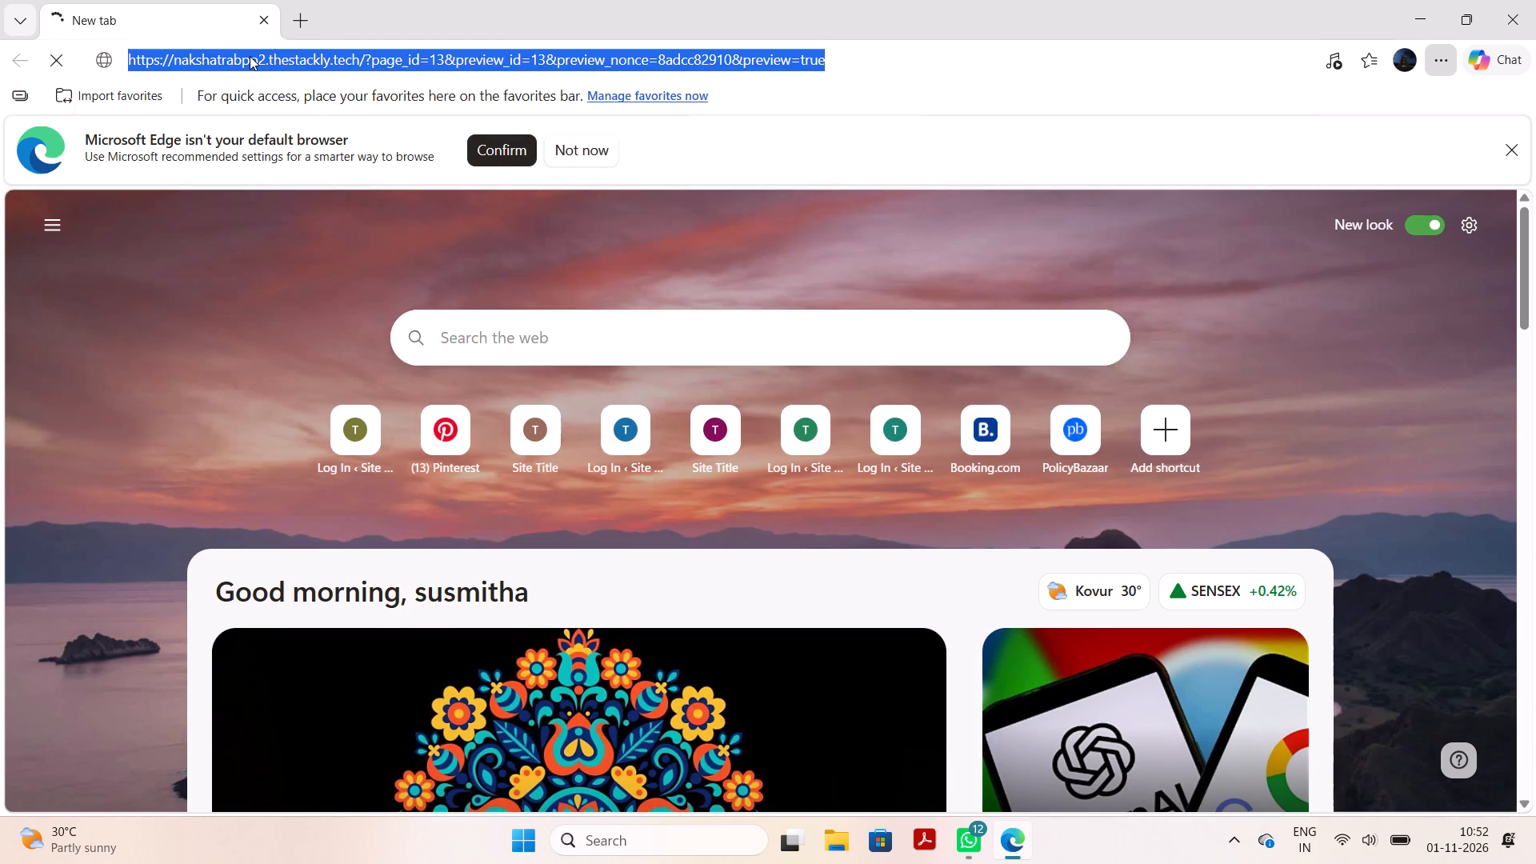
pyautogui.click(263, 59)
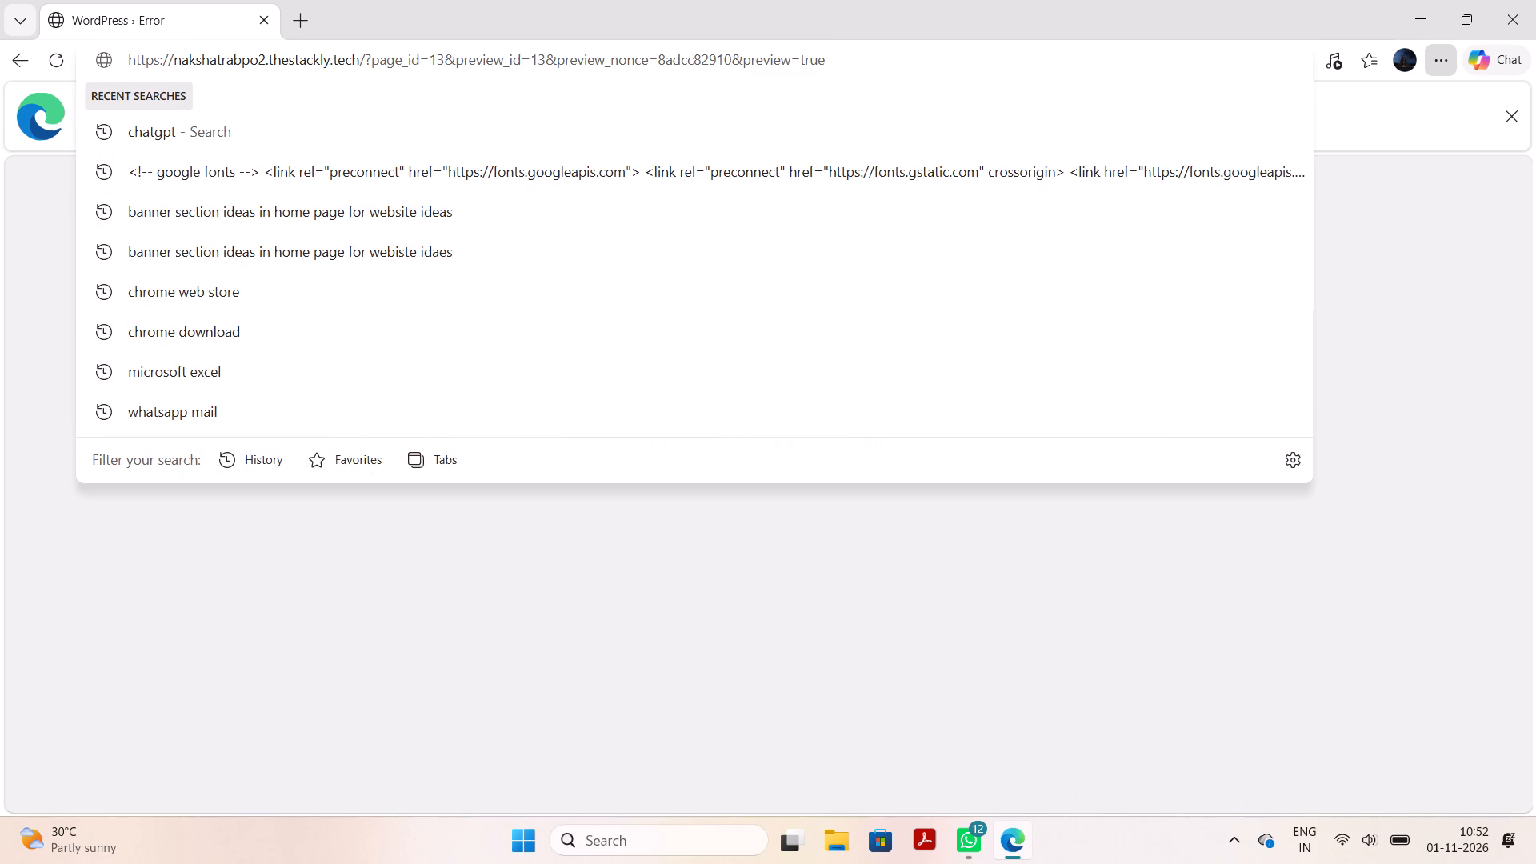
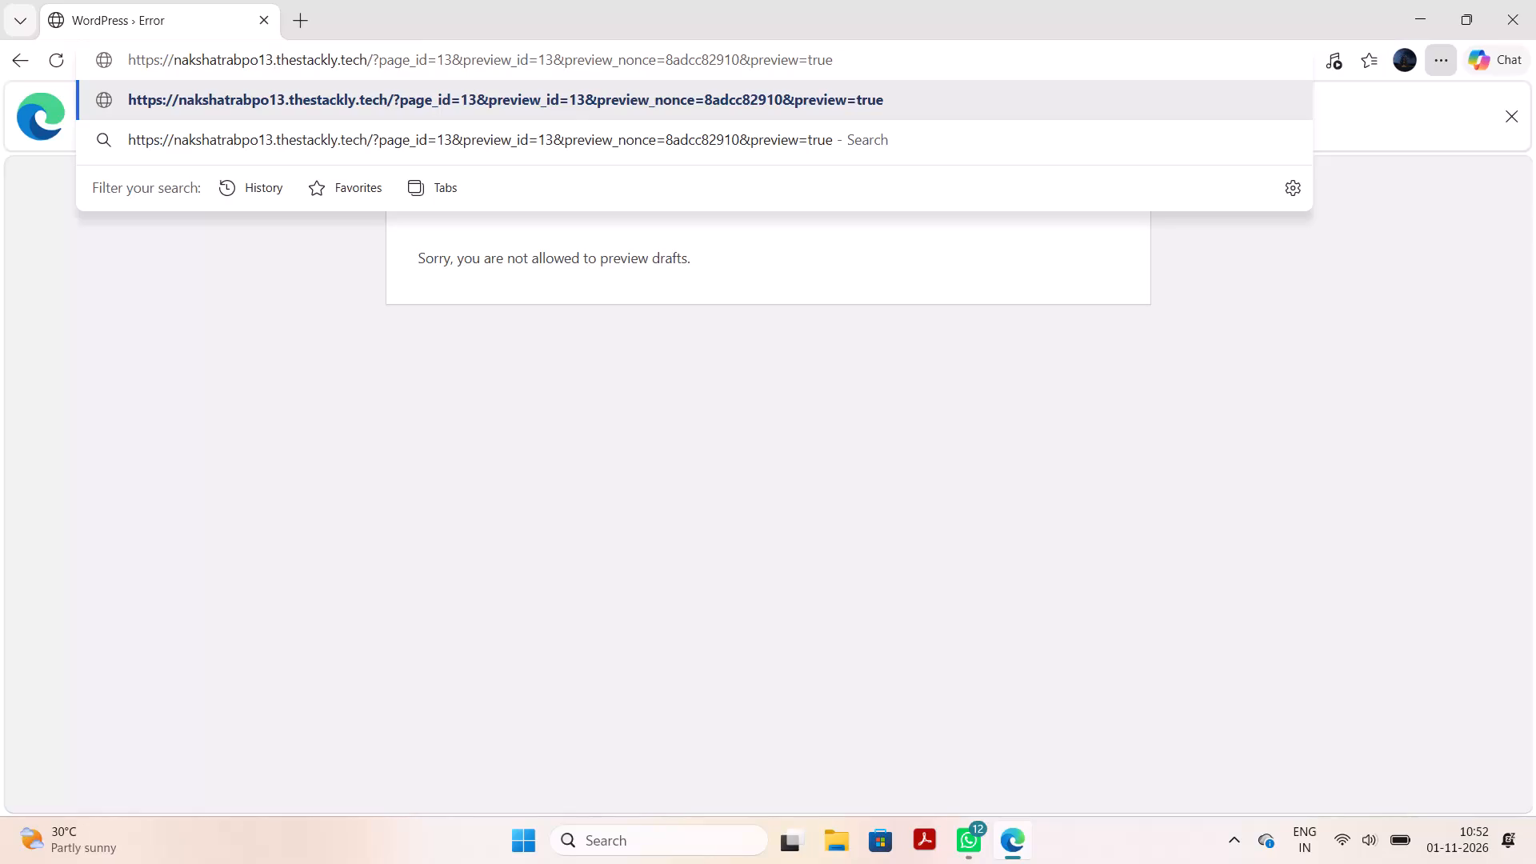
# Load the edited nakshatrabpo13.thestackly.tech preview address for page ID 13.
pyautogui.press('Return')
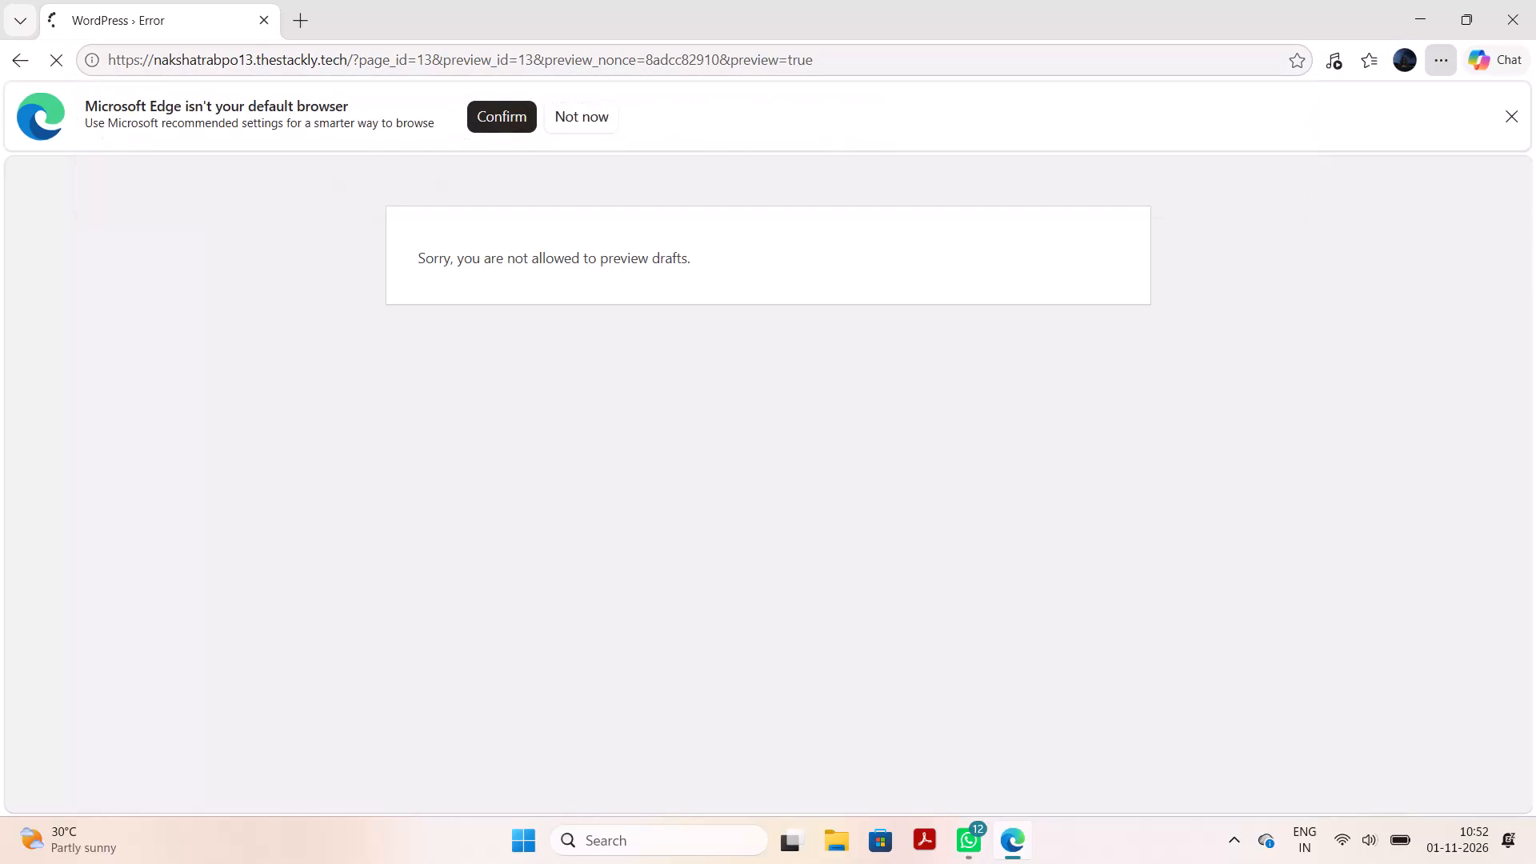
pyautogui.press('Return')
# Remove the page ID and preview parameters from the address and load the nakshatrabpo13.thestackly.tech home page.
pyautogui.moveTo(818, 52); pyautogui.dragTo(702, 80)
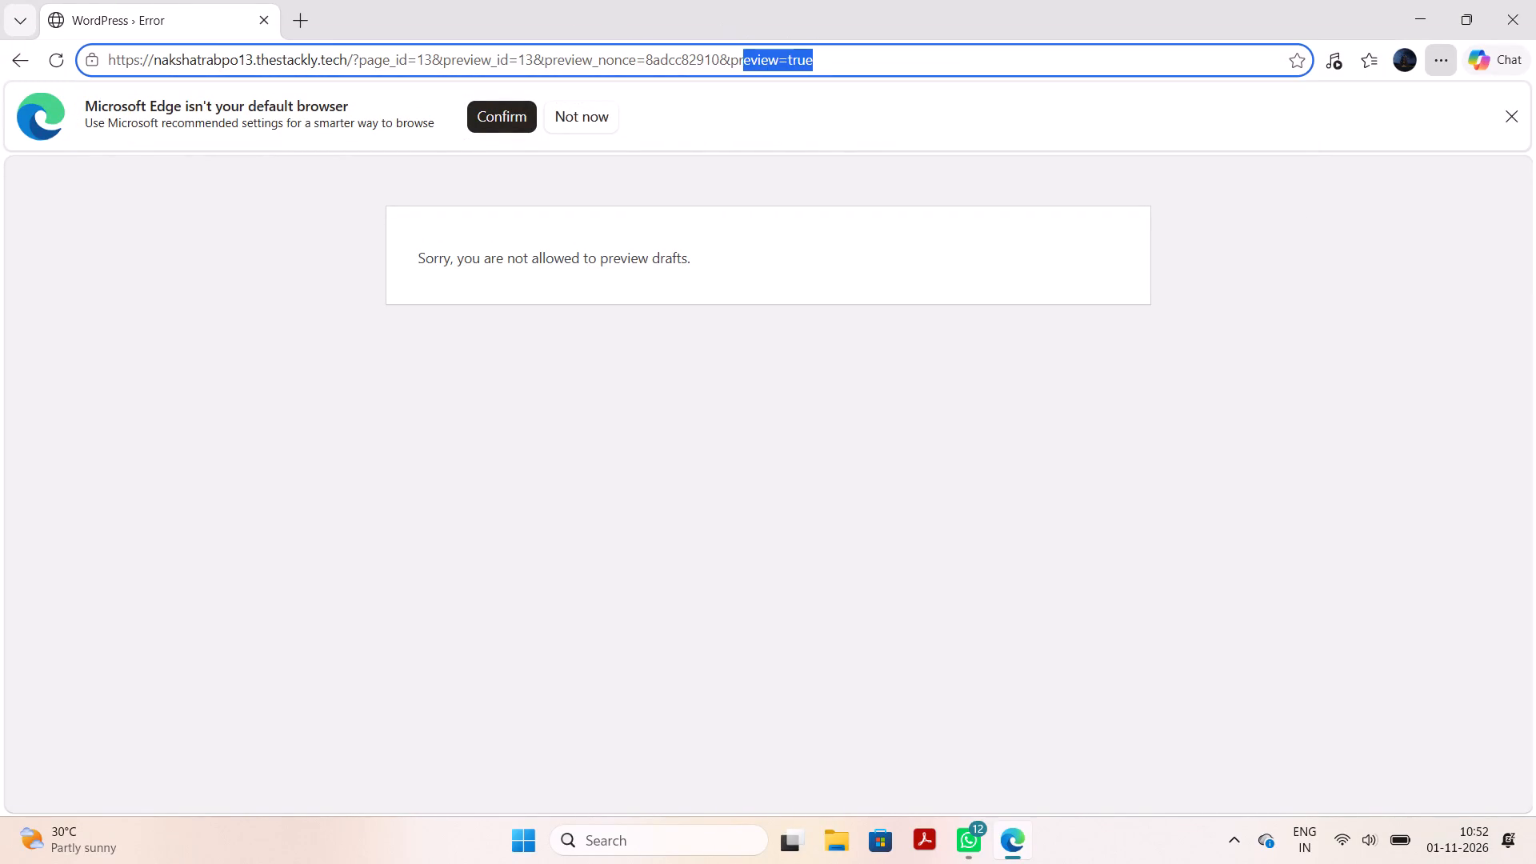
pyautogui.moveTo(702, 80); pyautogui.dragTo(355, 57)
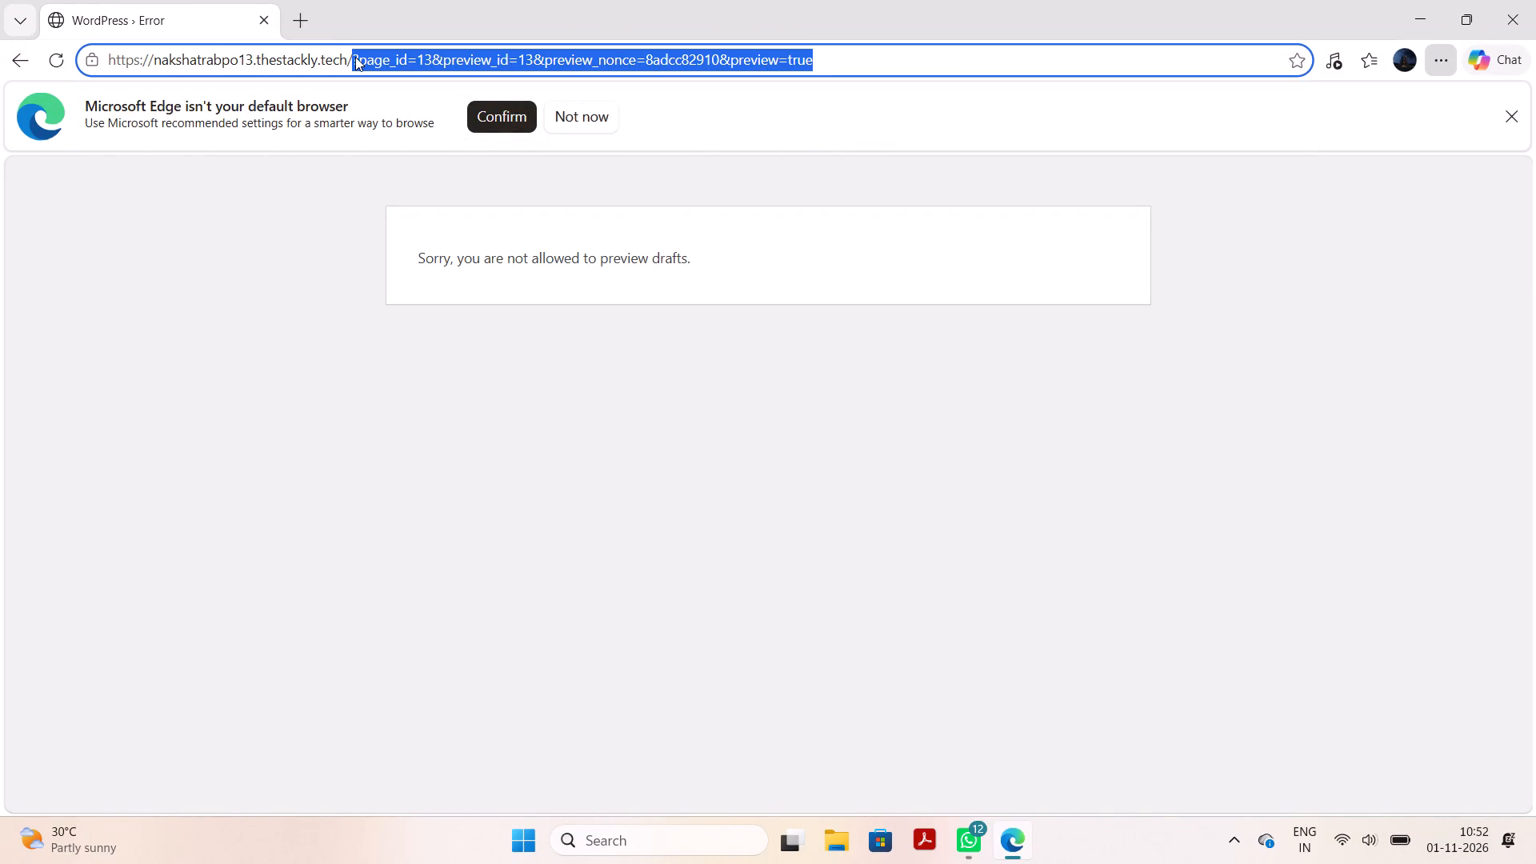
pyautogui.press('BackSpace')
pyautogui.press('Return')
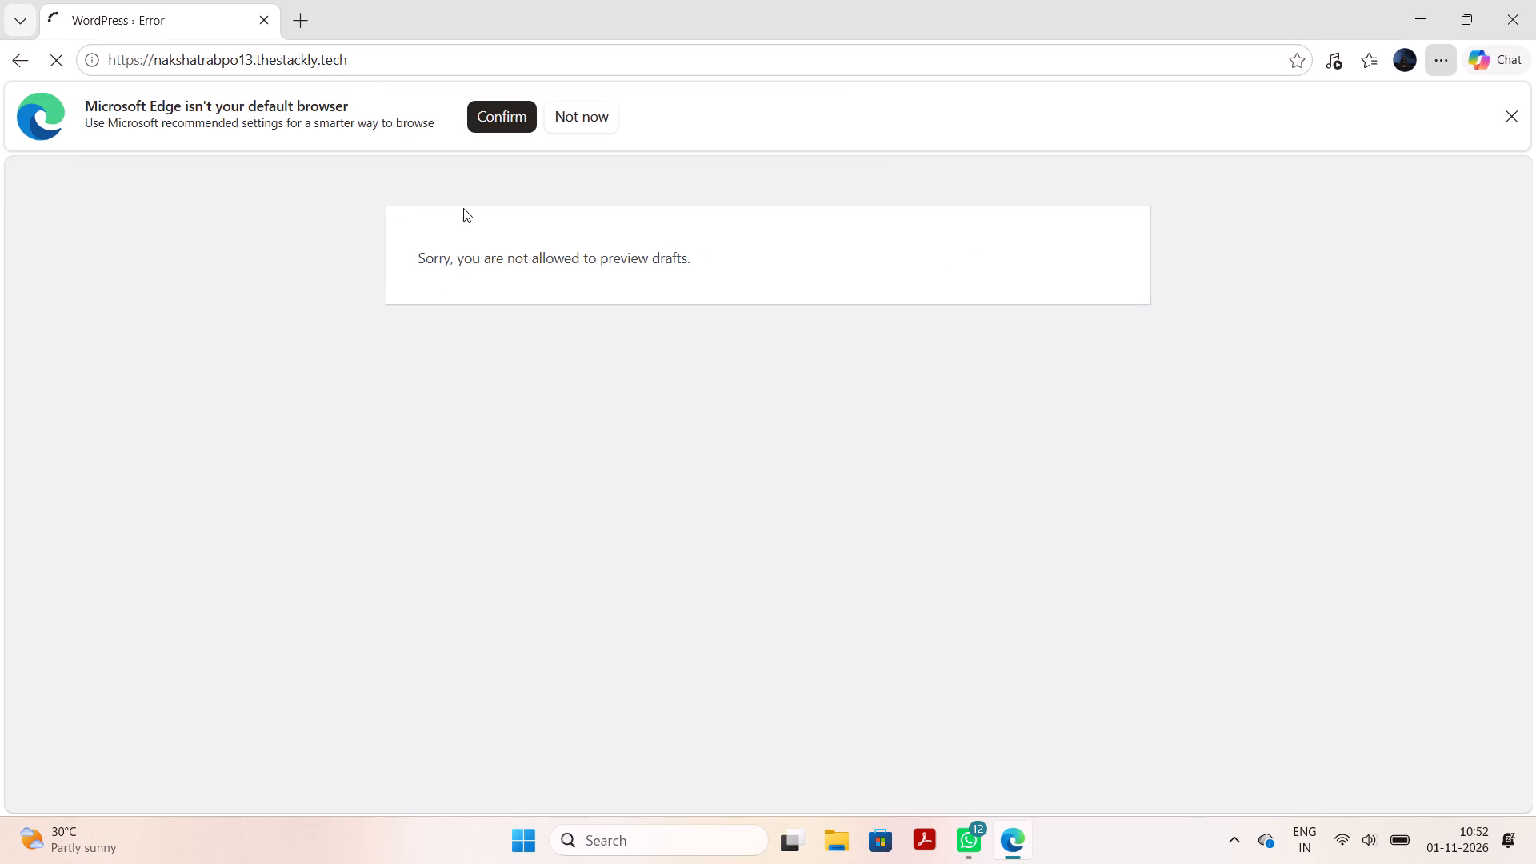
# Decline the offer to make Microsoft Edge the default browser.
pyautogui.click(605, 107)
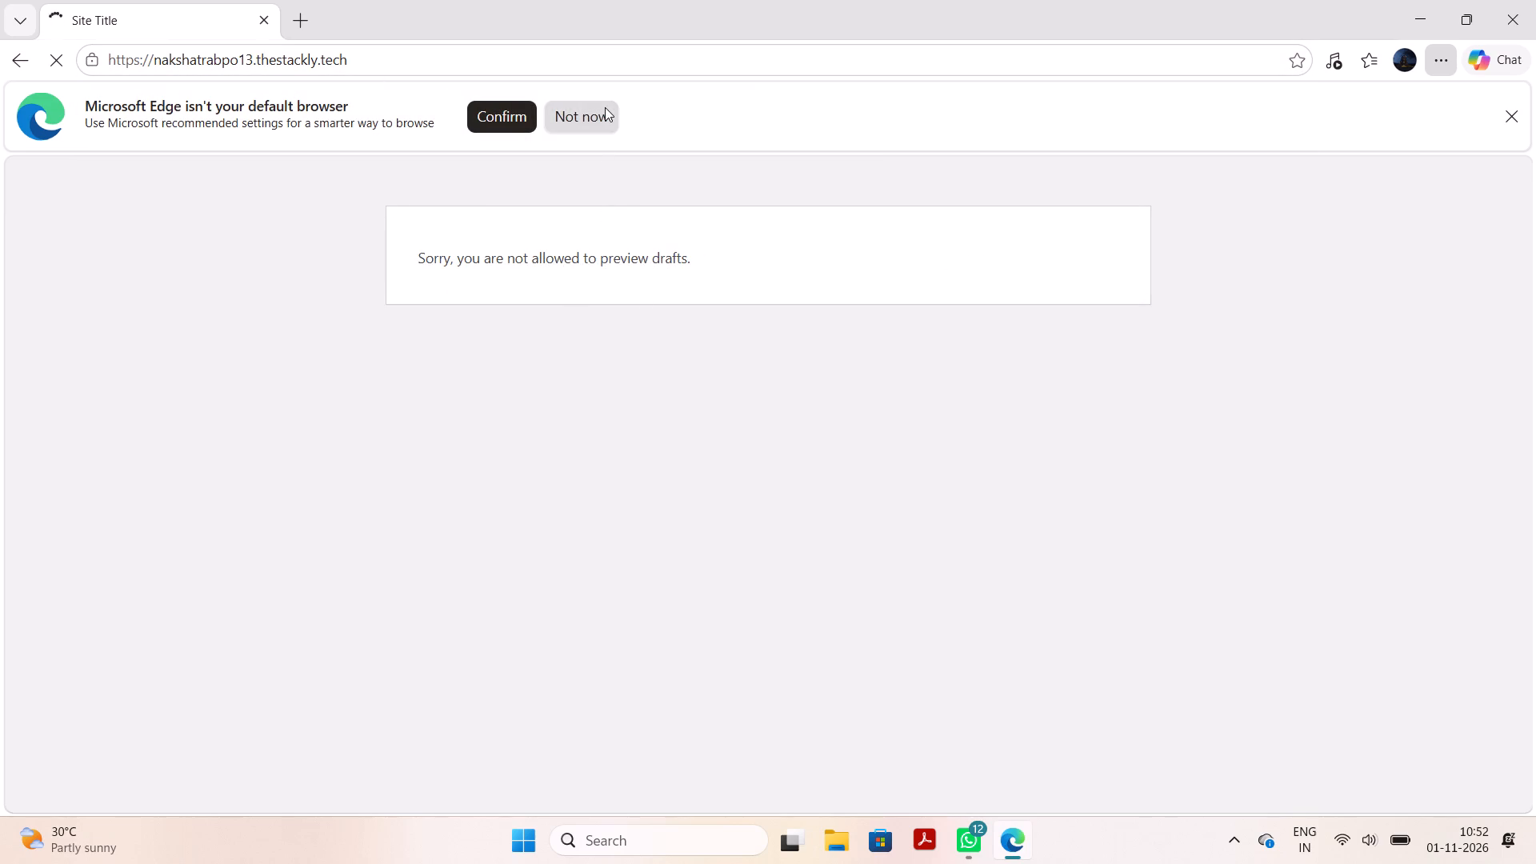
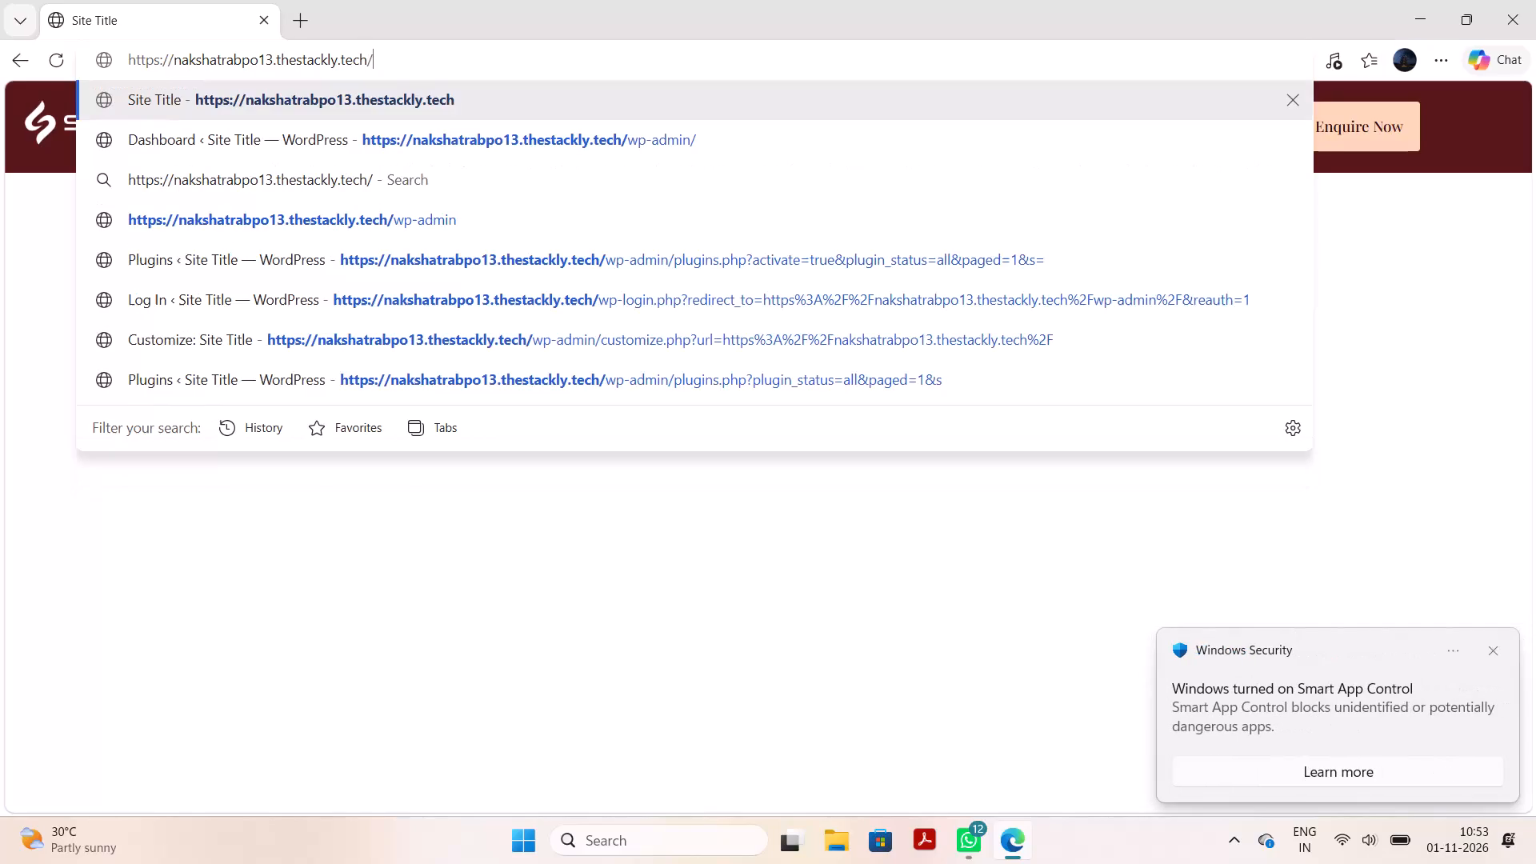
# Extend the nakshatrabpo13.thestackly.tech address with the /wp-admin/ path for the WordPress dashboard.
pyautogui.press('p')
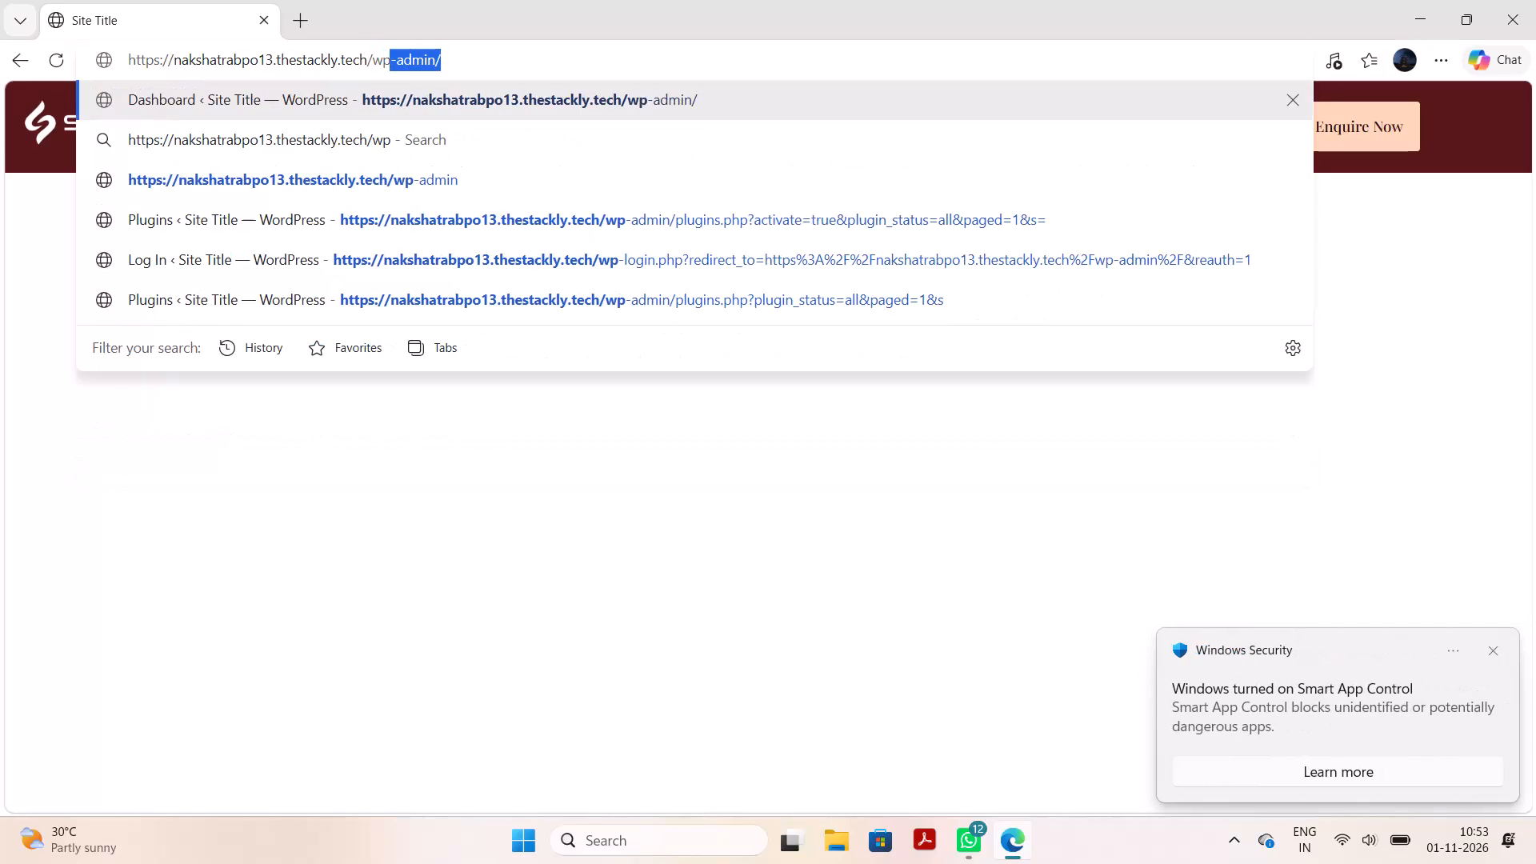
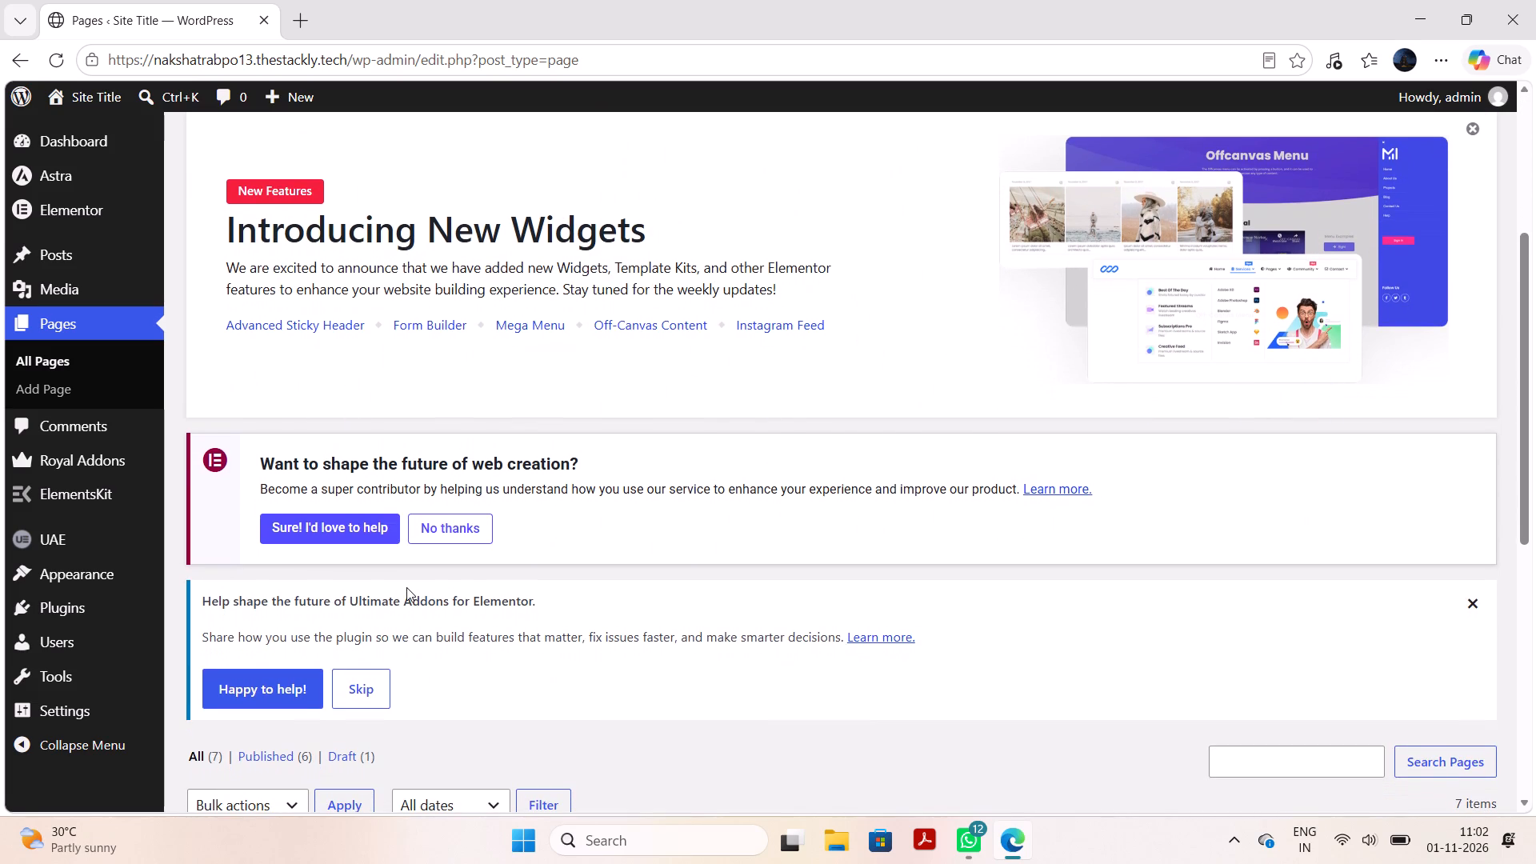
# Open the Header template from the UAE Header & Footer templates for editing with Elementor.
pyautogui.scroll(-1, 533, 708)
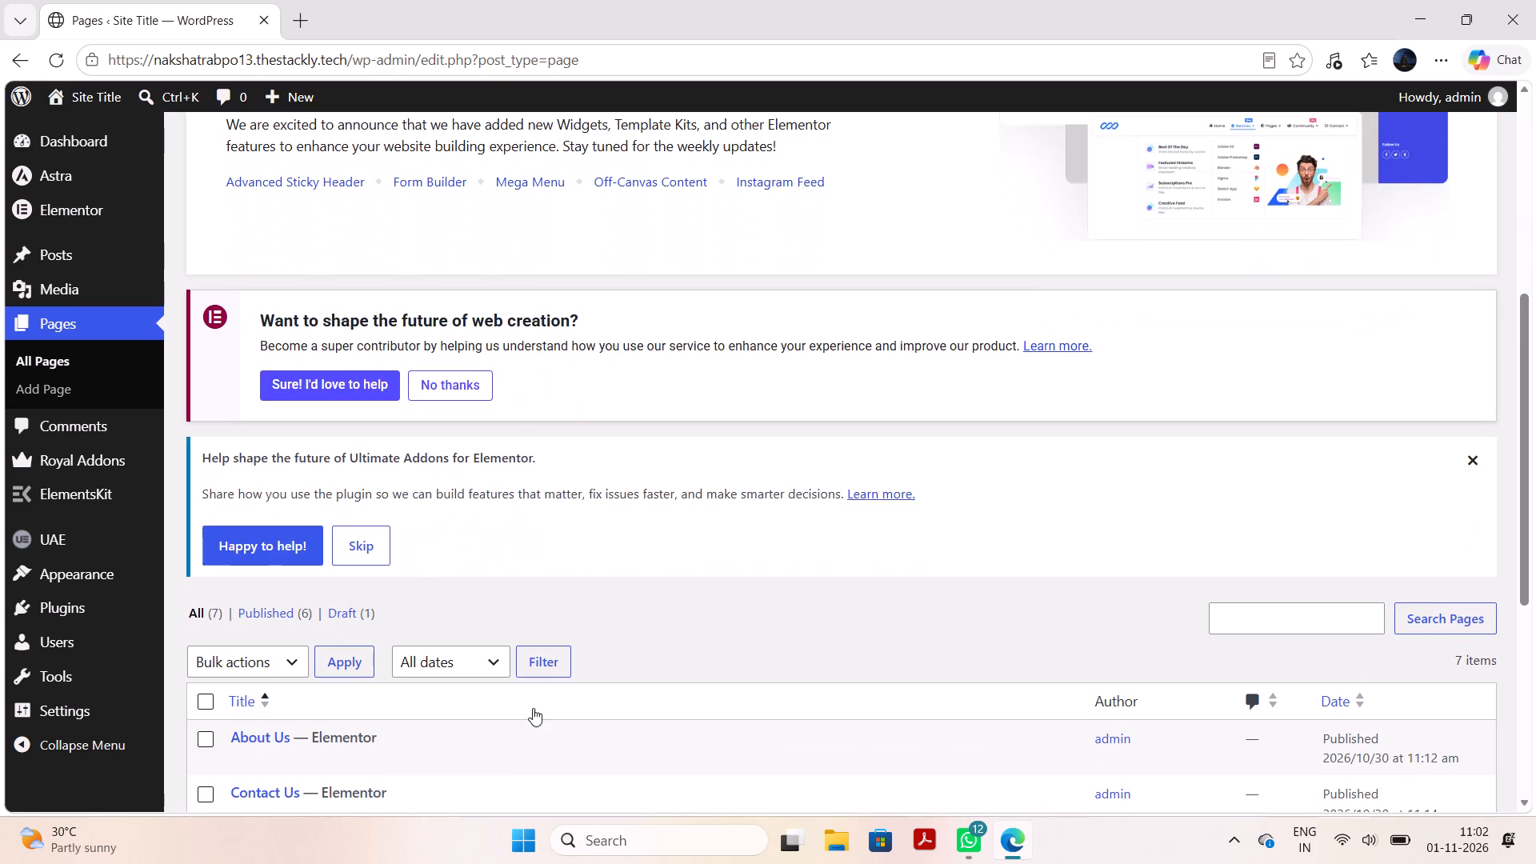
pyautogui.scroll(-2, 533, 708)
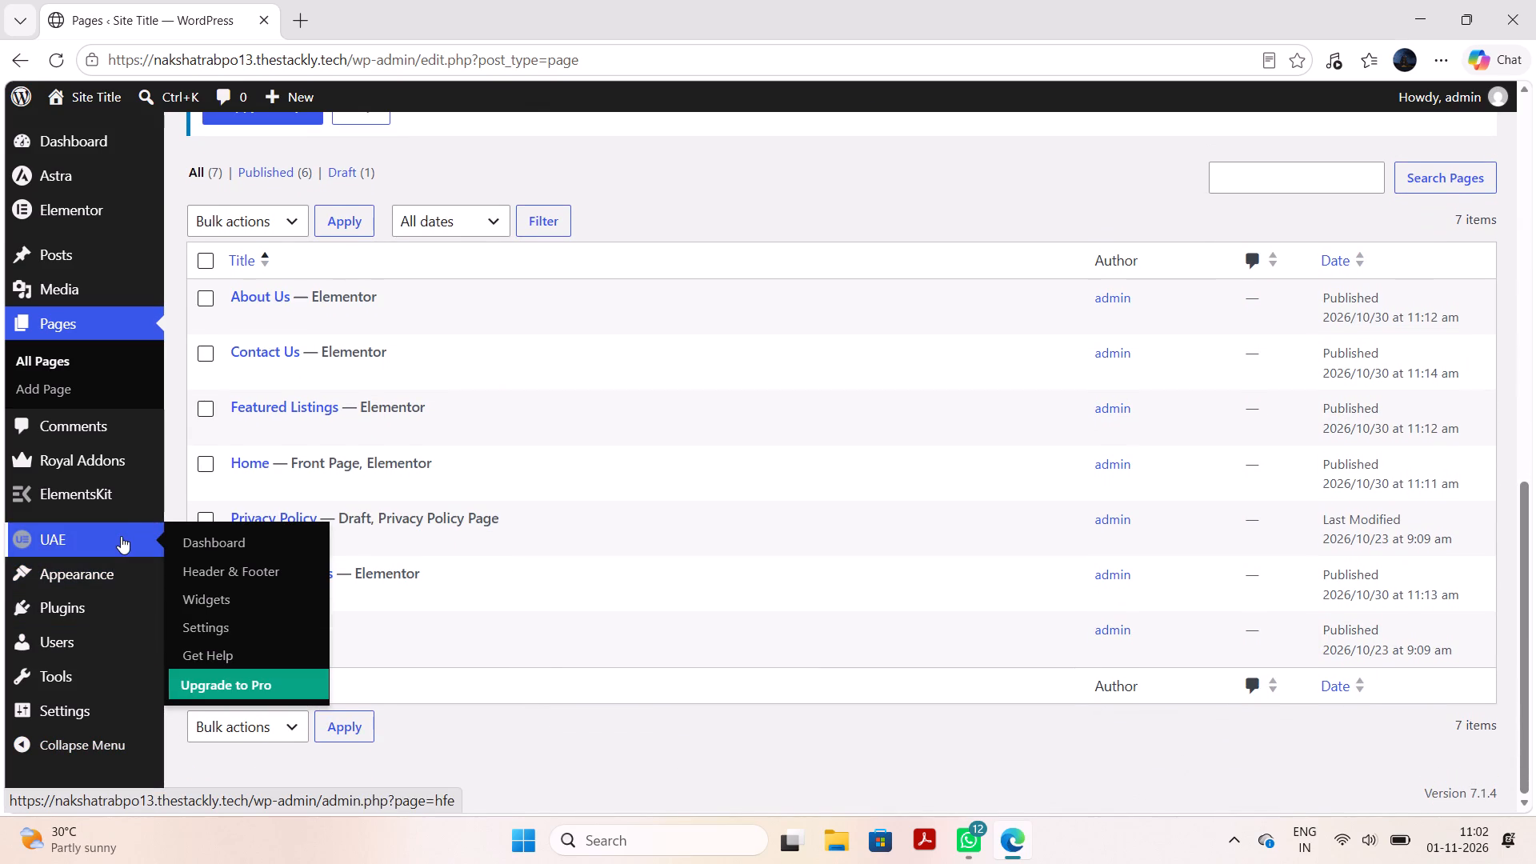
pyautogui.click(255, 566)
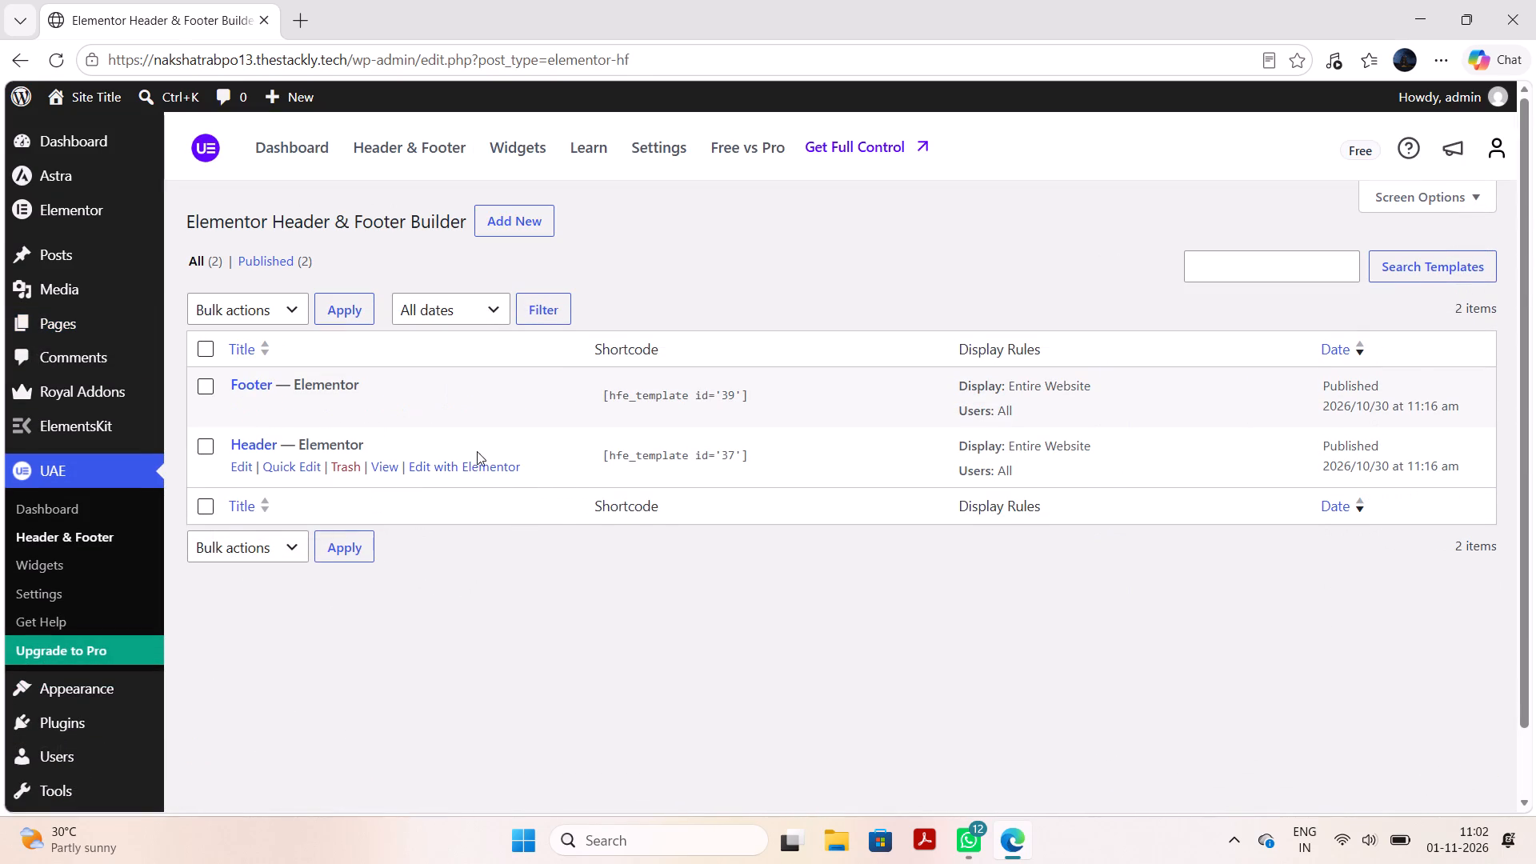
pyautogui.click(484, 470)
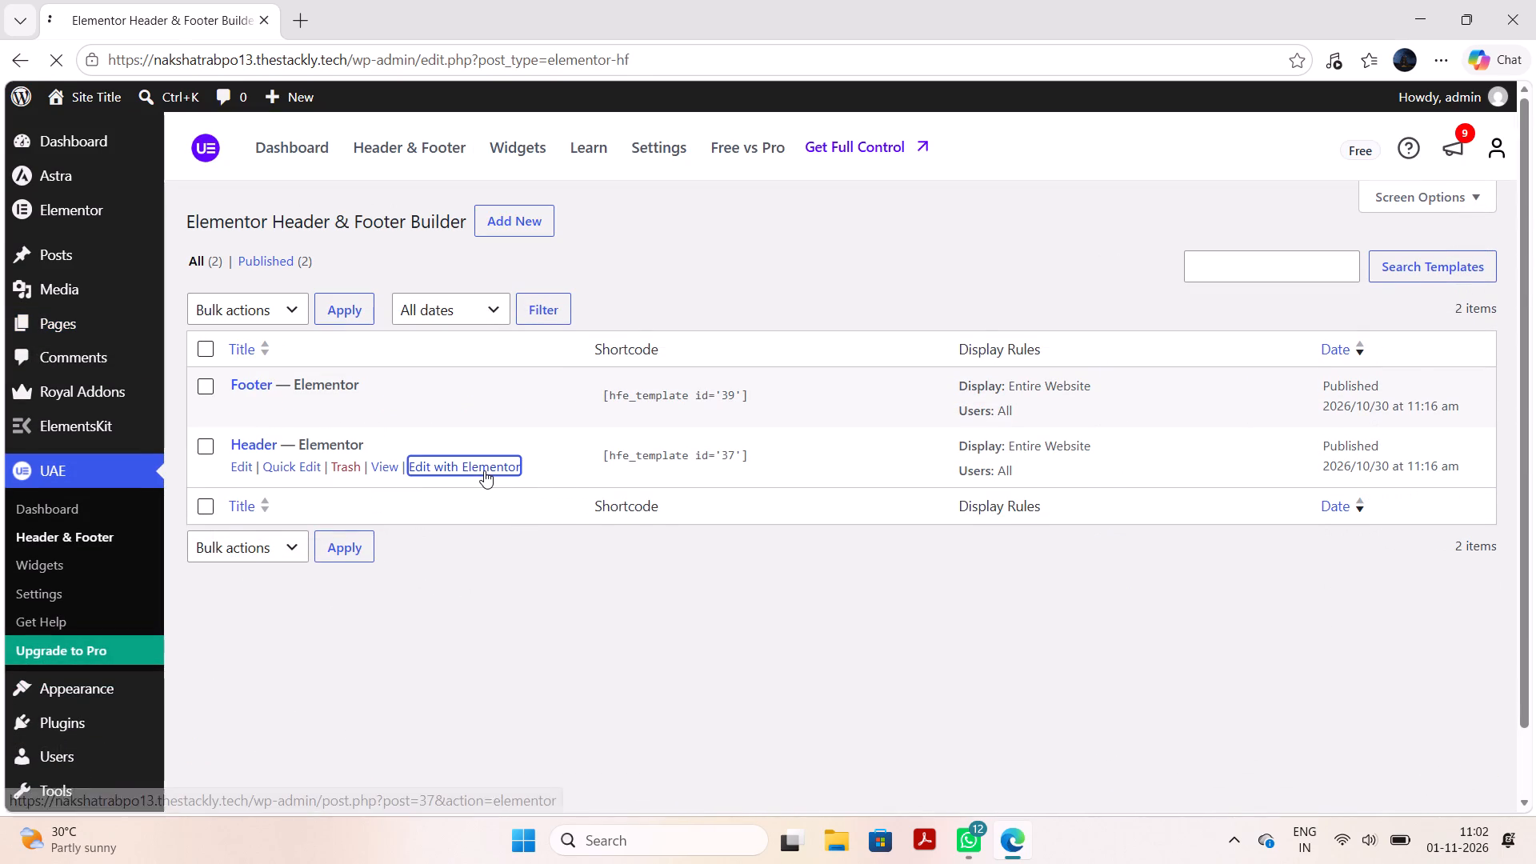
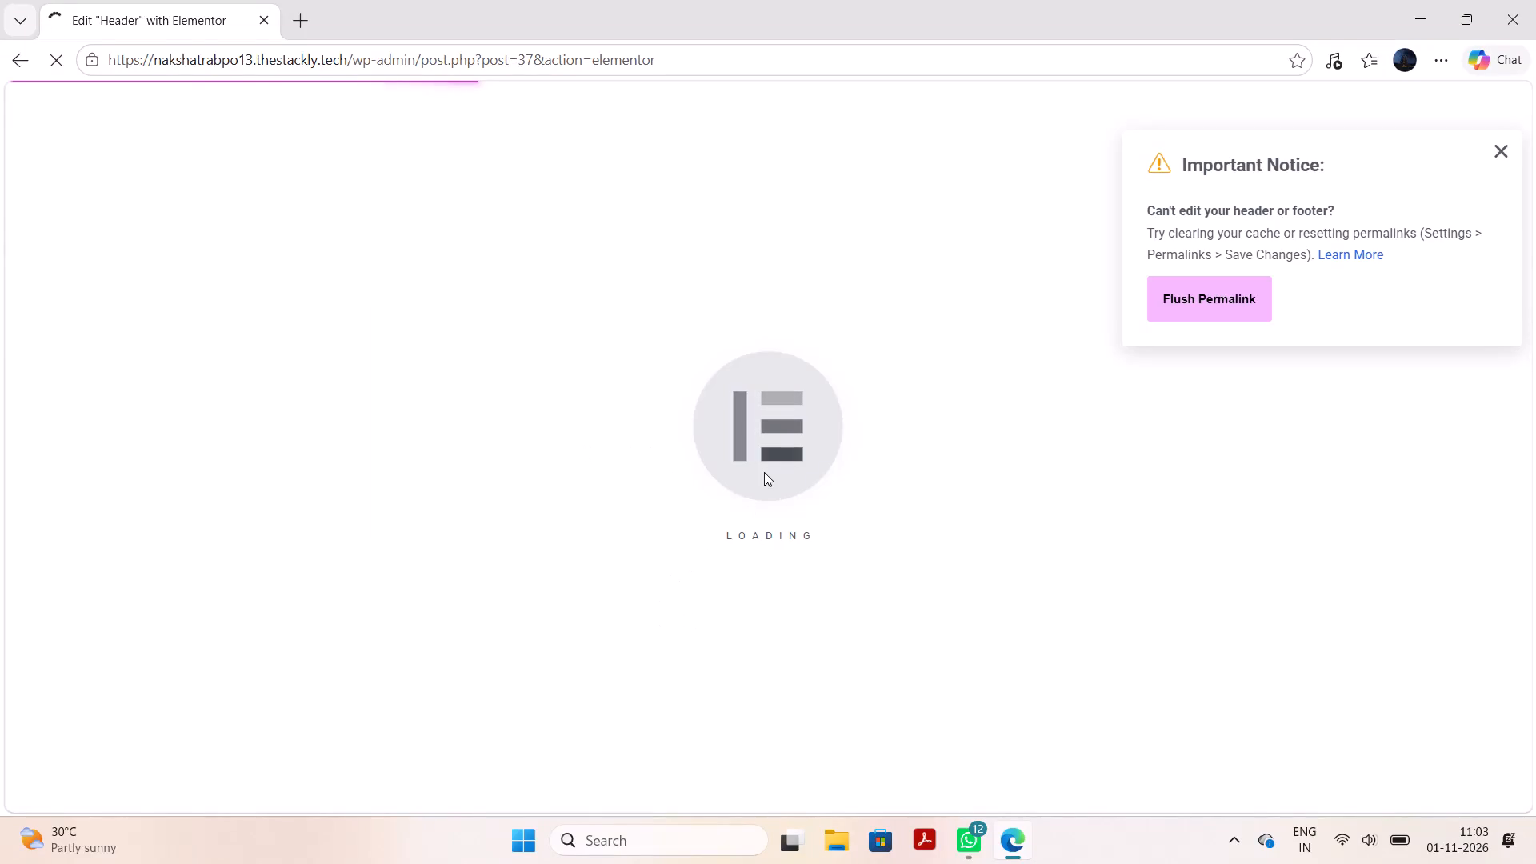
# Dismiss the Important Notice about editing the header or footer while the Header template loads.
pyautogui.click(1498, 153)
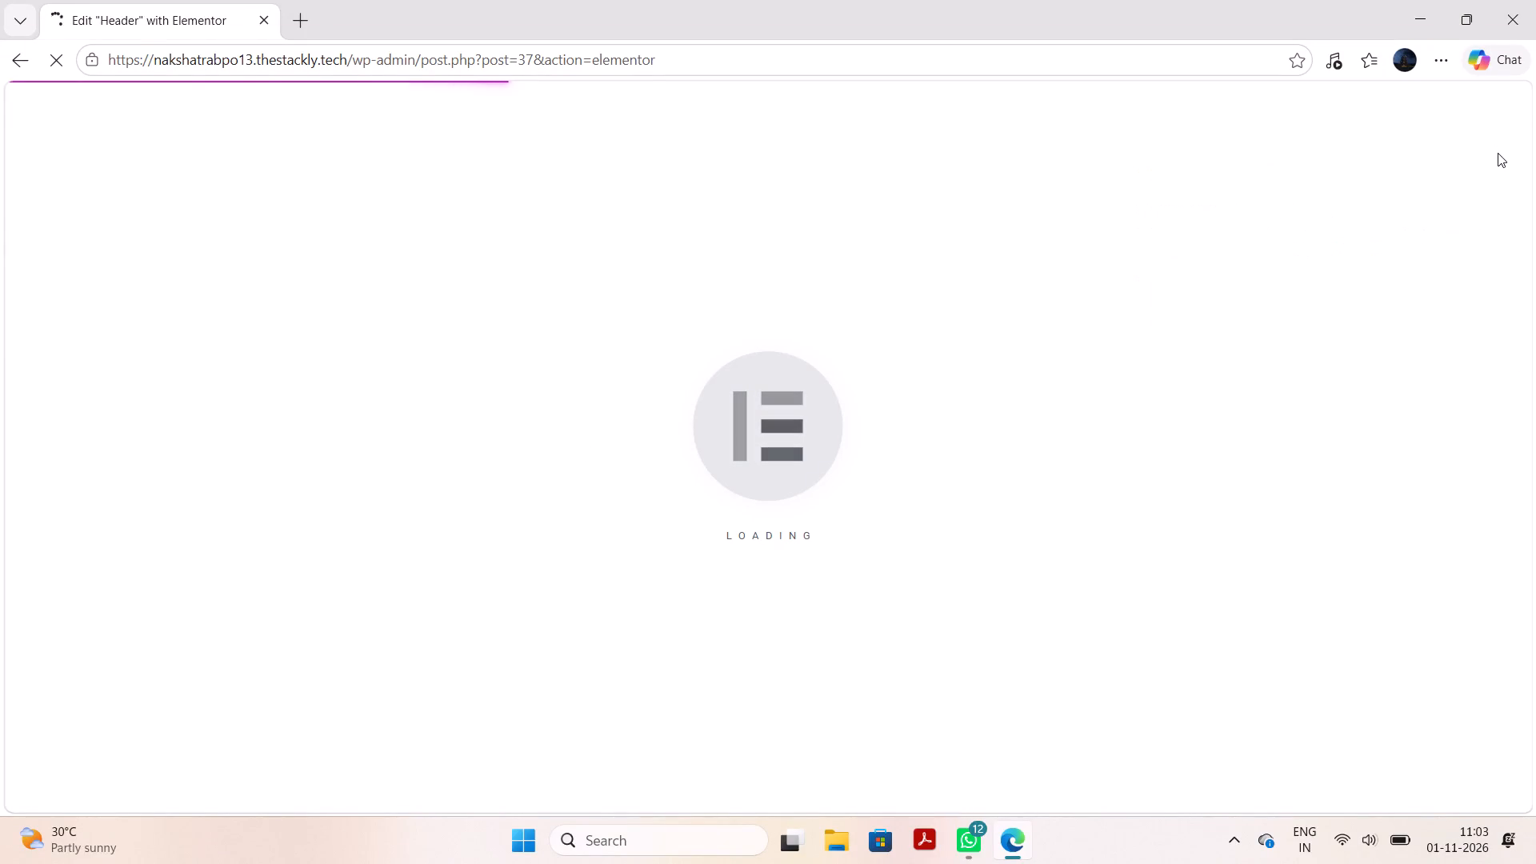
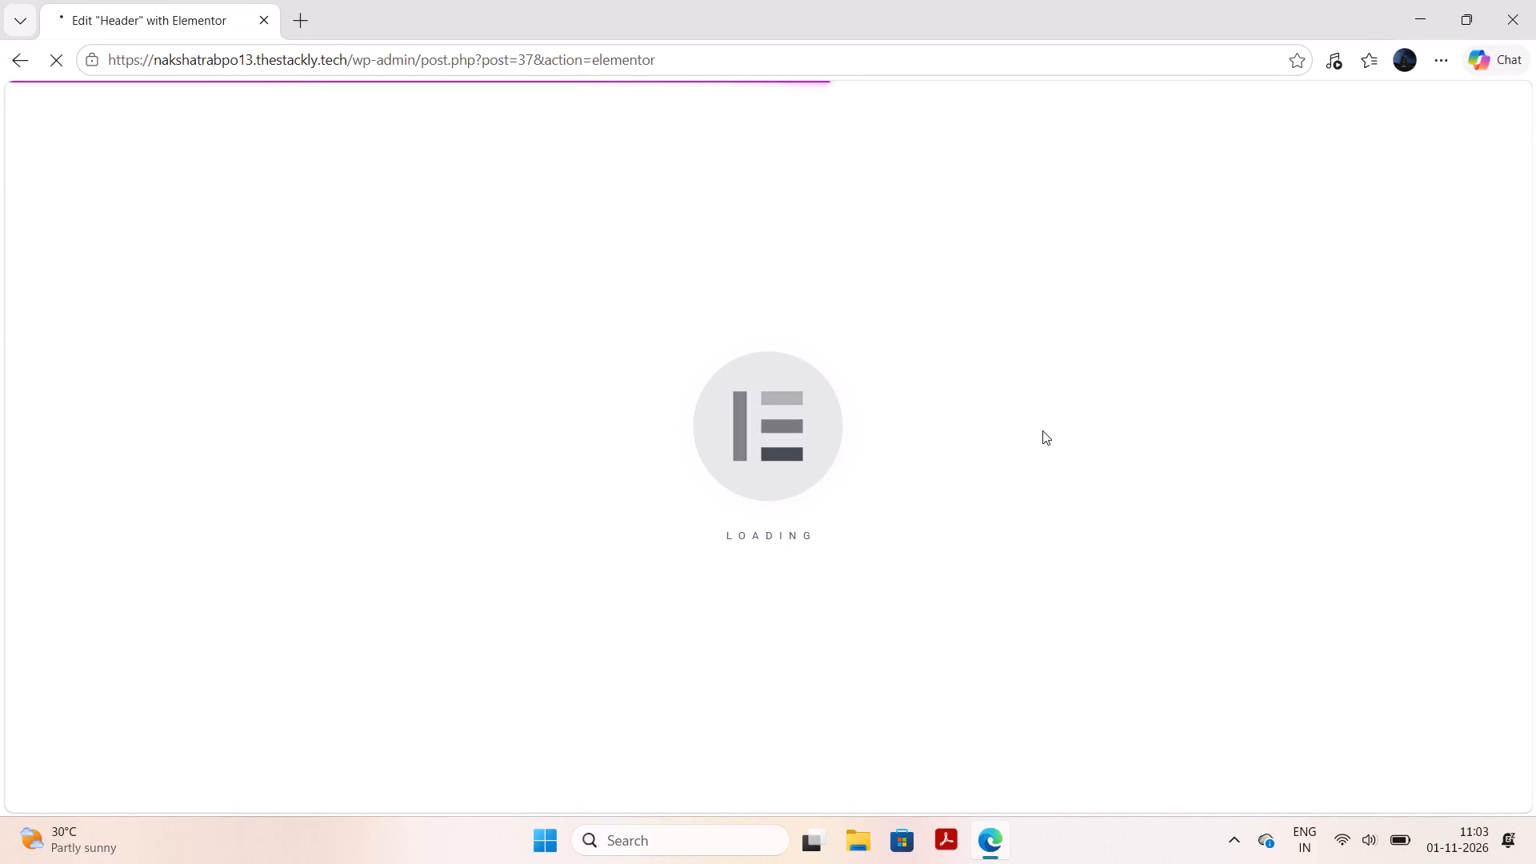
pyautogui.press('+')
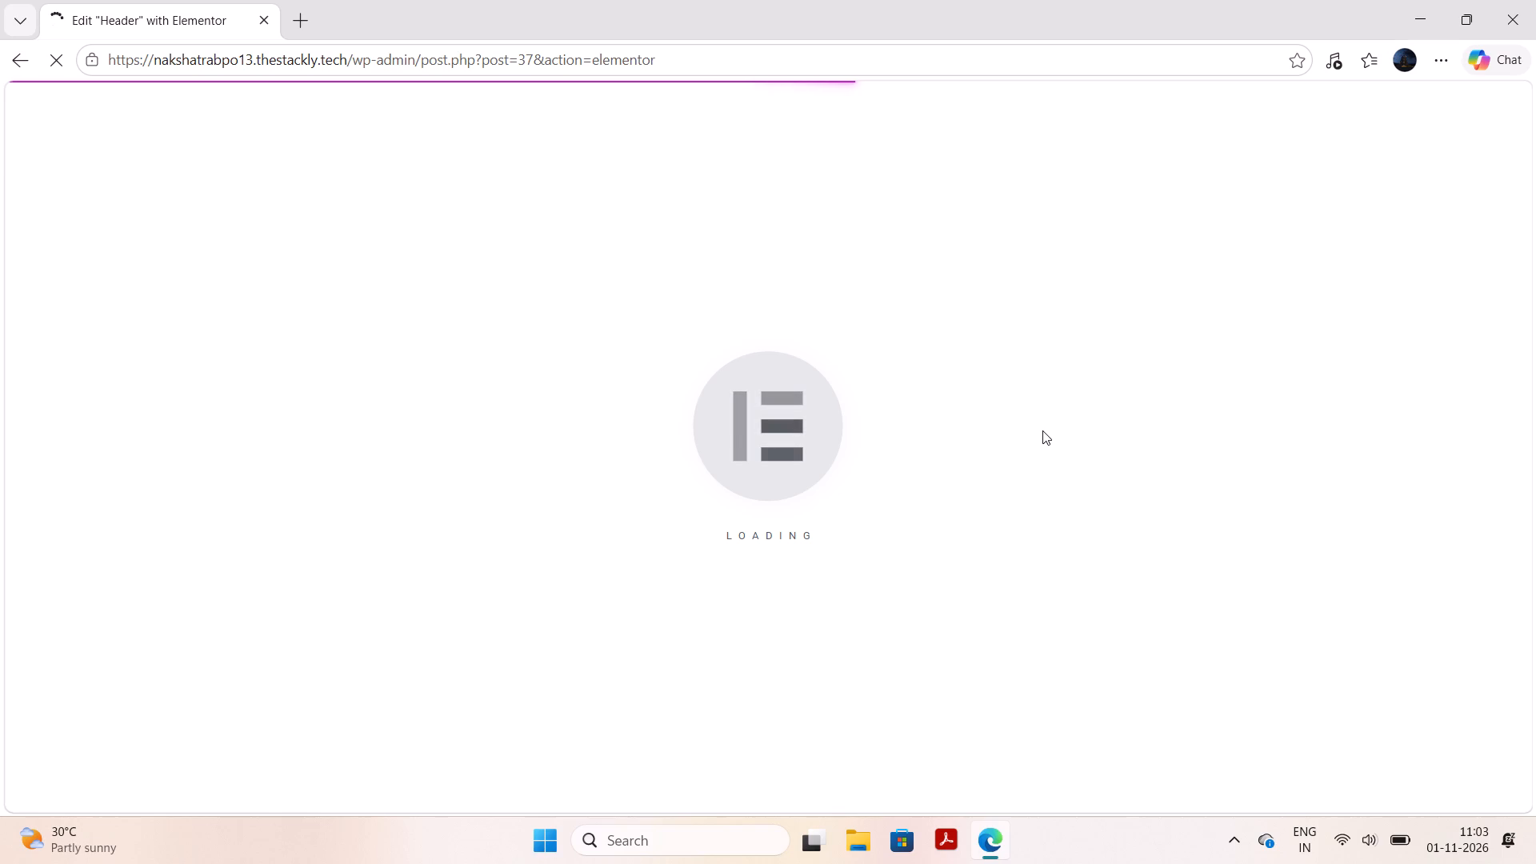
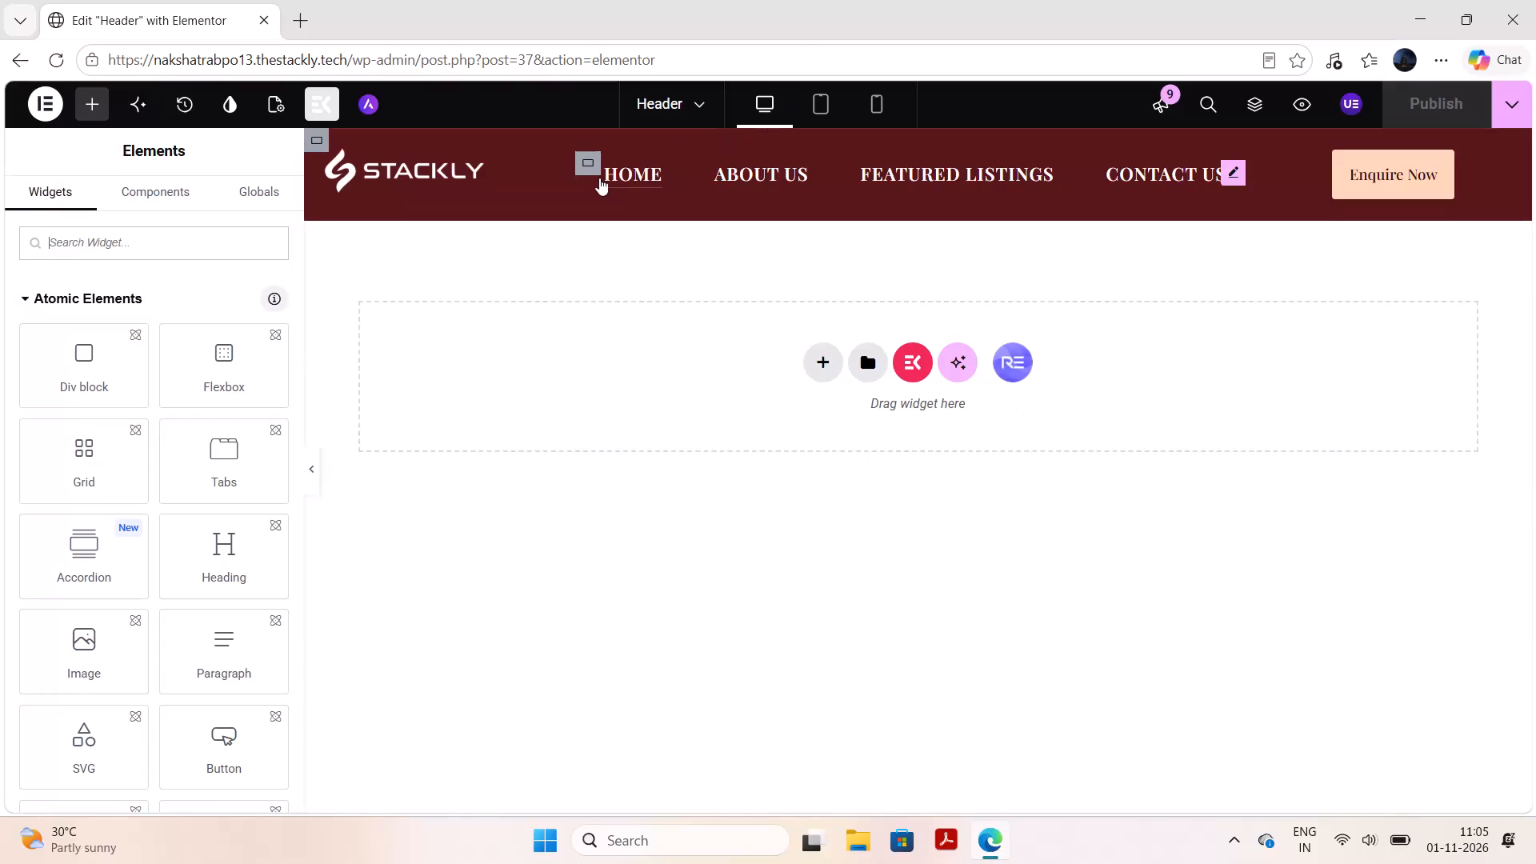
# Set the background colour of the header's outermost container to #1D2D44.
pyautogui.click(1249, 99)
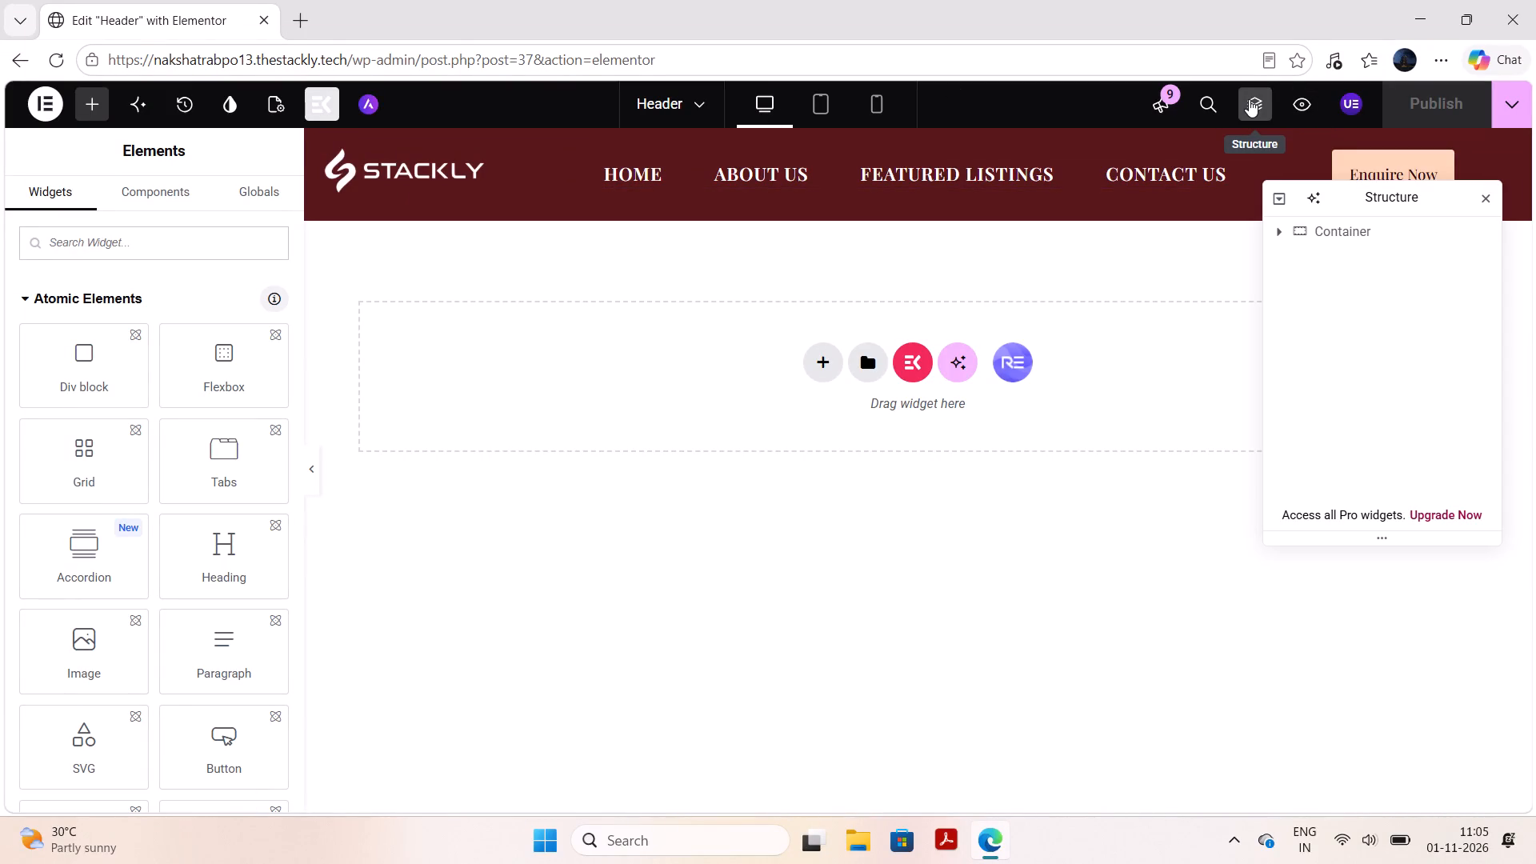
pyautogui.click(1333, 241)
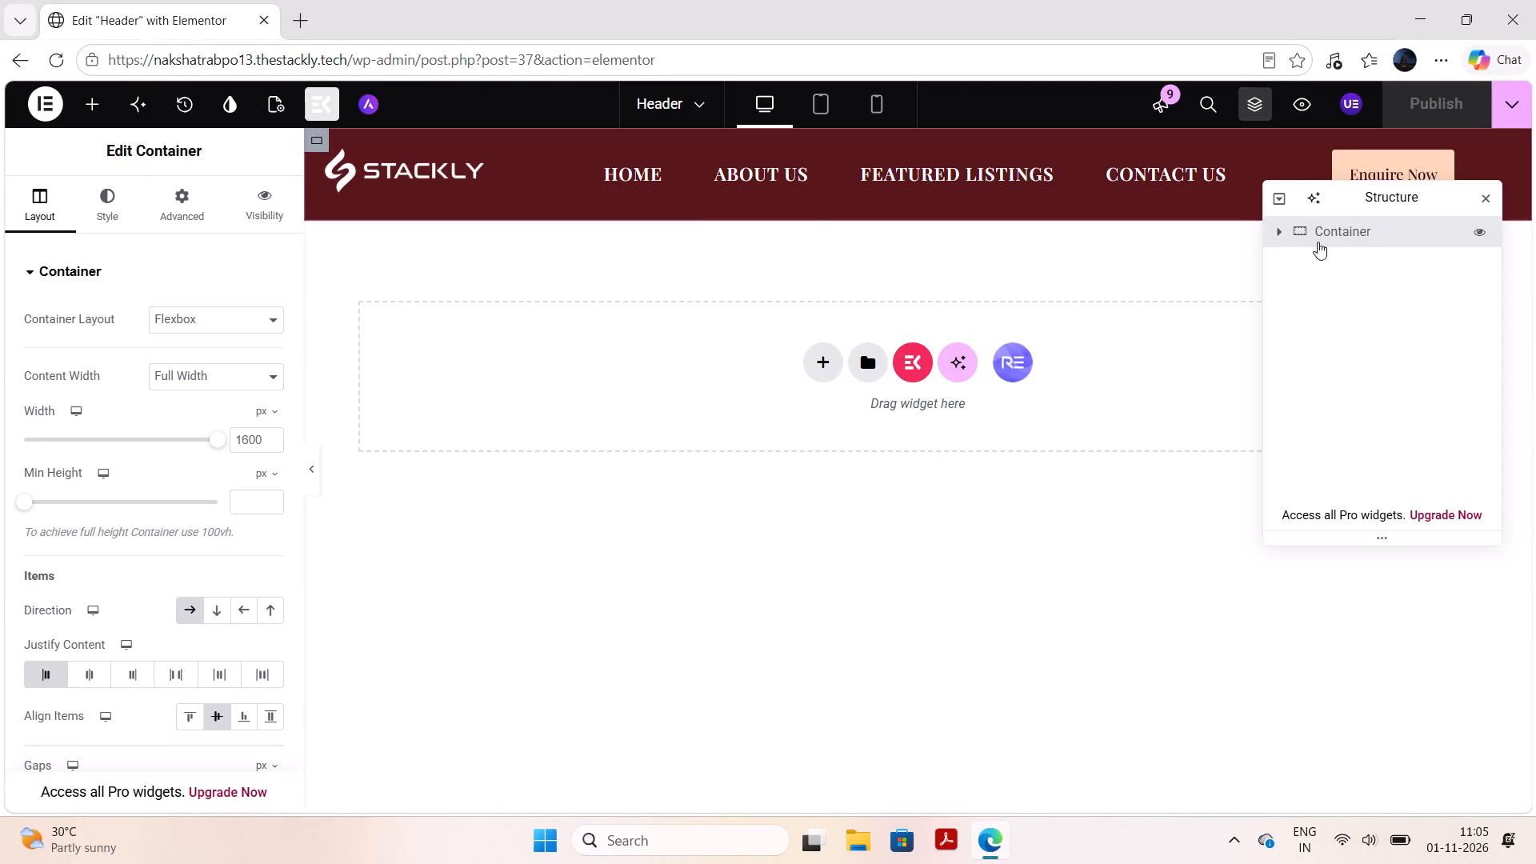
pyautogui.click(185, 216)
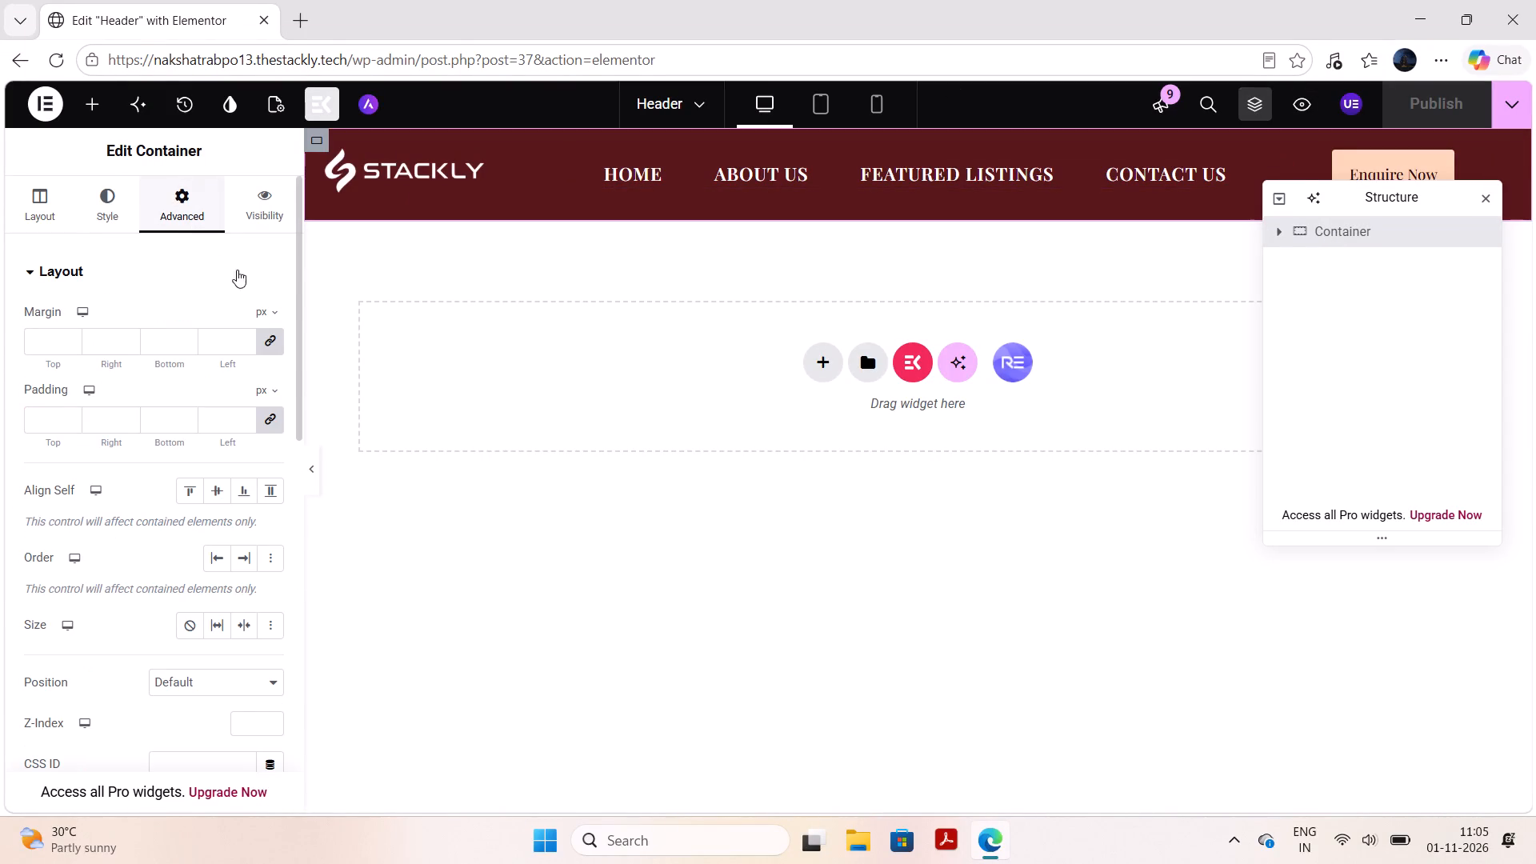
pyautogui.click(112, 218)
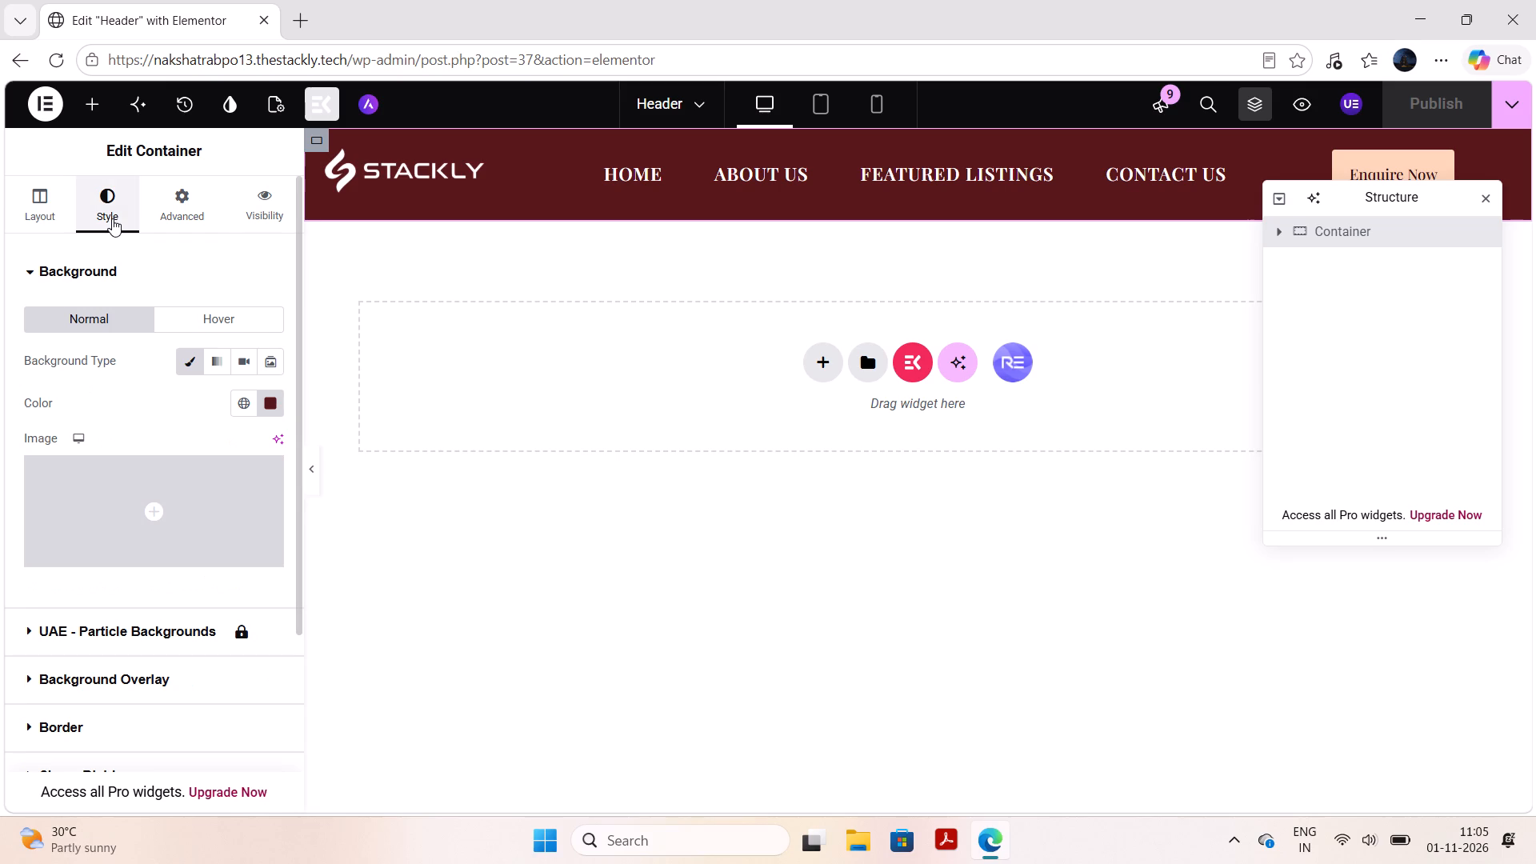
pyautogui.click(240, 406)
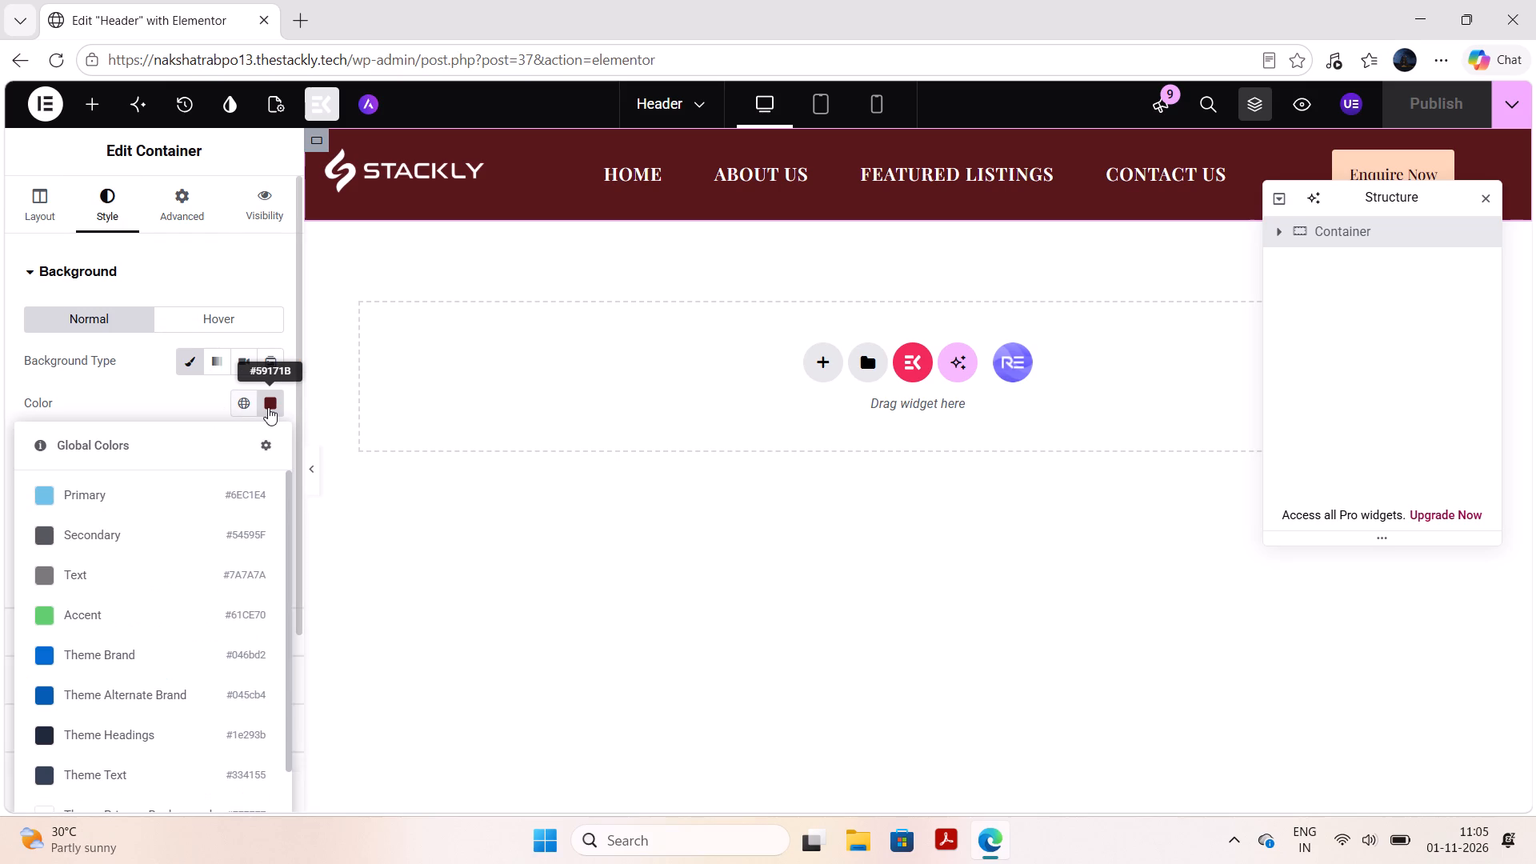
pyautogui.click(268, 407)
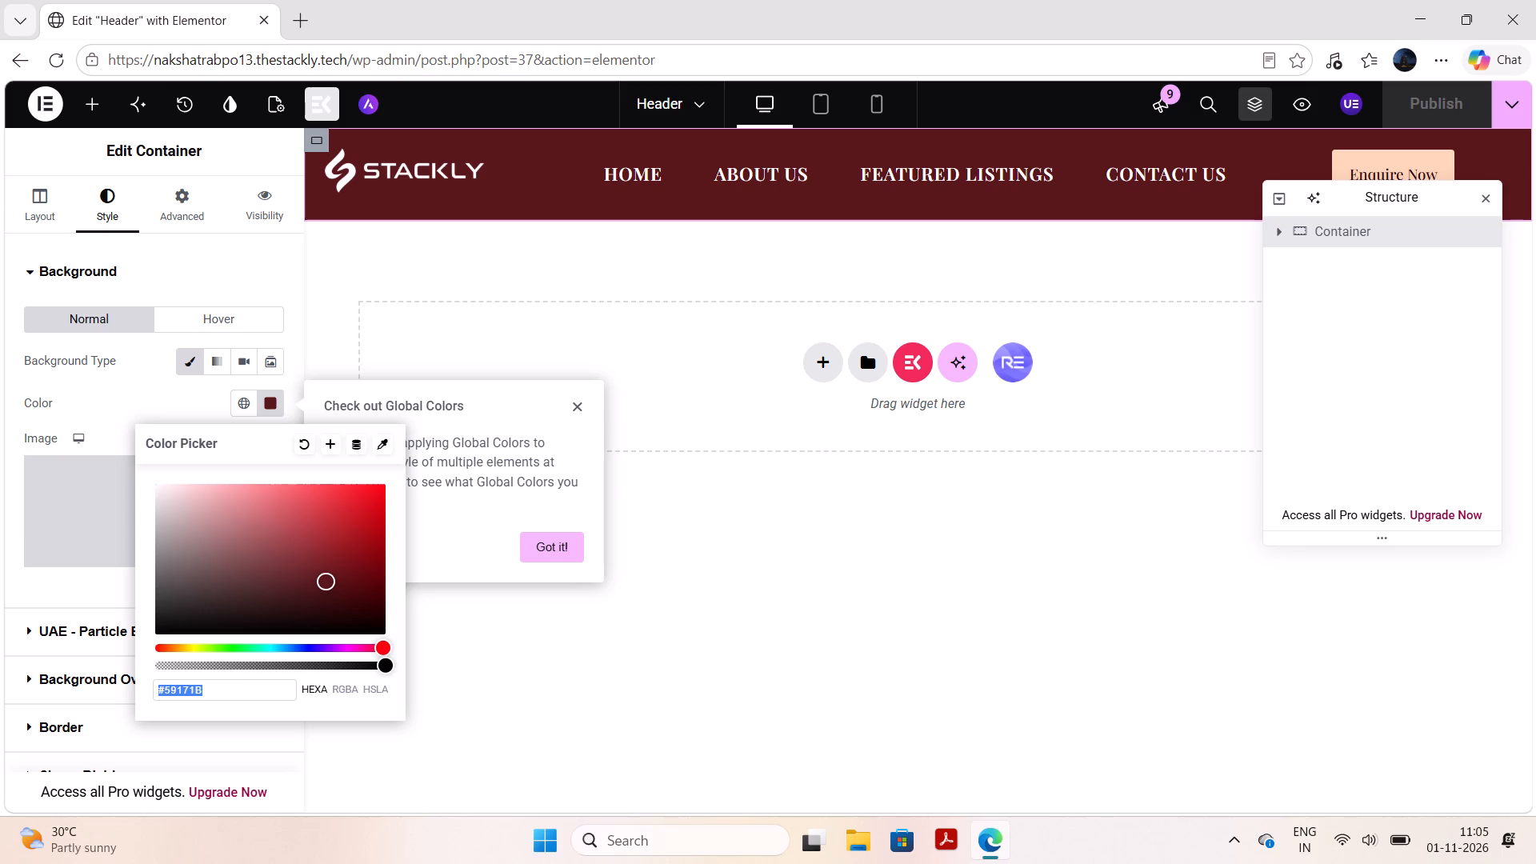
pyautogui.click(307, 441)
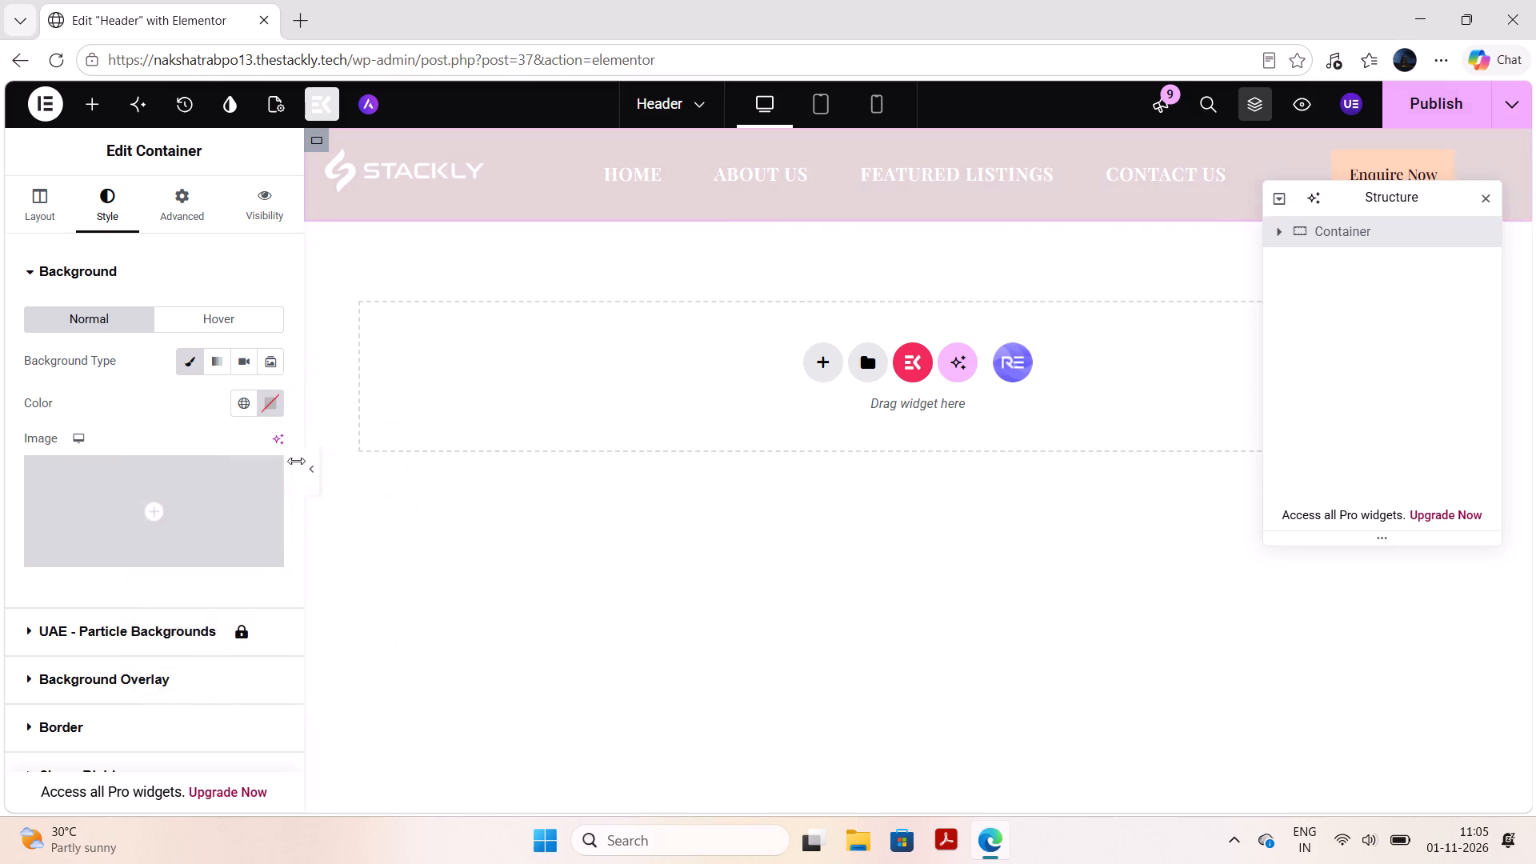
pyautogui.click(278, 402)
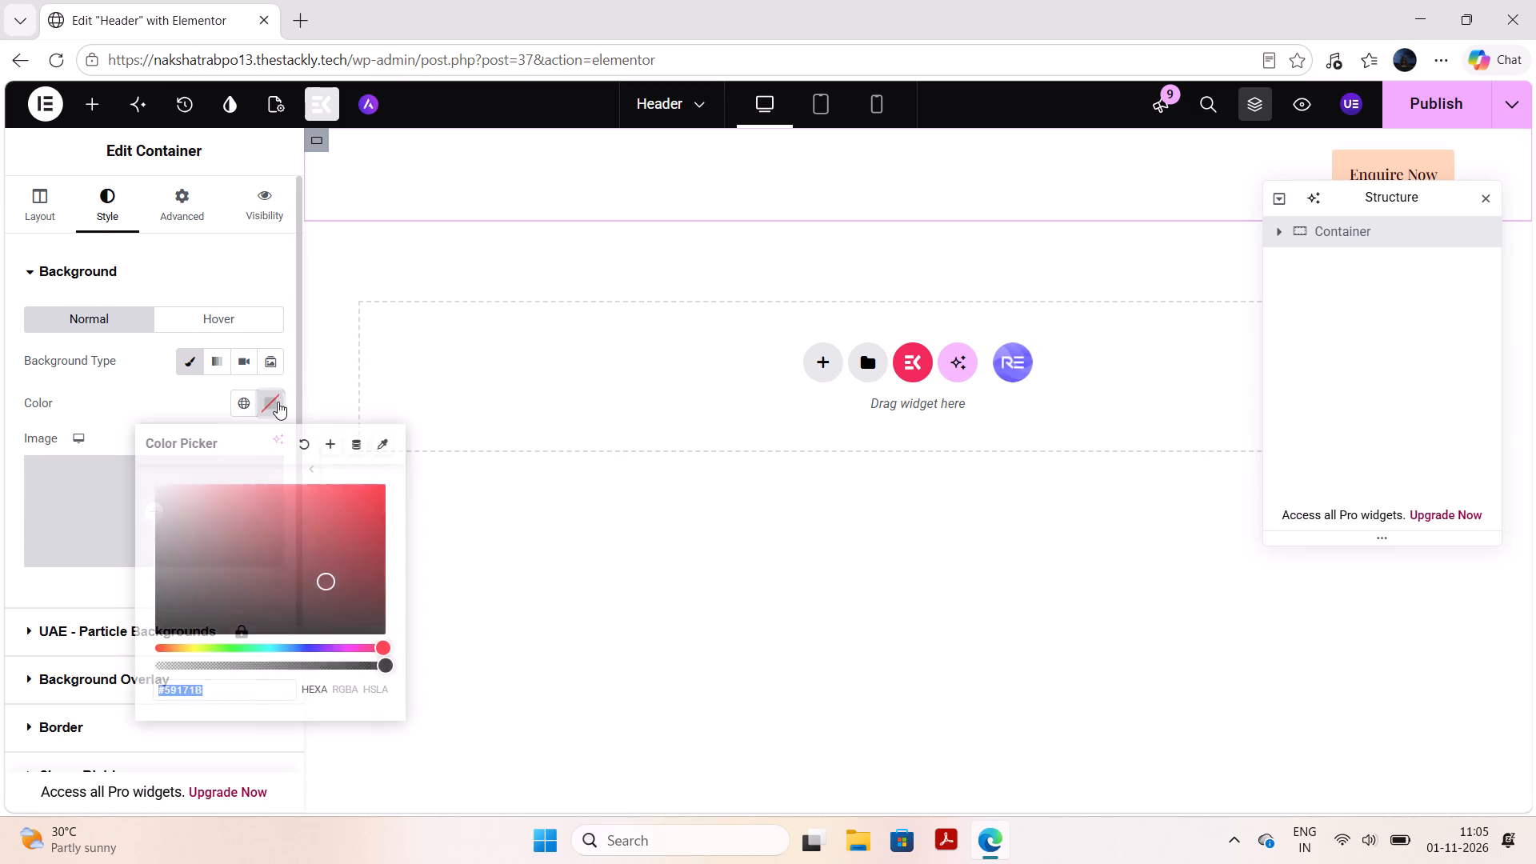
pyautogui.hotkey('shift', '#')
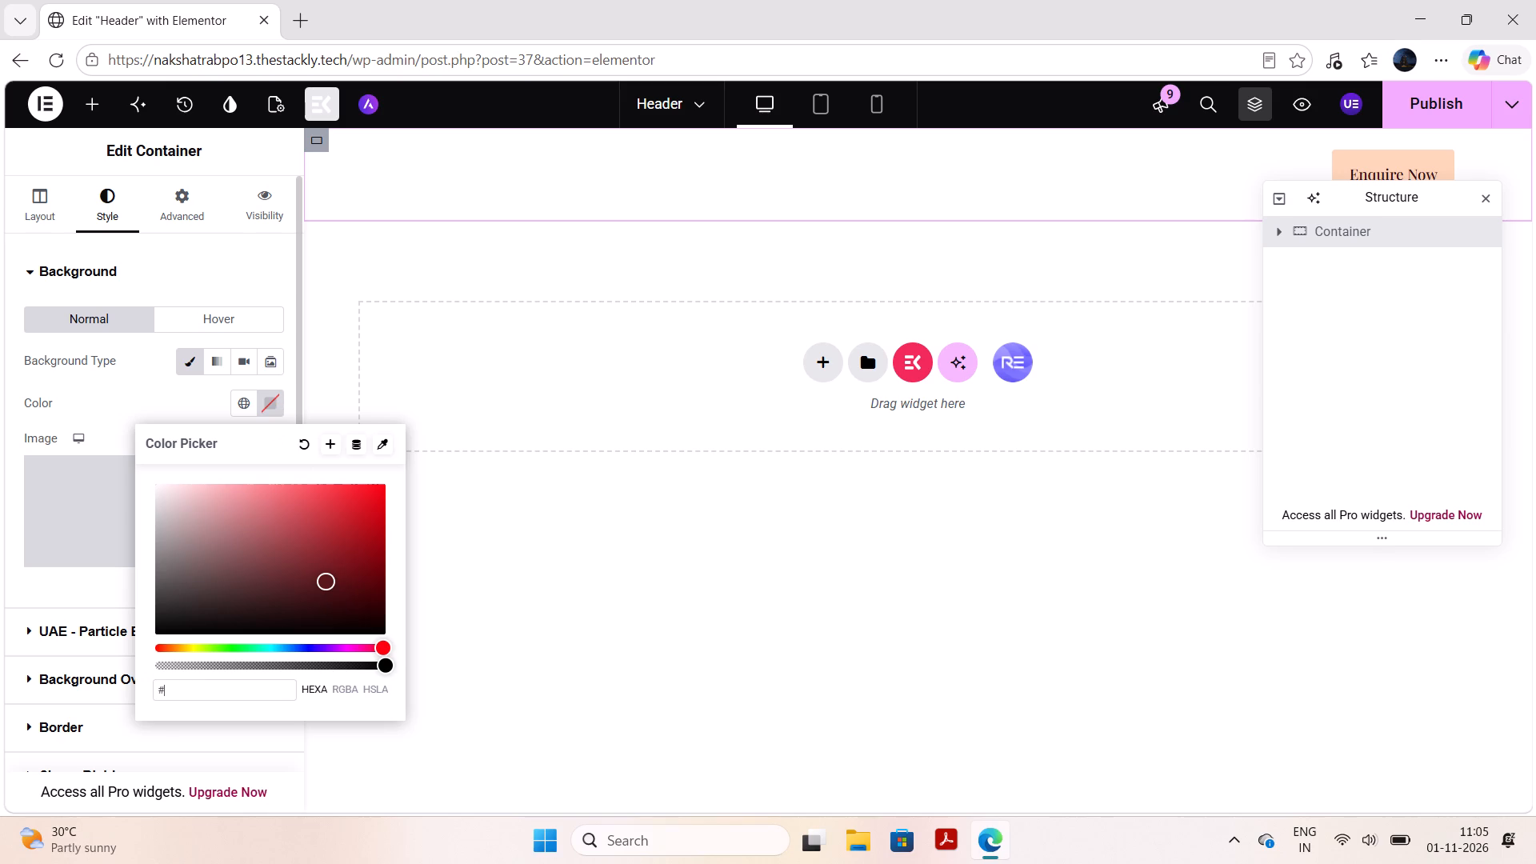
pyautogui.press('1')
pyautogui.write('D2D')
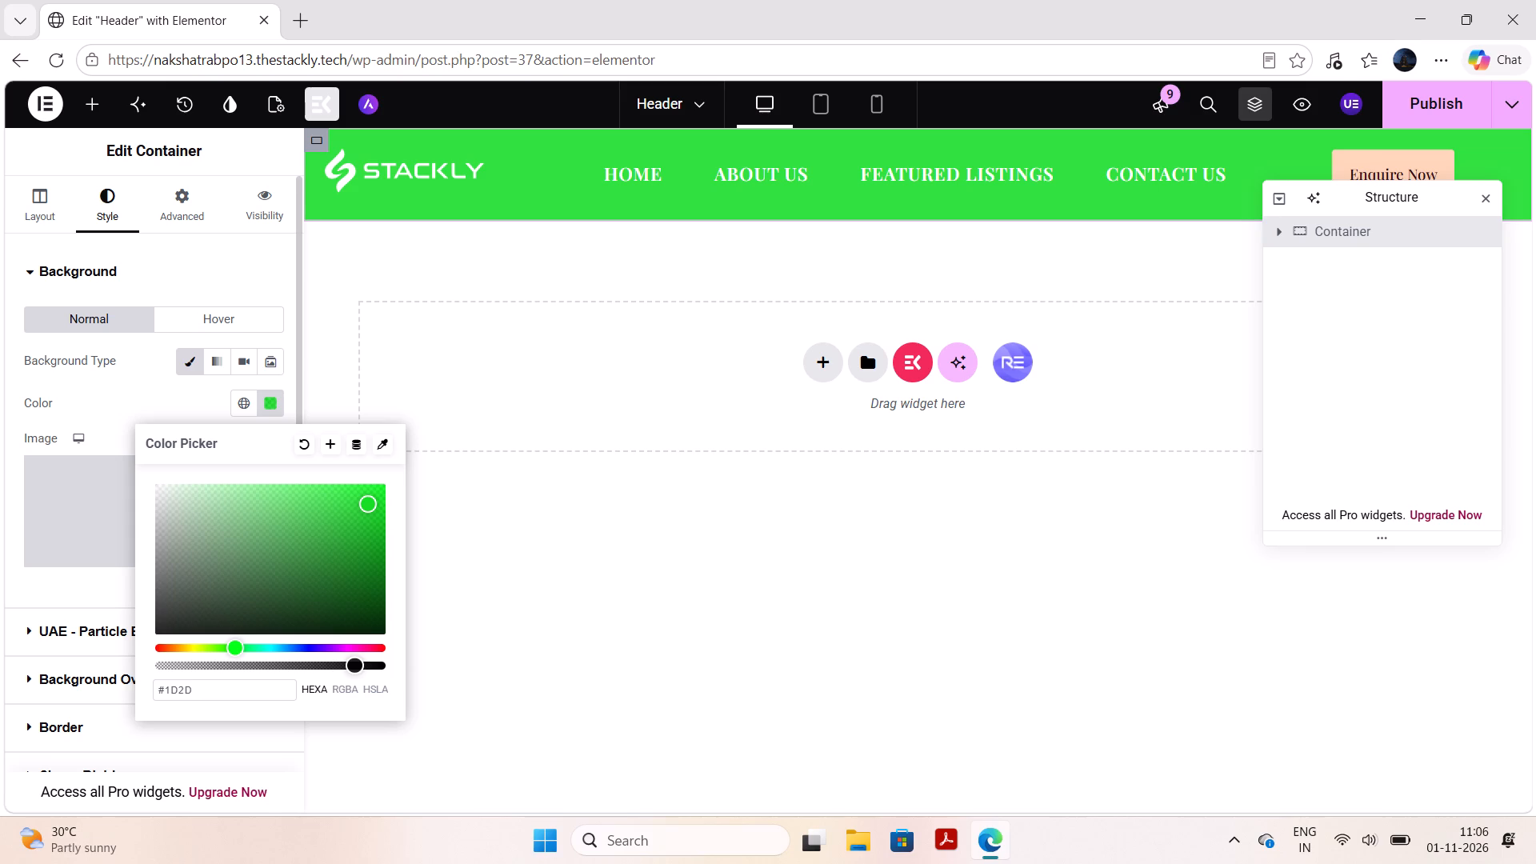
pyautogui.write('44')
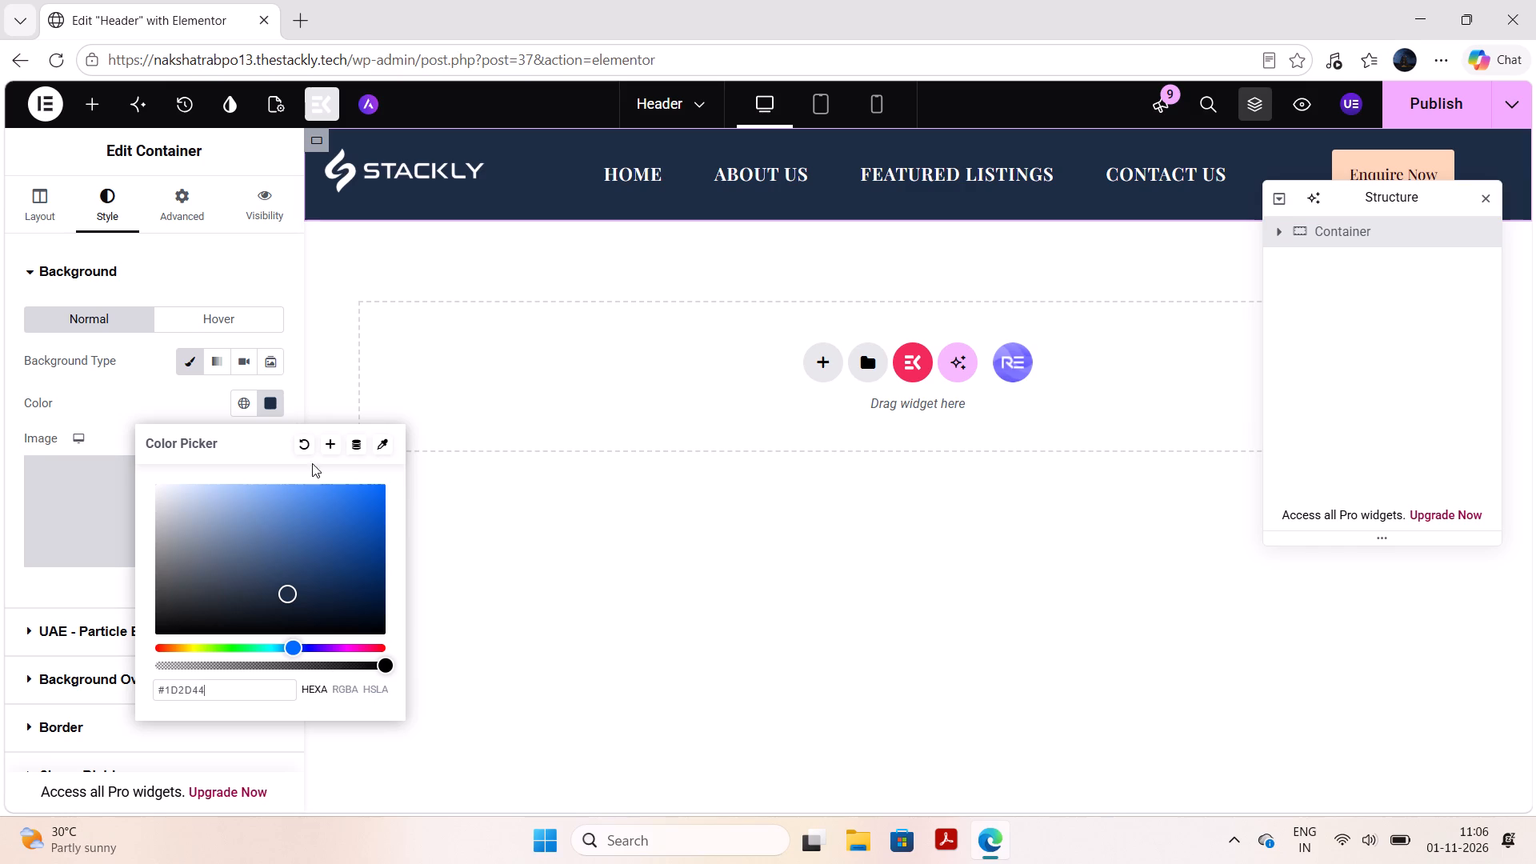
# Save the container's background colour as a new global colour named MAIN.
pyautogui.click(328, 446)
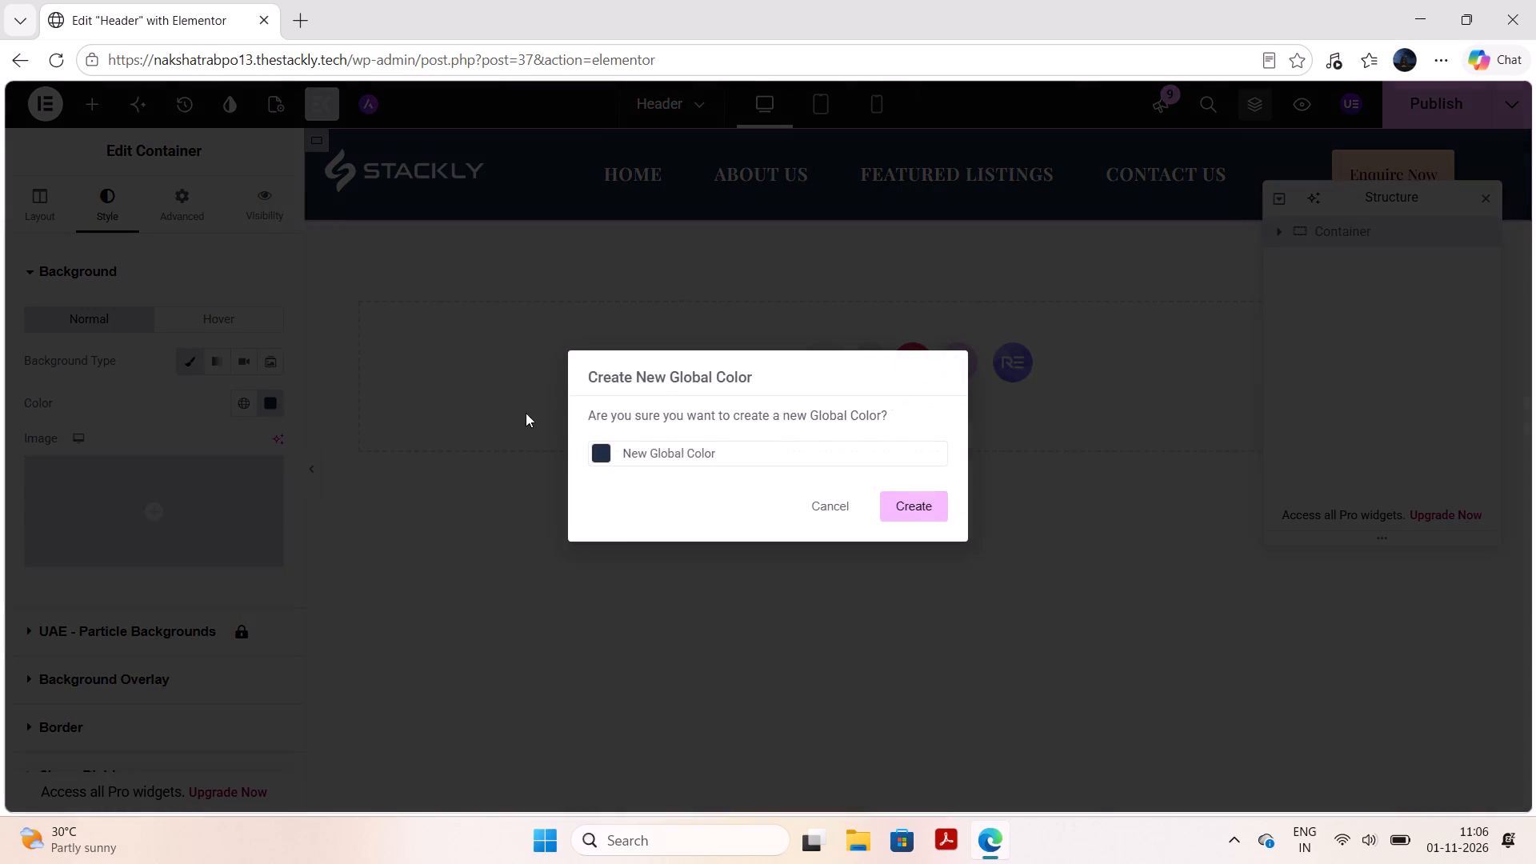
pyautogui.moveTo(724, 446); pyautogui.dragTo(483, 473)
pyautogui.press('m')
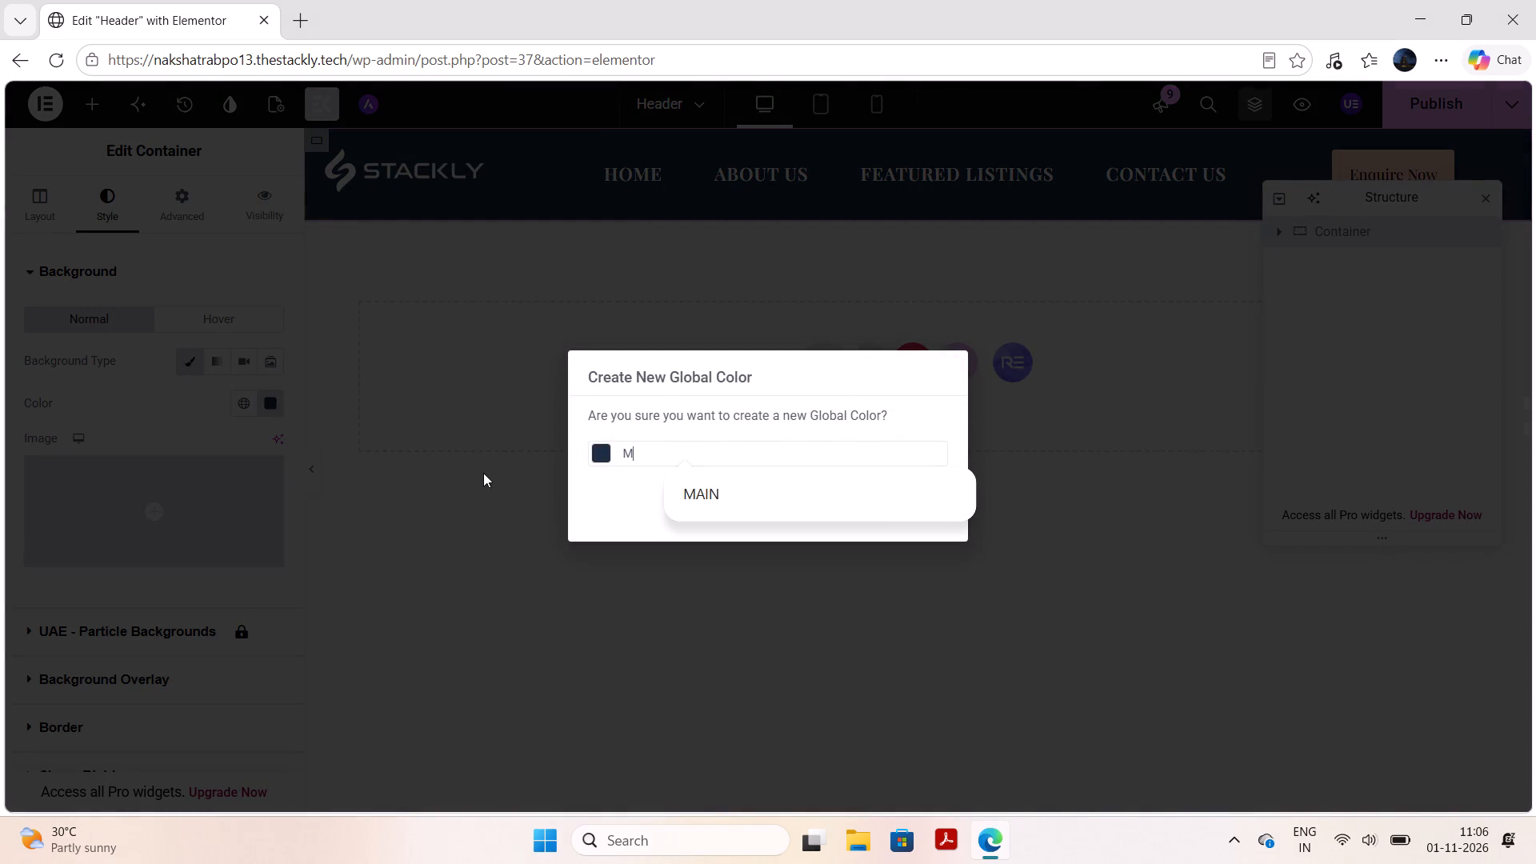
pyautogui.press('Return')
pyautogui.press('Tab')
pyautogui.click(702, 460)
pyautogui.press('Tab')
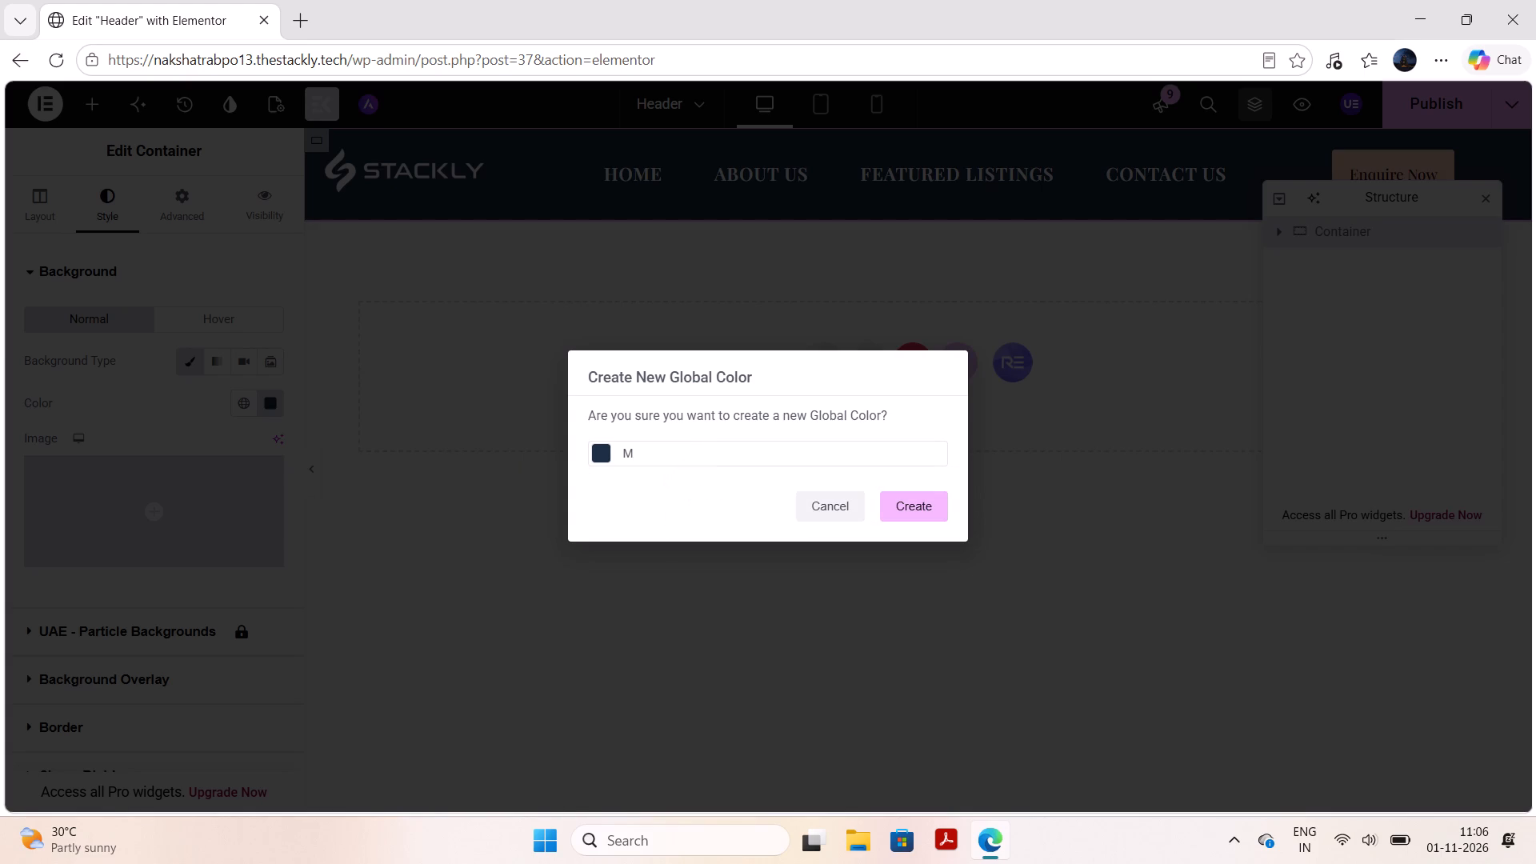
pyautogui.press('a')
pyautogui.click(691, 451)
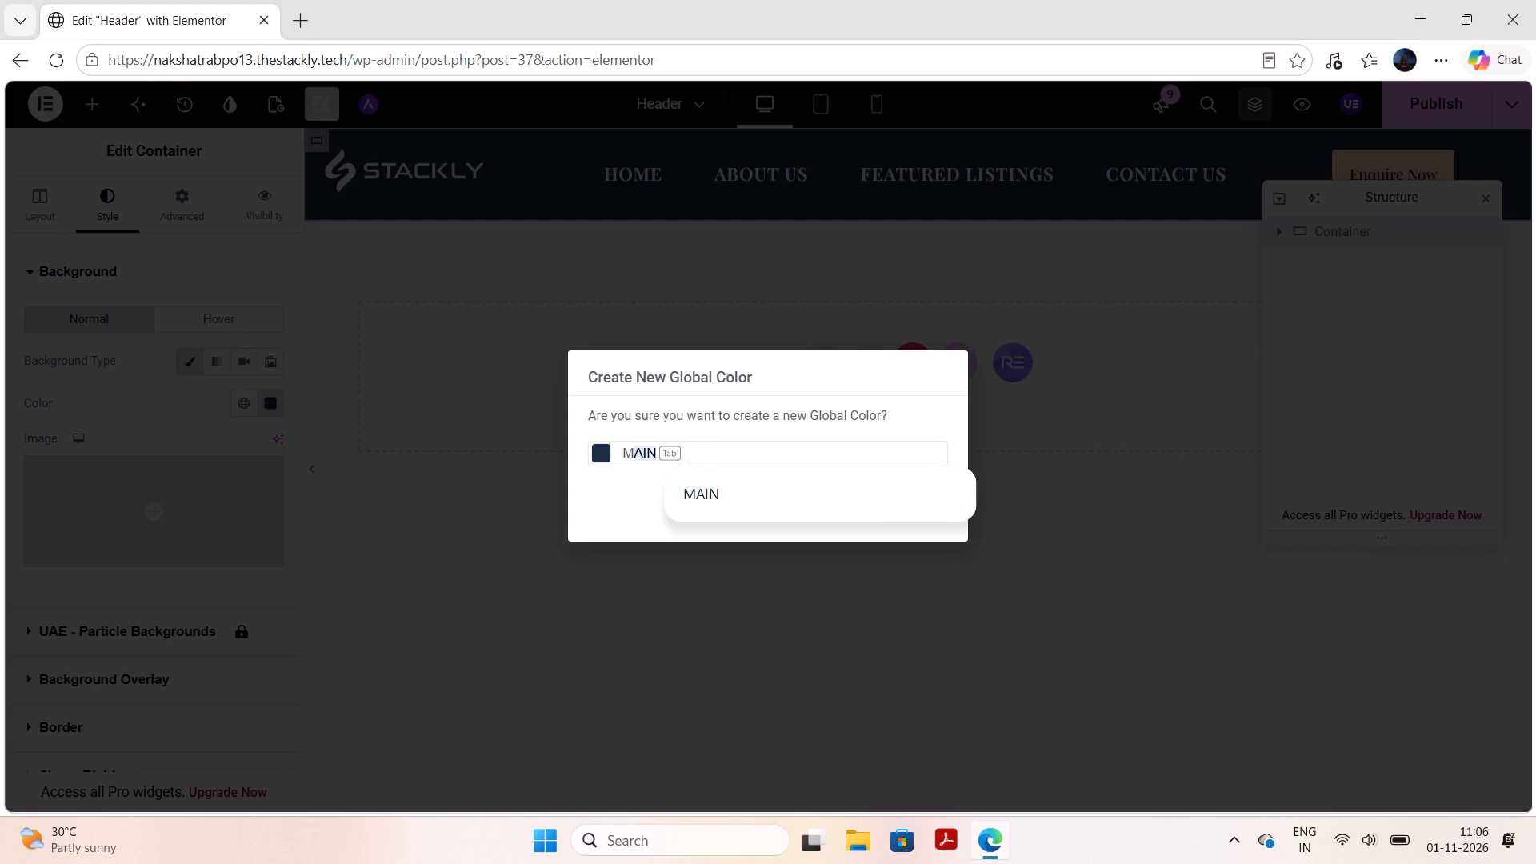
pyautogui.write('AIN')
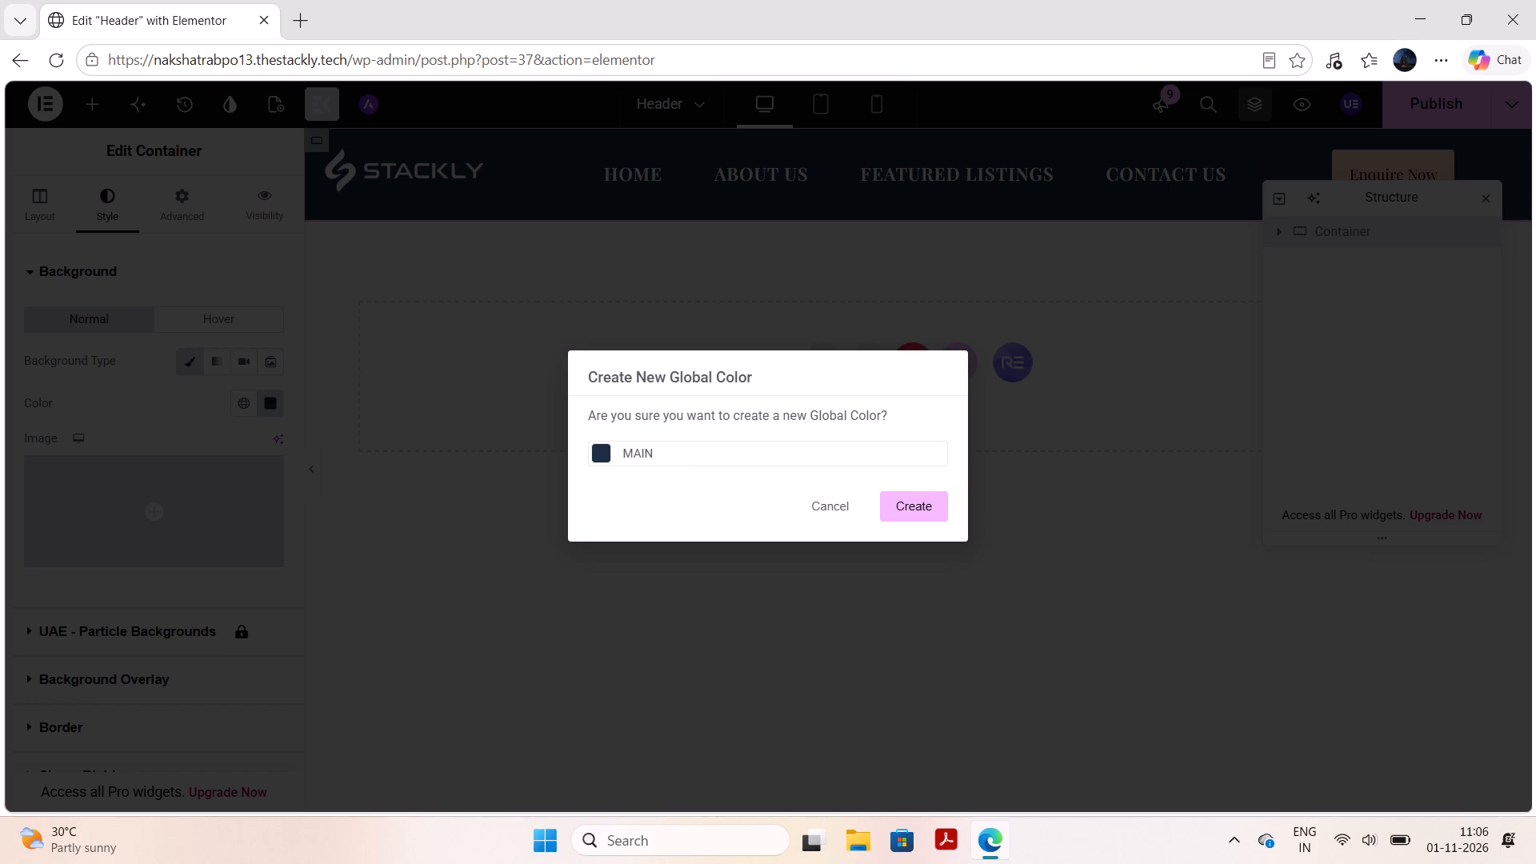
pyautogui.click(919, 504)
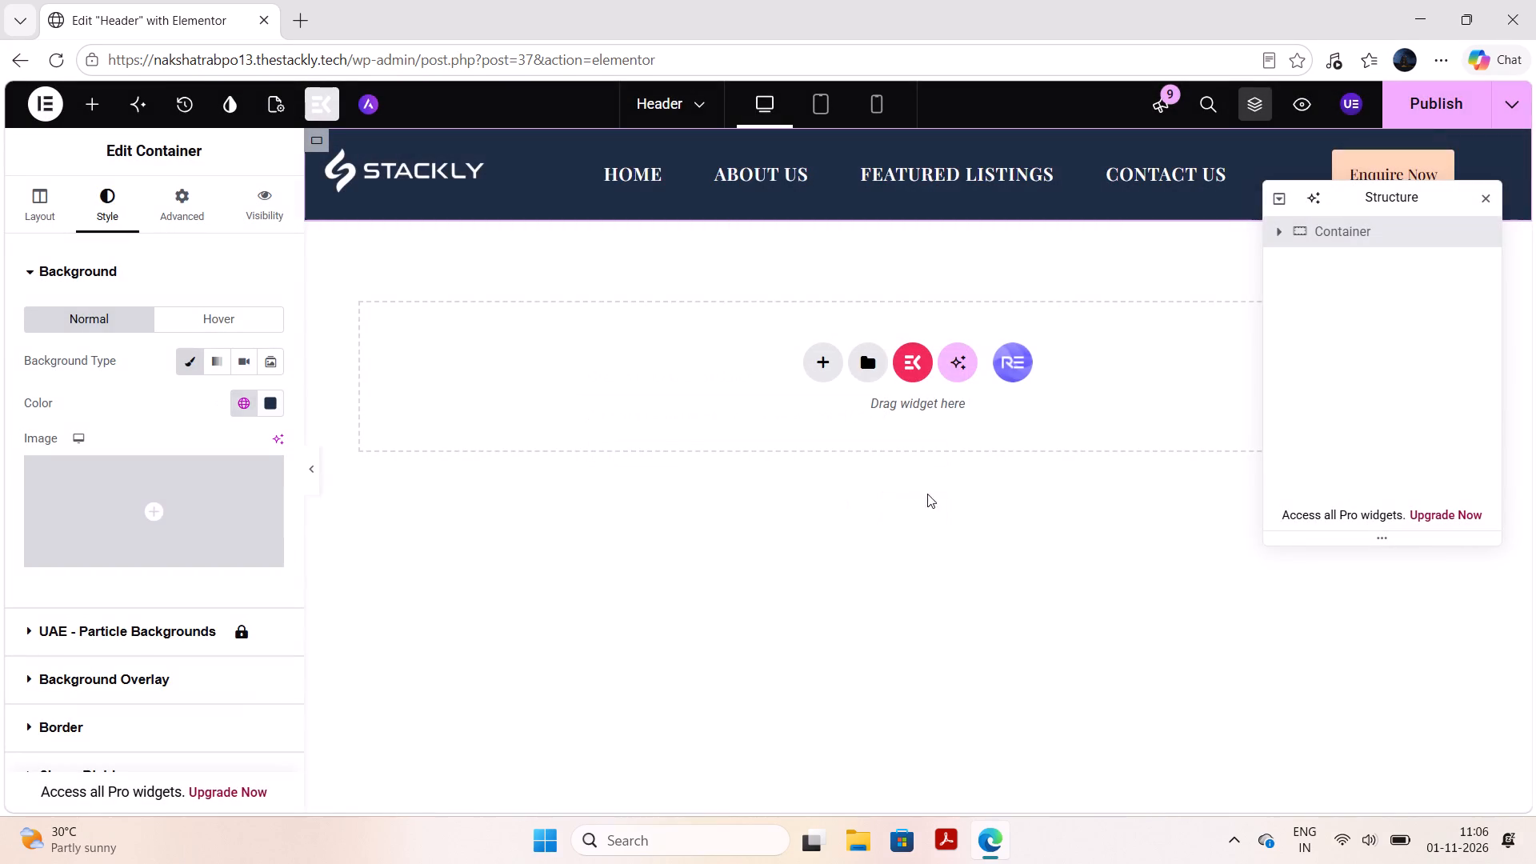
# Set the first gradient background colour of the header's Enquire Now button to #3E5C76 in its normal state.
pyautogui.click(1510, 158)
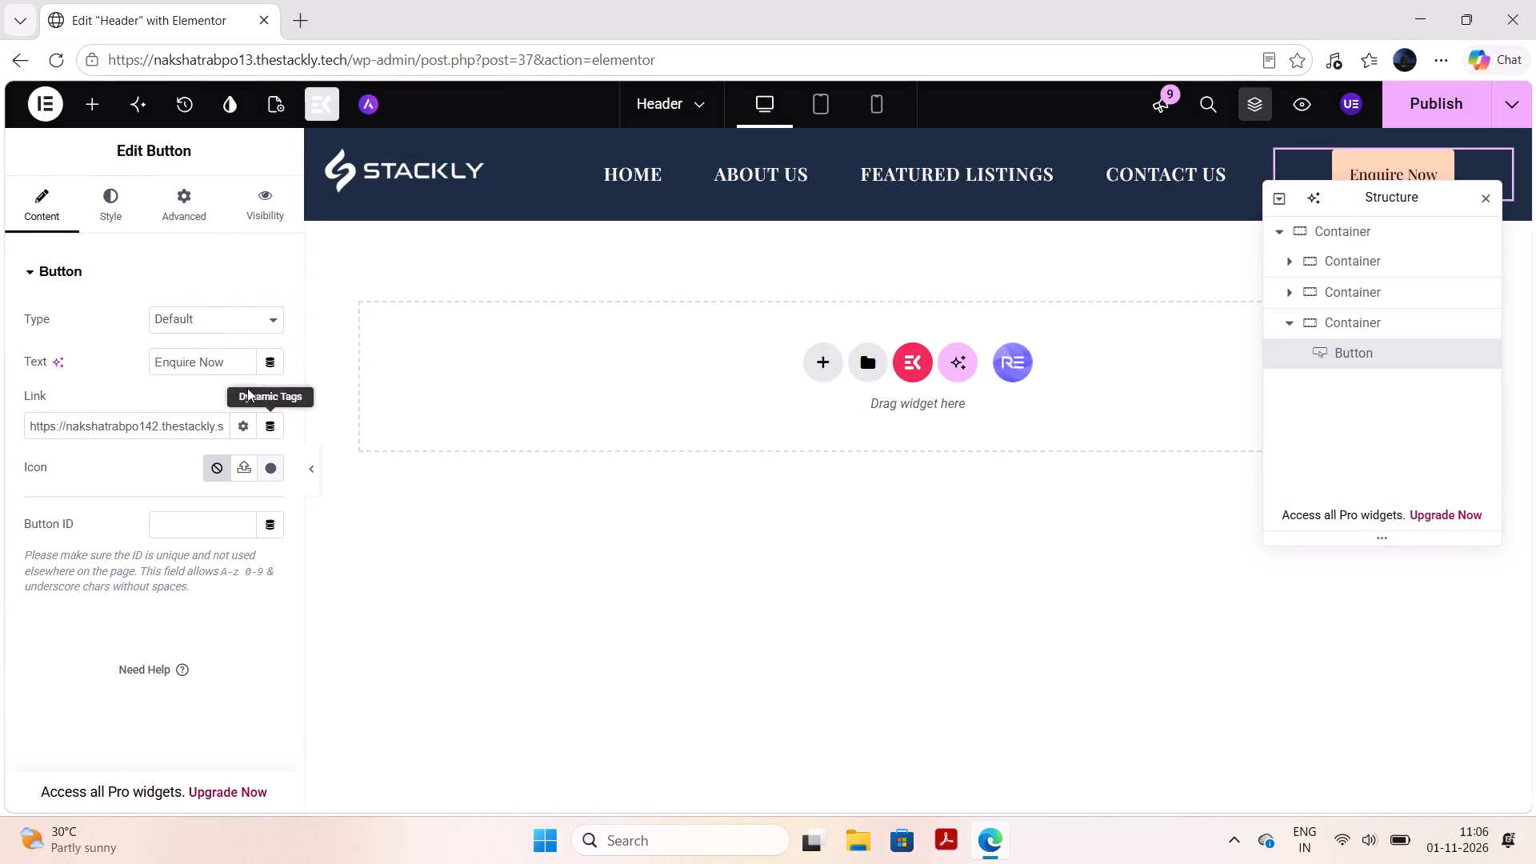
pyautogui.click(106, 196)
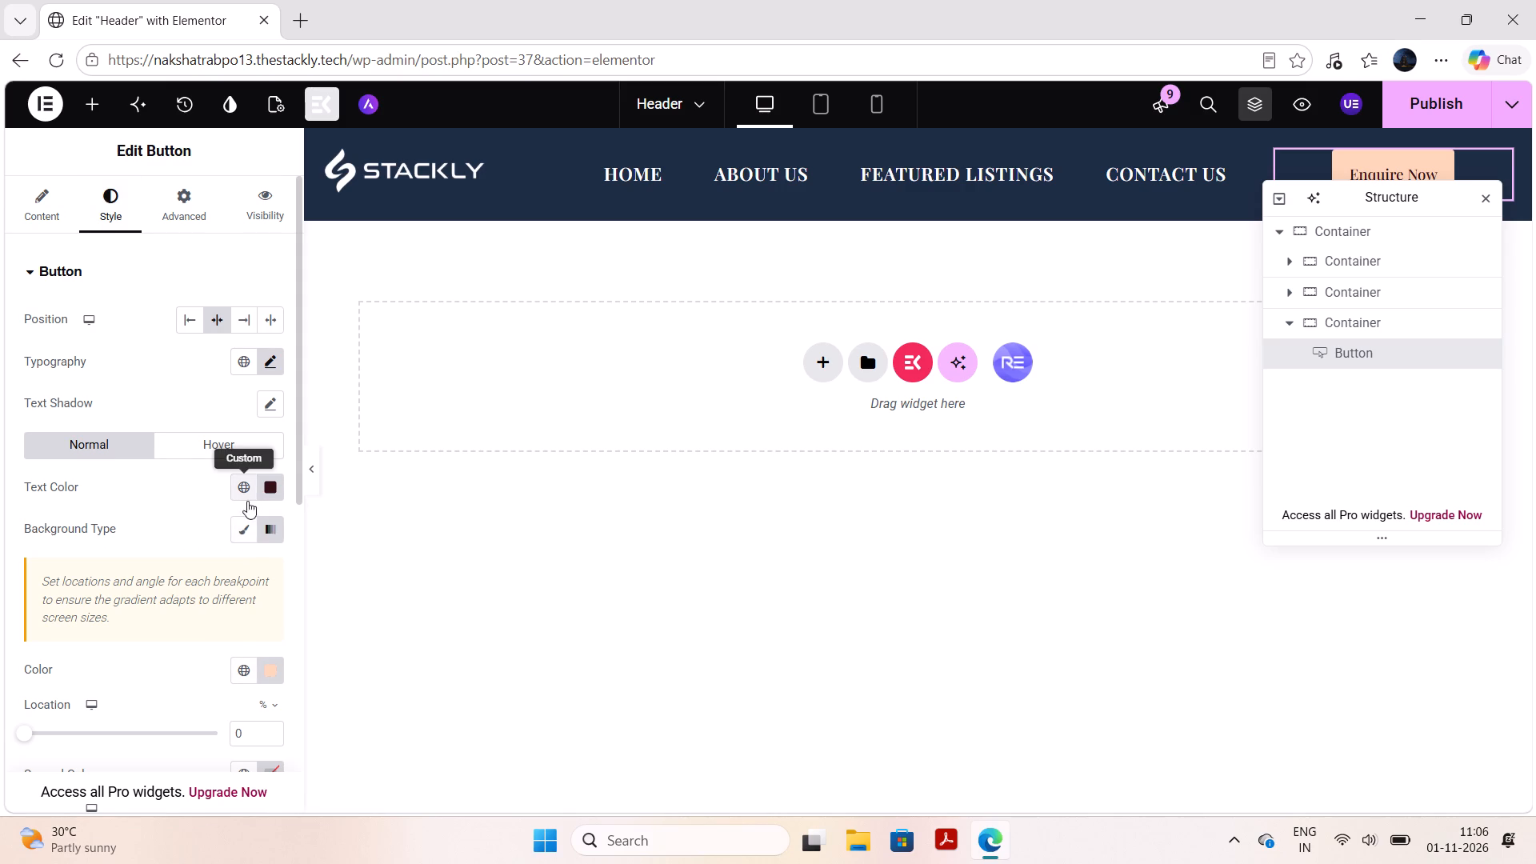
pyautogui.click(262, 664)
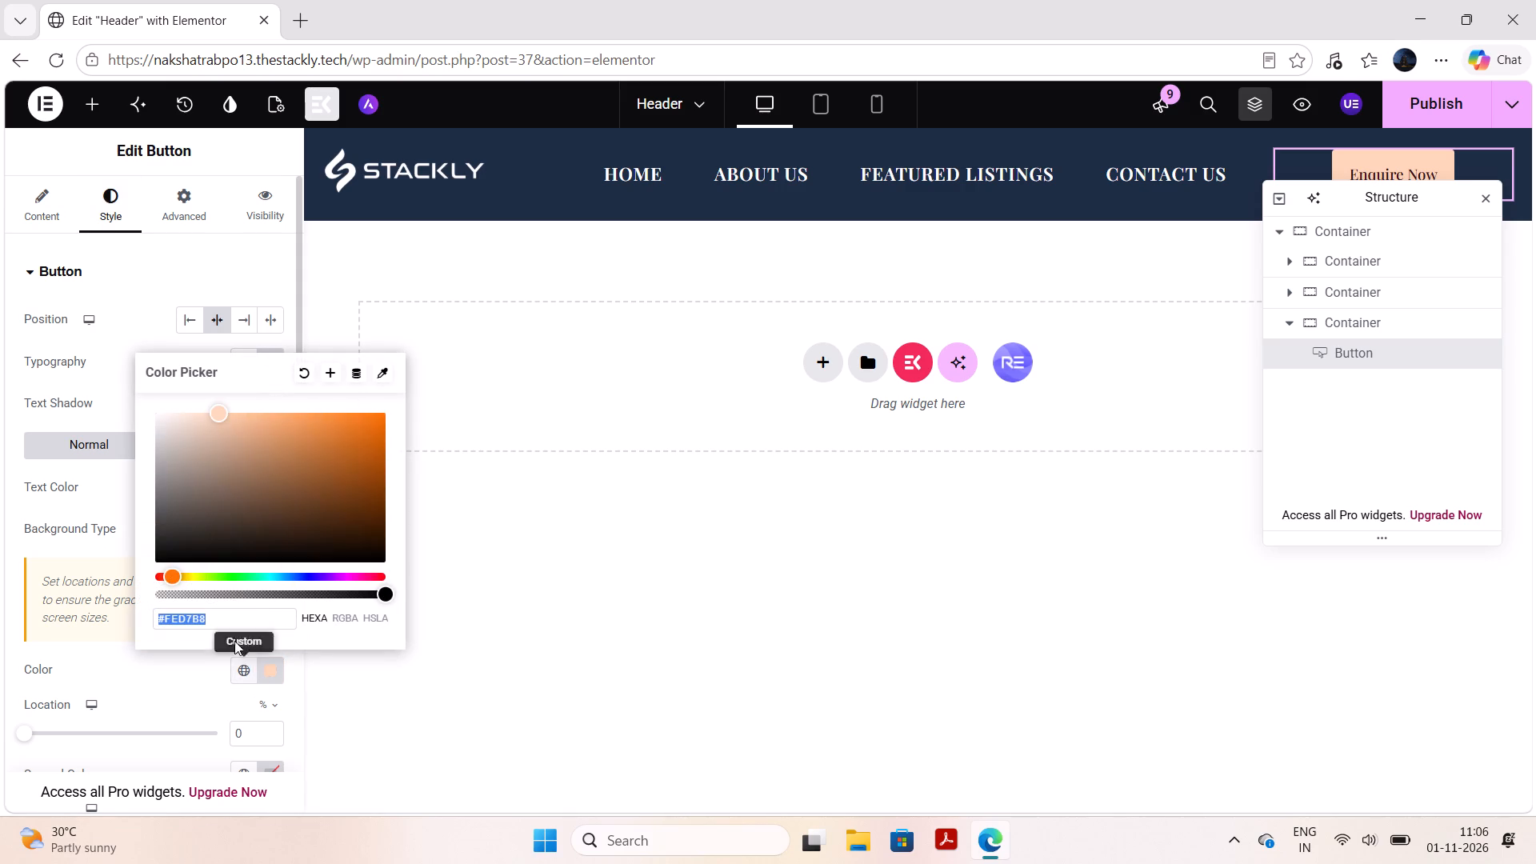
pyautogui.click(227, 622)
pyautogui.press('BackSpace')
pyautogui.press('BackSpace')
pyautogui.press('BackSpace')
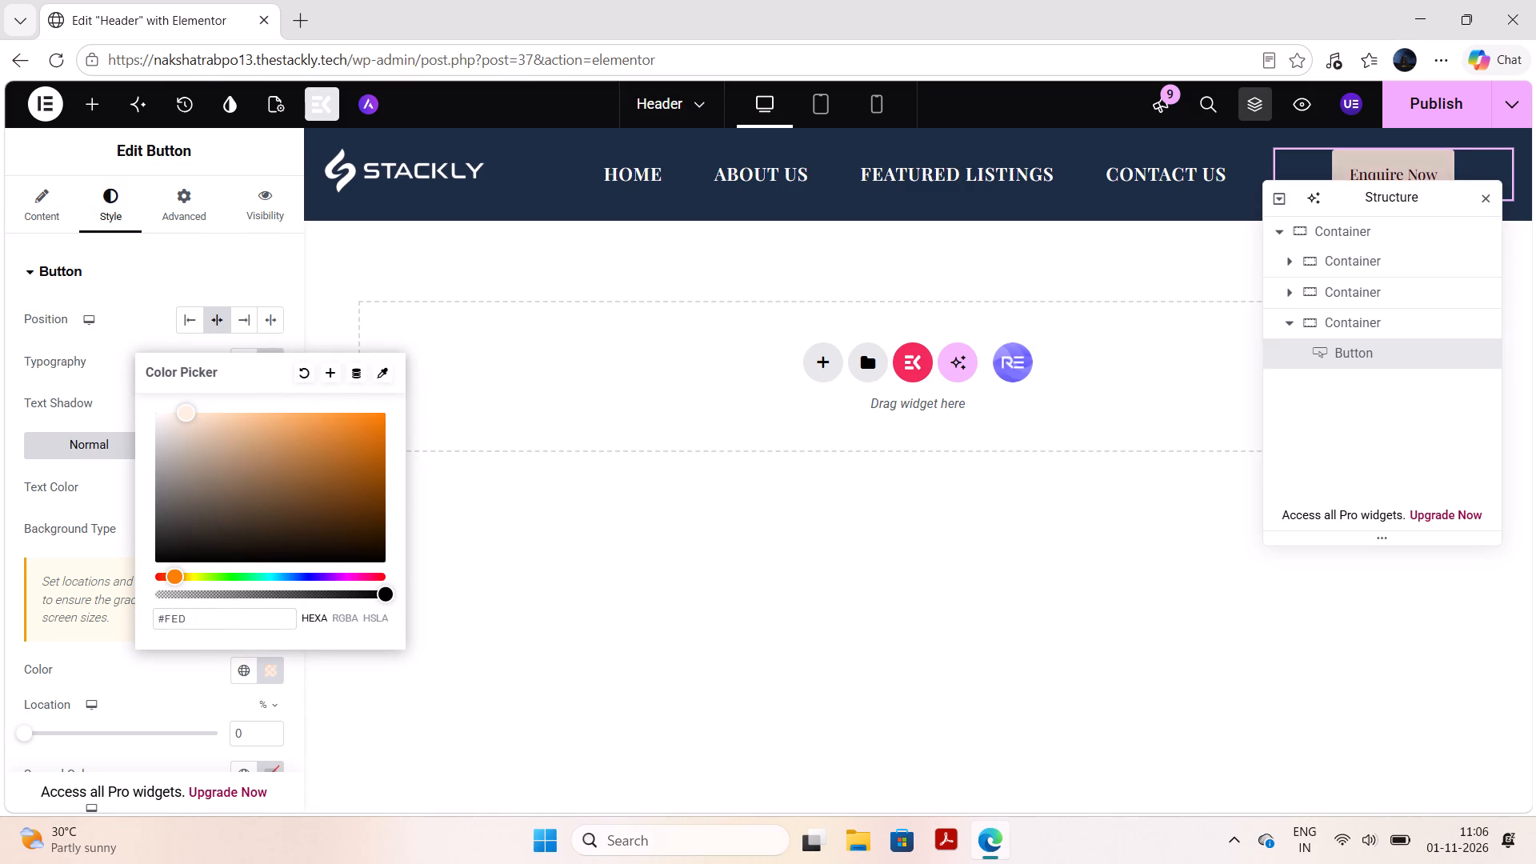
pyautogui.press('BackSpace')
pyautogui.press('BackSpace')
pyautogui.press('BackSpace')
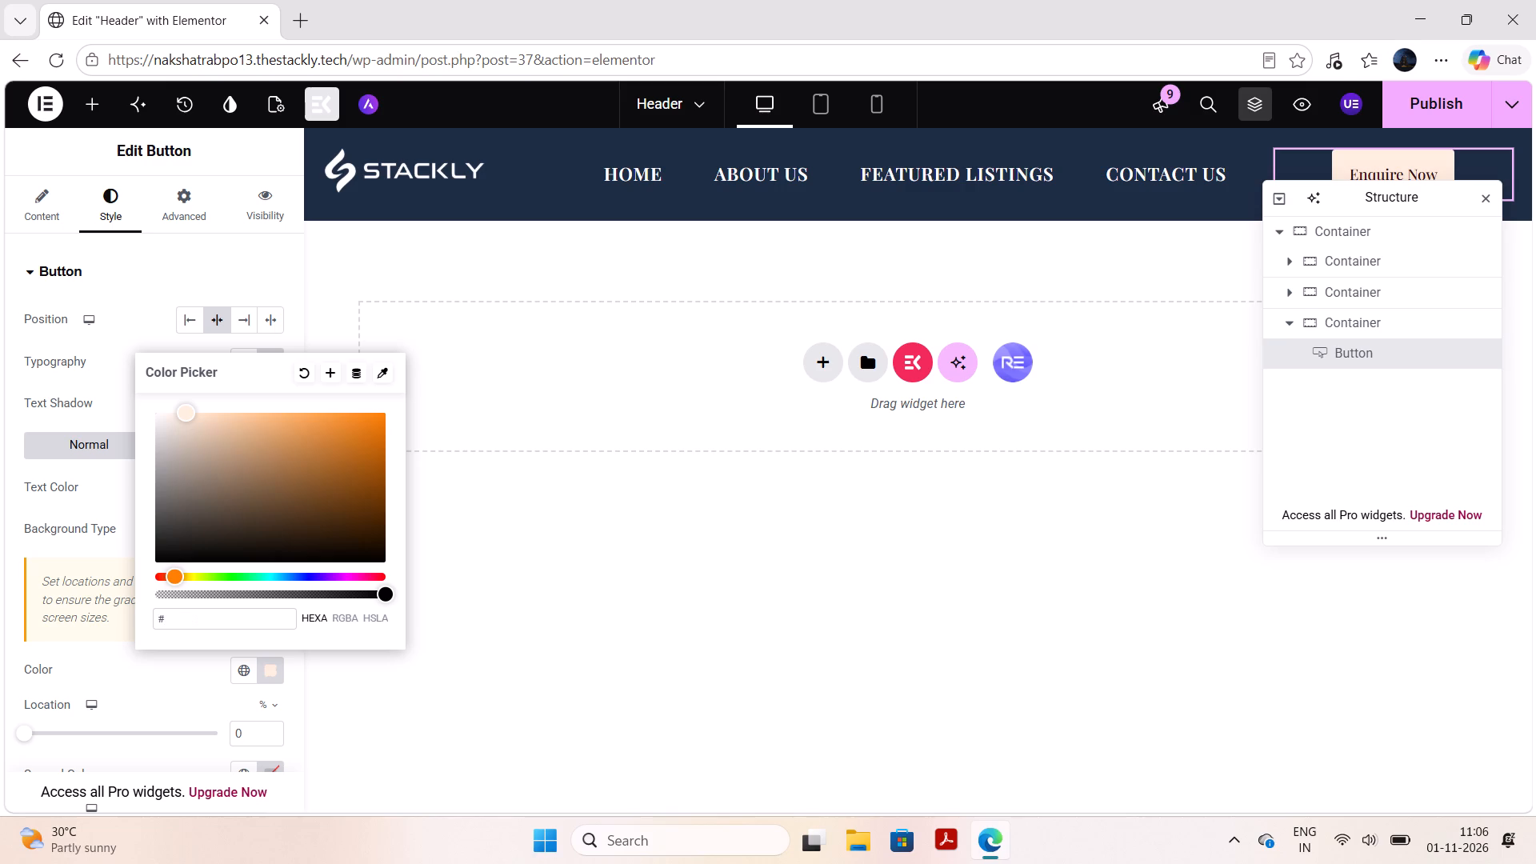
pyautogui.write('3E5')
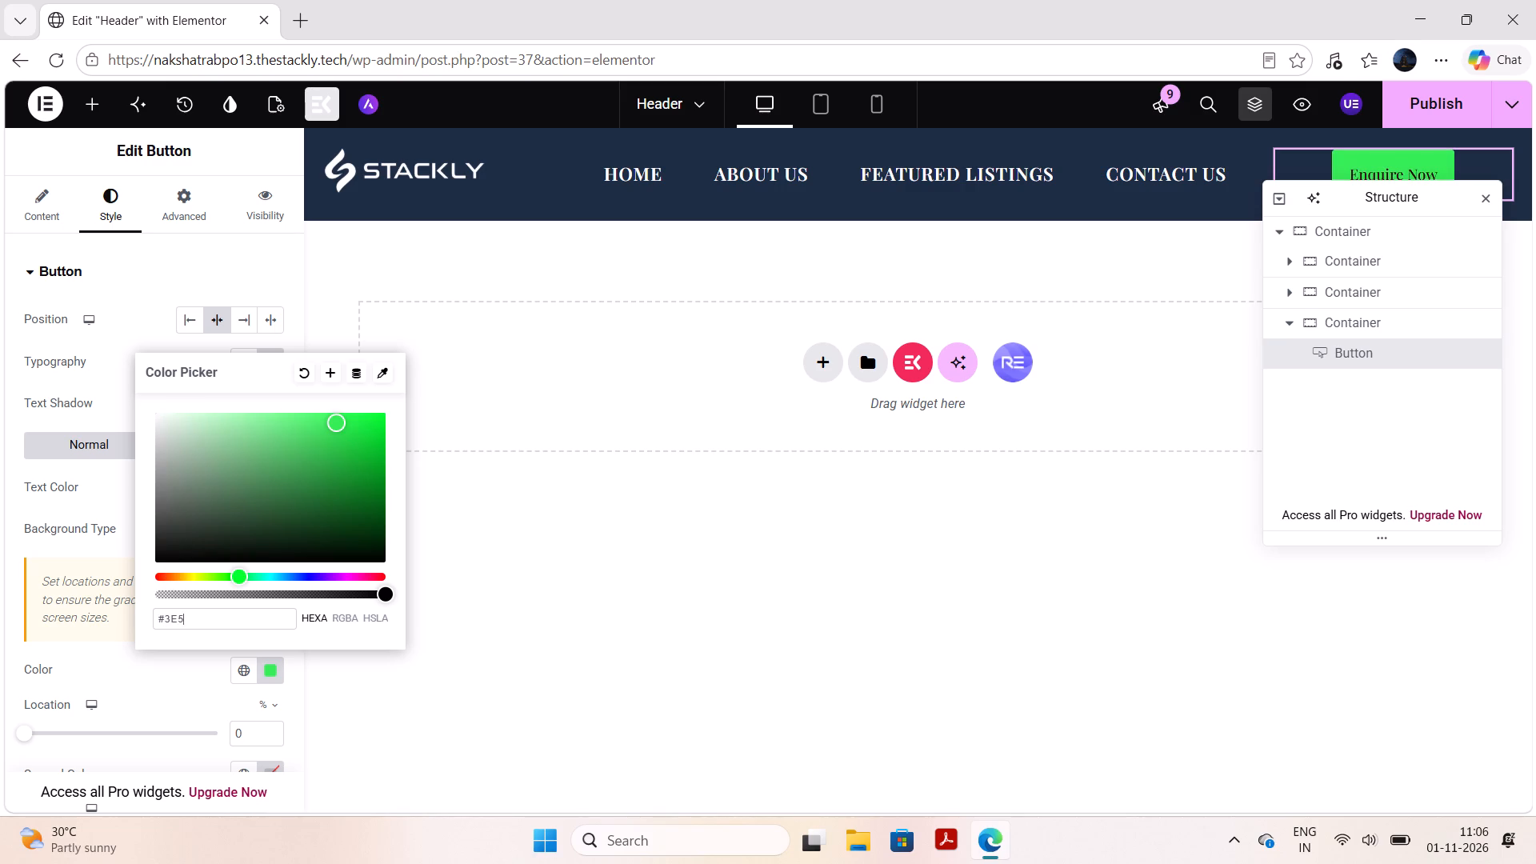
pyautogui.press('c')
pyautogui.write('76')
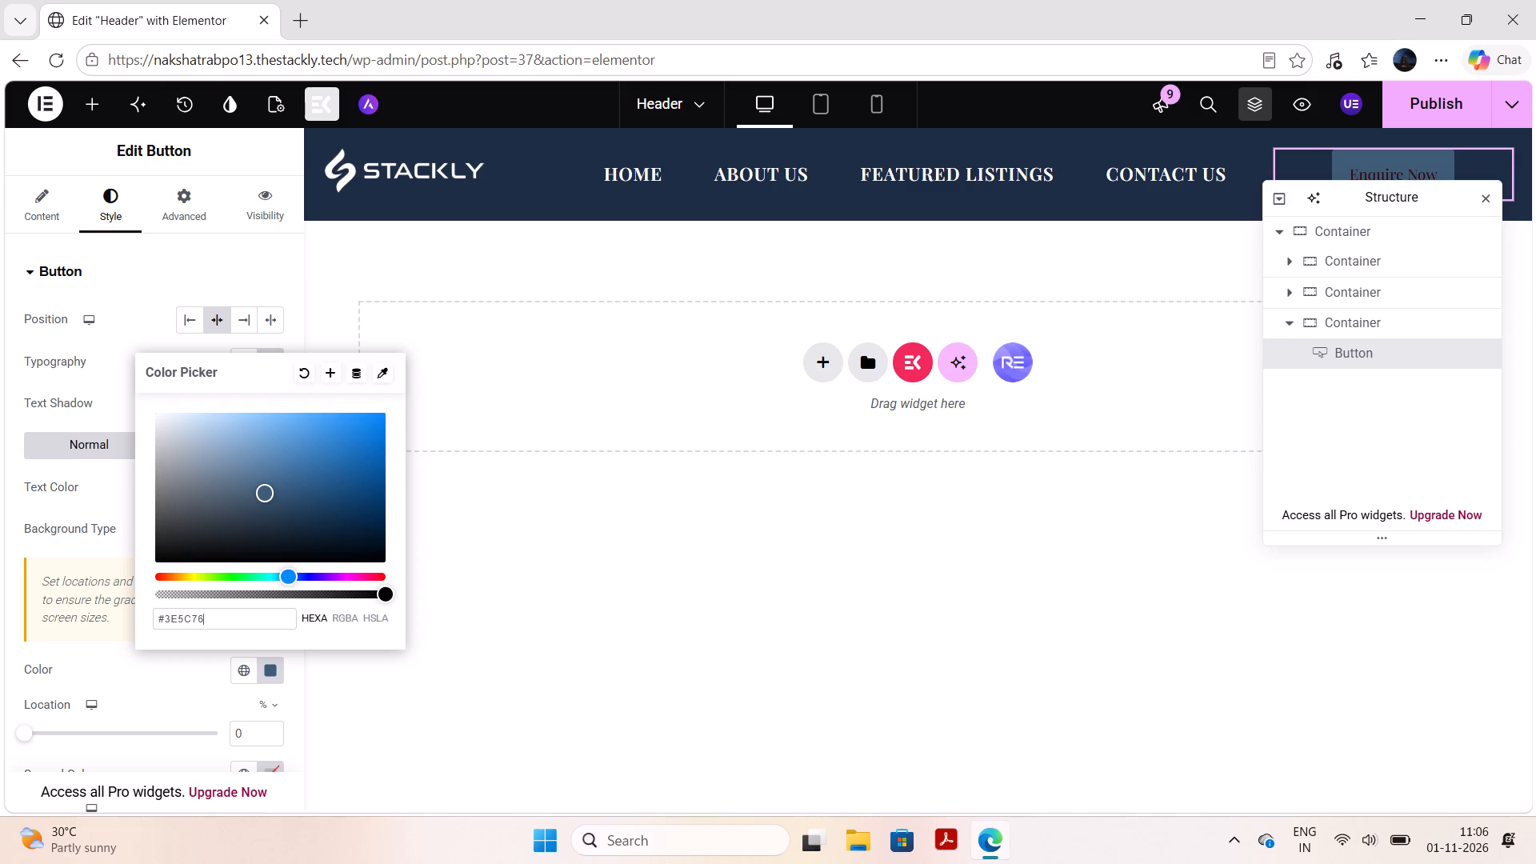
pyautogui.click(396, 634)
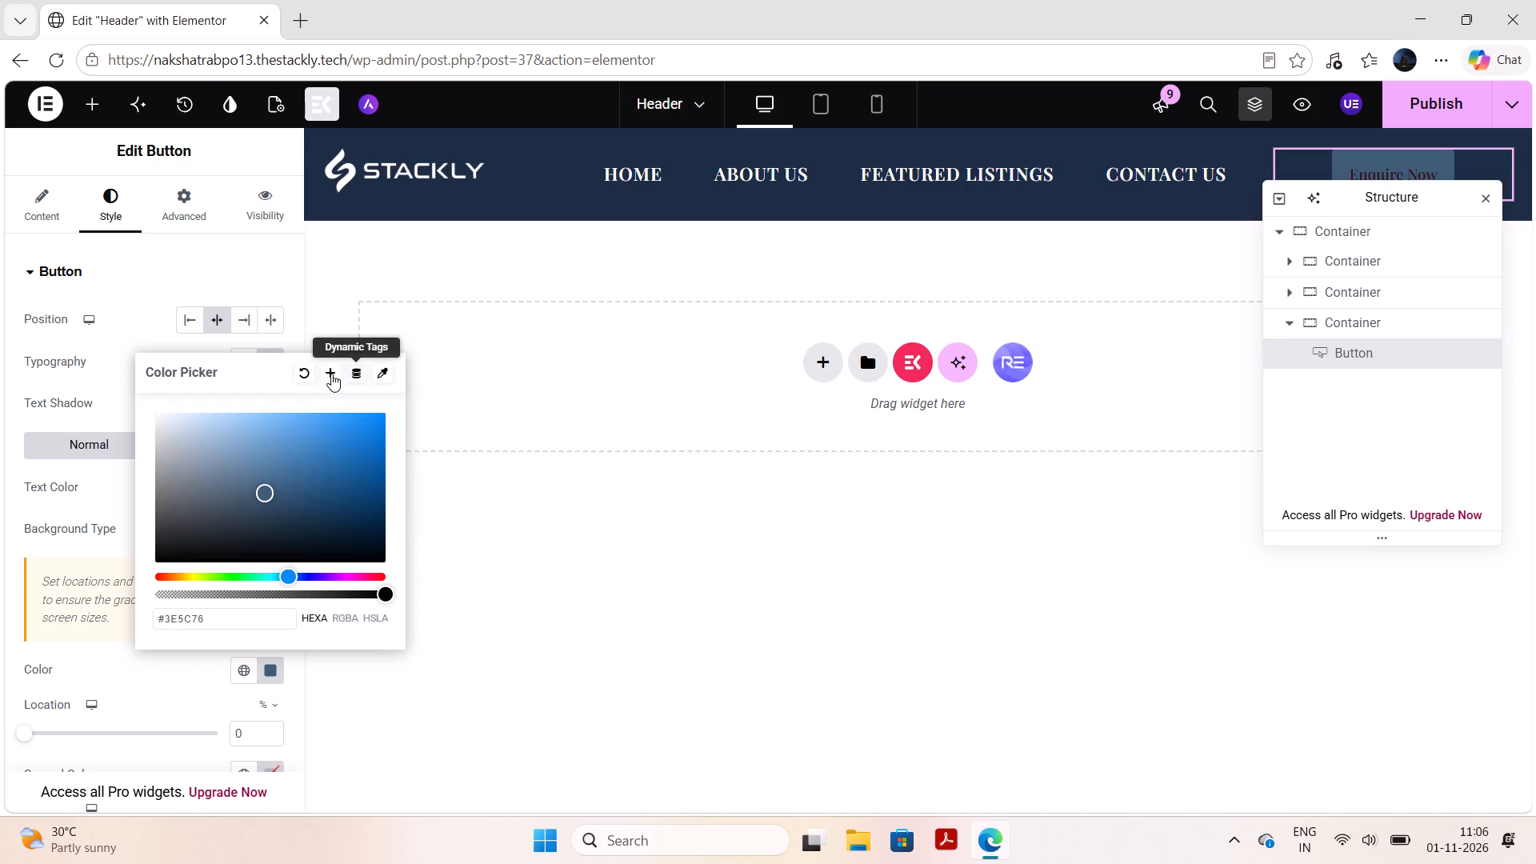
# Save the button's background colour as a new global colour named 2 MAIN.
pyautogui.click(331, 374)
pyautogui.moveTo(744, 444); pyautogui.dragTo(601, 456)
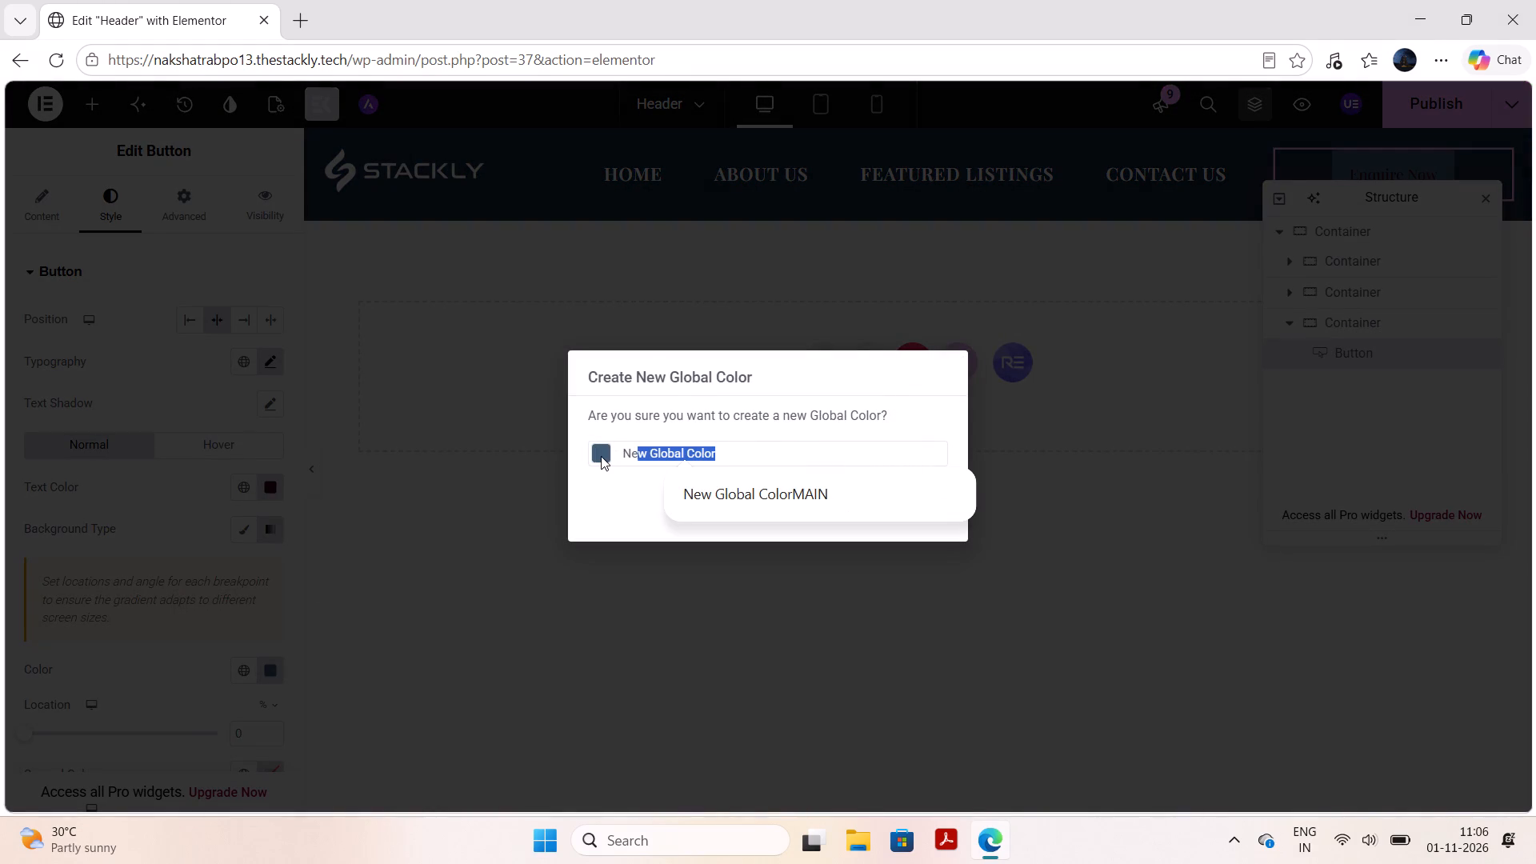
pyautogui.moveTo(601, 456); pyautogui.dragTo(599, 456)
pyautogui.press('2')
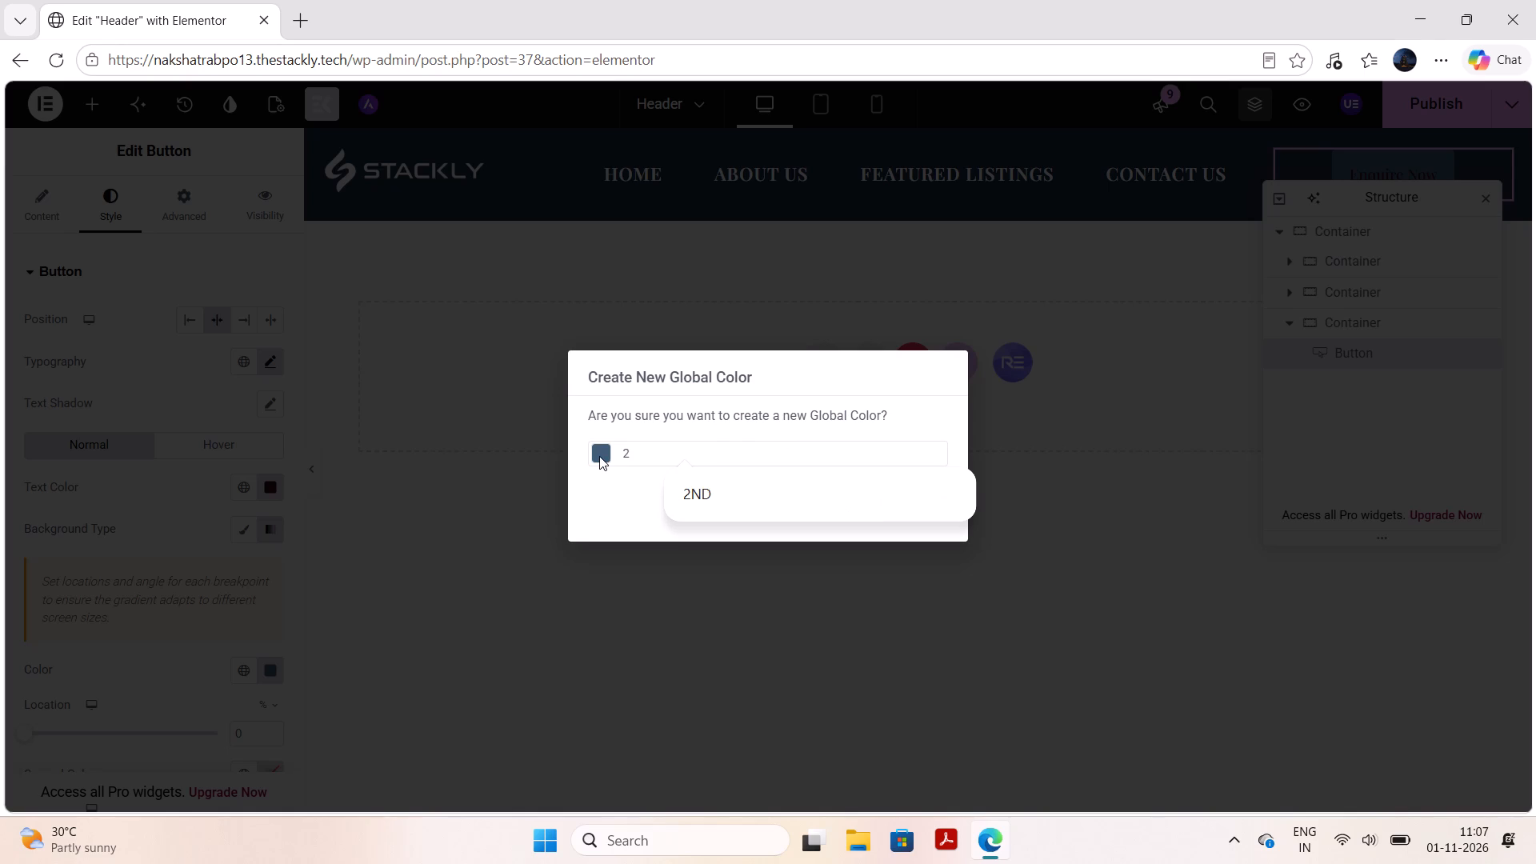
pyautogui.press('space')
pyautogui.write('MAIN')
pyautogui.click(935, 499)
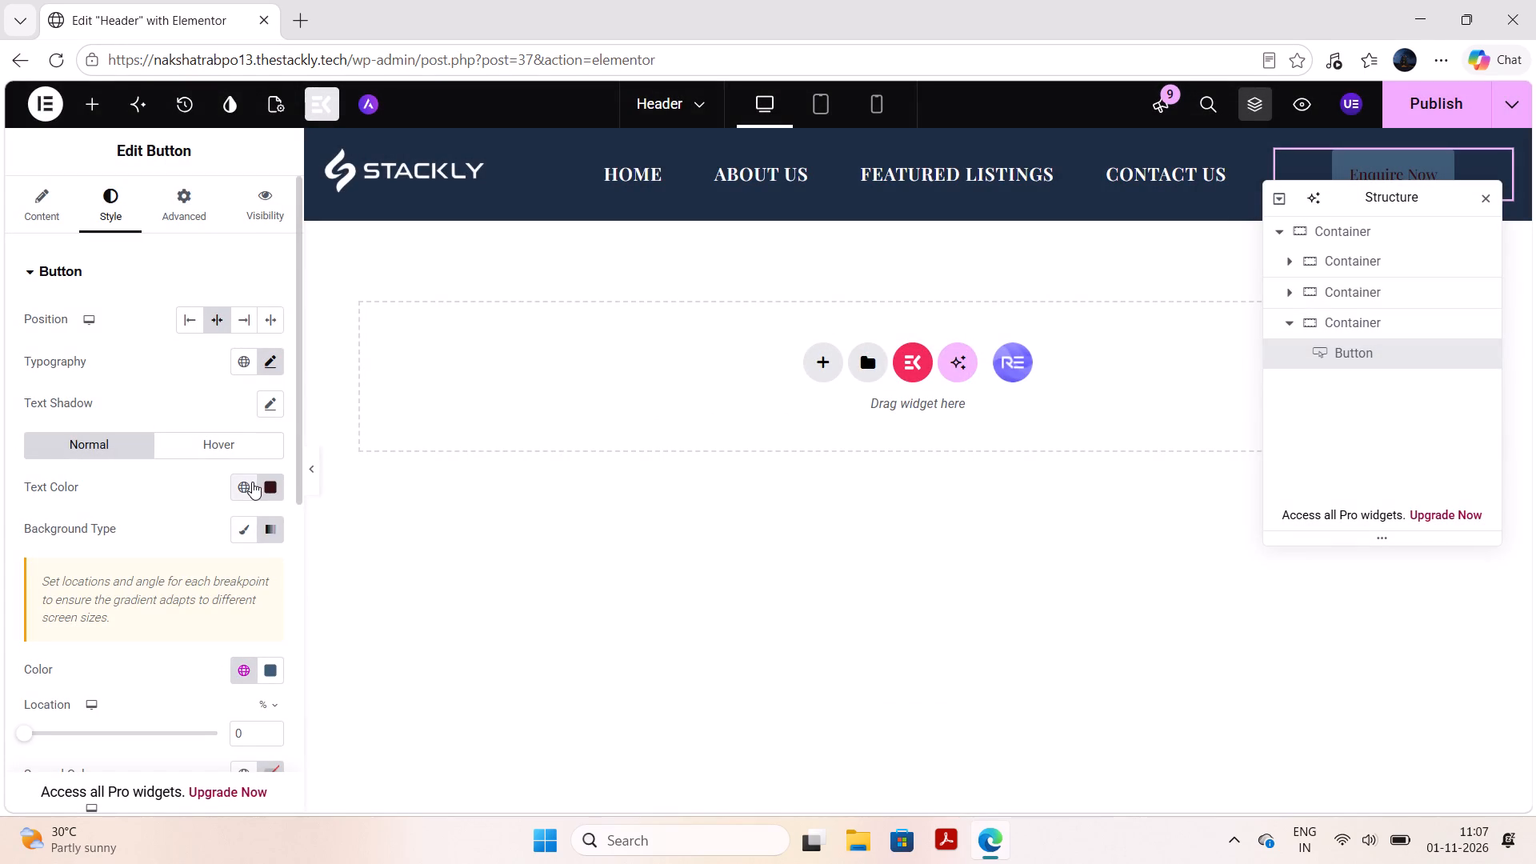
# Set the Enquire Now button's normal-state text colour to #FFFFFF.
pyautogui.click(270, 485)
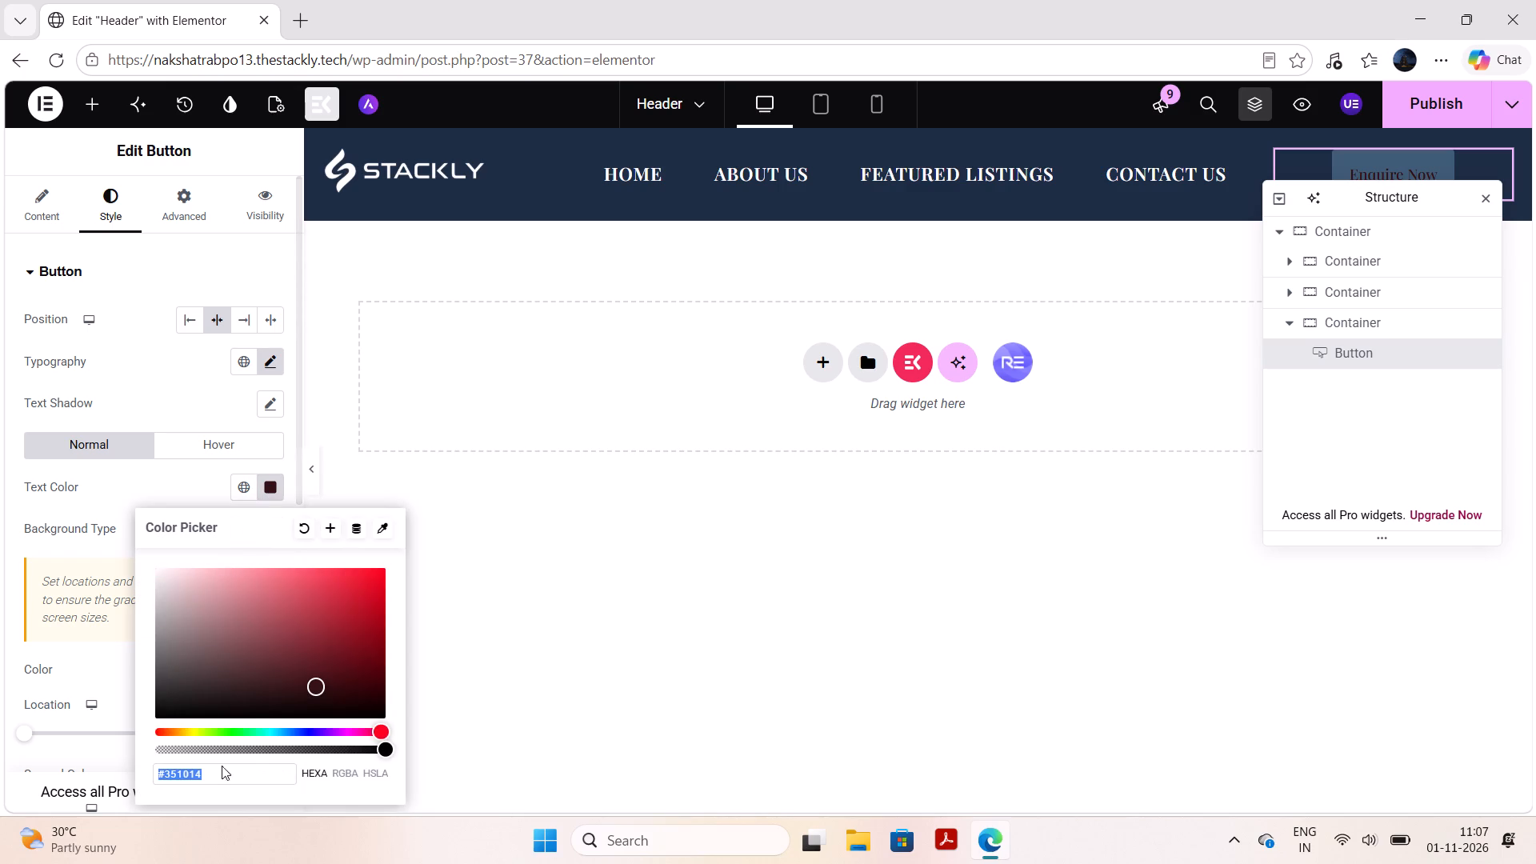
pyautogui.moveTo(238, 761); pyautogui.dragTo(218, 770)
pyautogui.click(218, 770)
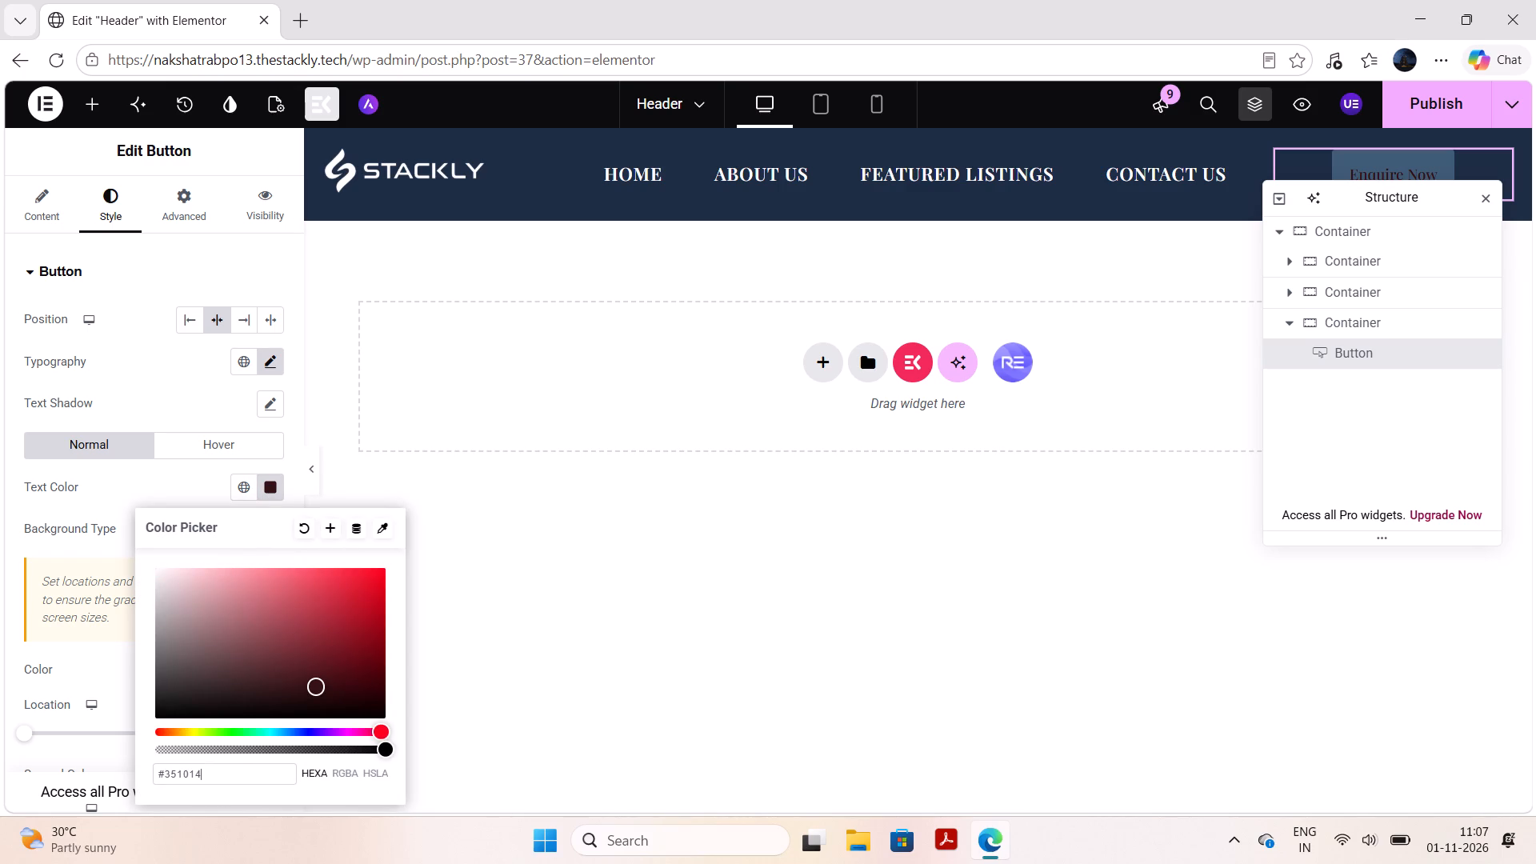
pyautogui.press('BackSpace')
pyautogui.press('BackSpace')
pyautogui.press('BackSpace')
pyautogui.press('BackSpace')
pyautogui.press('BackSpace')
pyautogui.press('BackSpace')
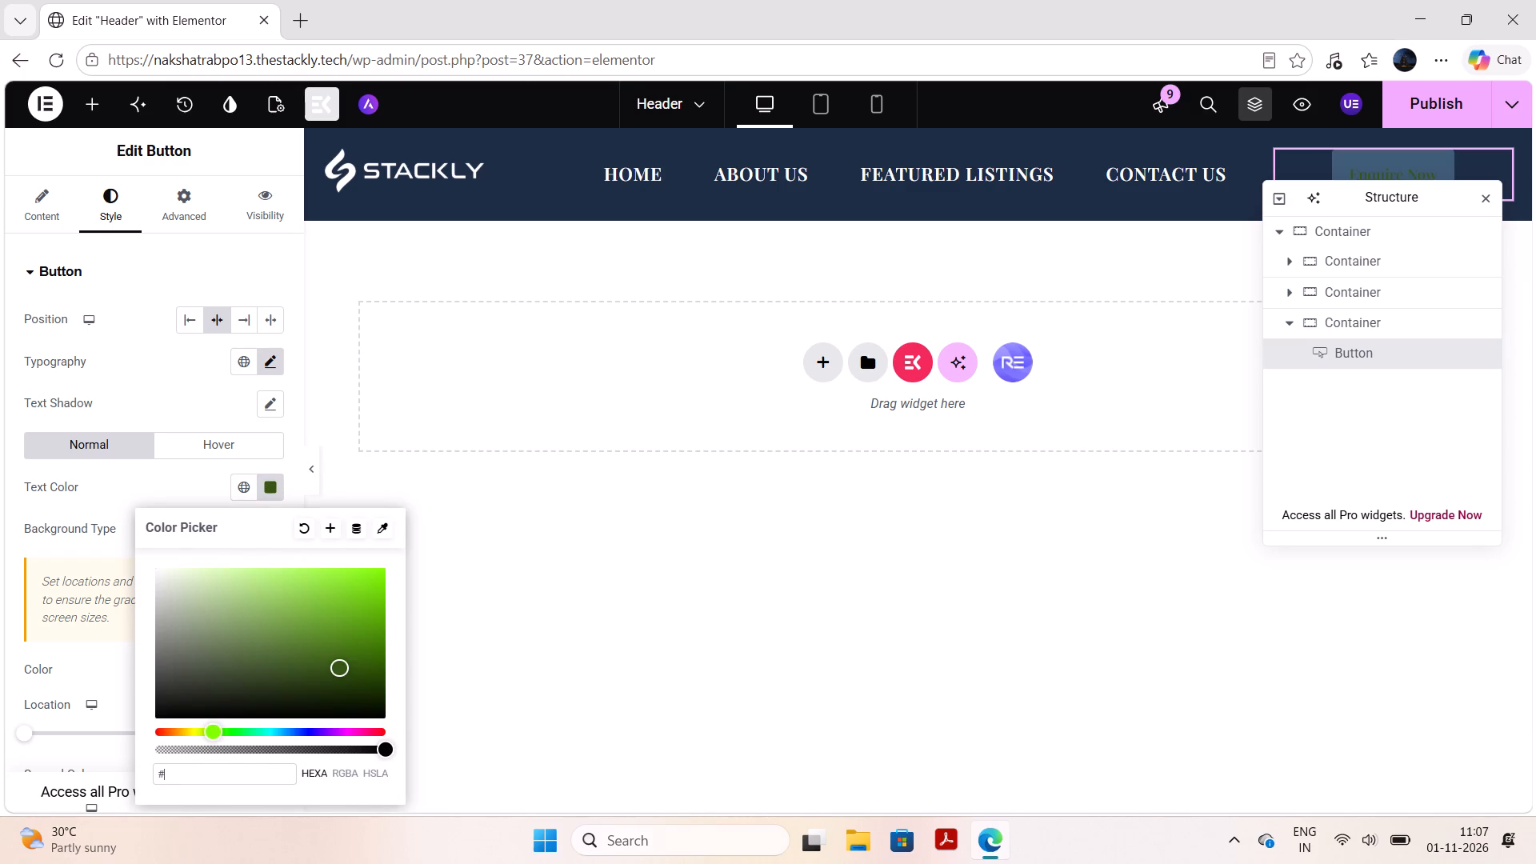
pyautogui.write('FFFFFF')
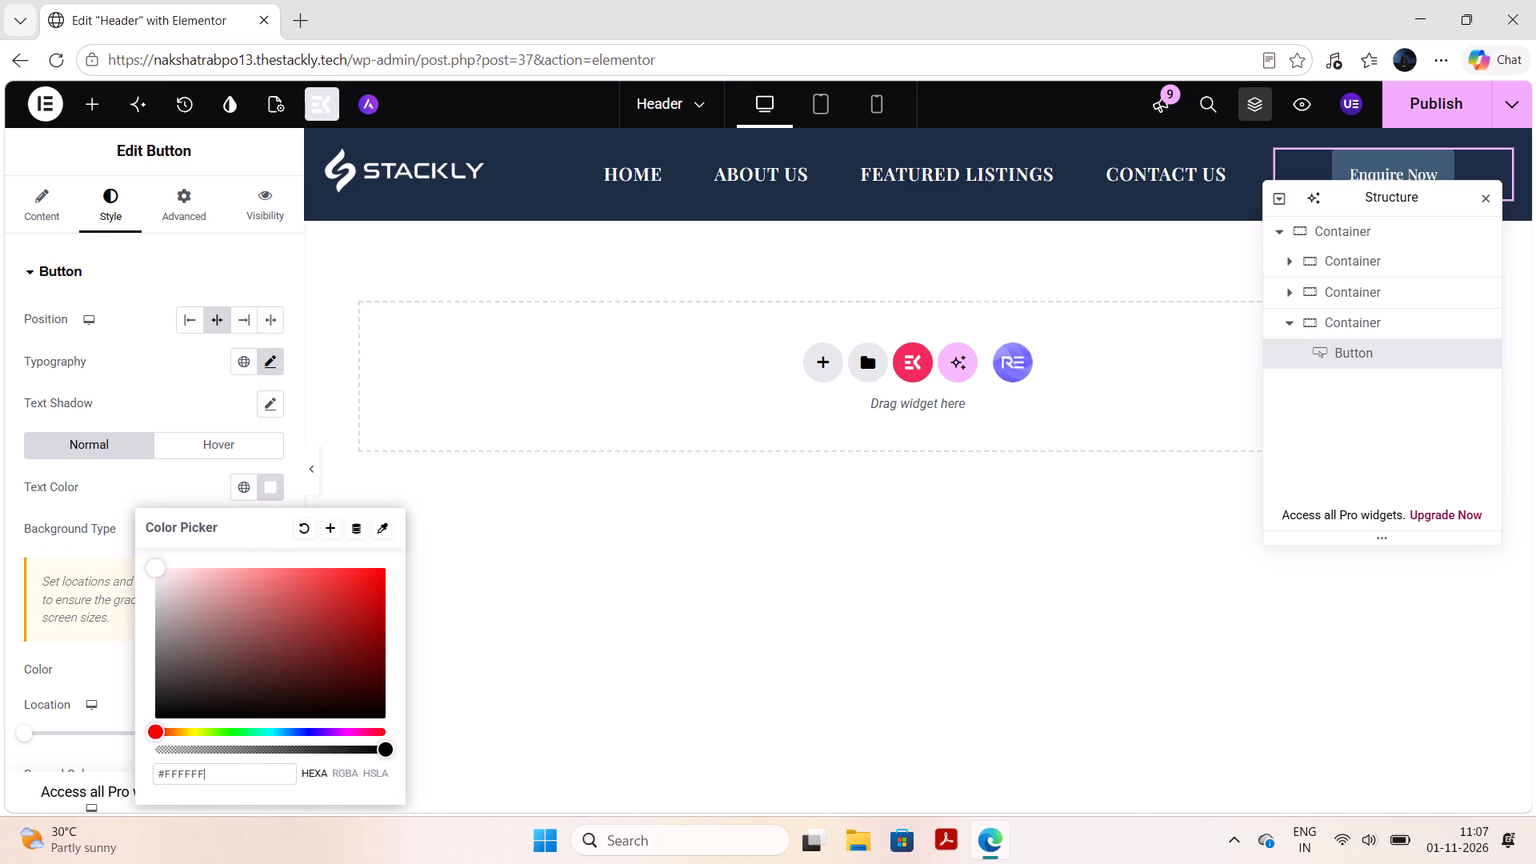
# Clear the custom hover text colour of the header Nav Menu's menu items.
pyautogui.click(491, 713)
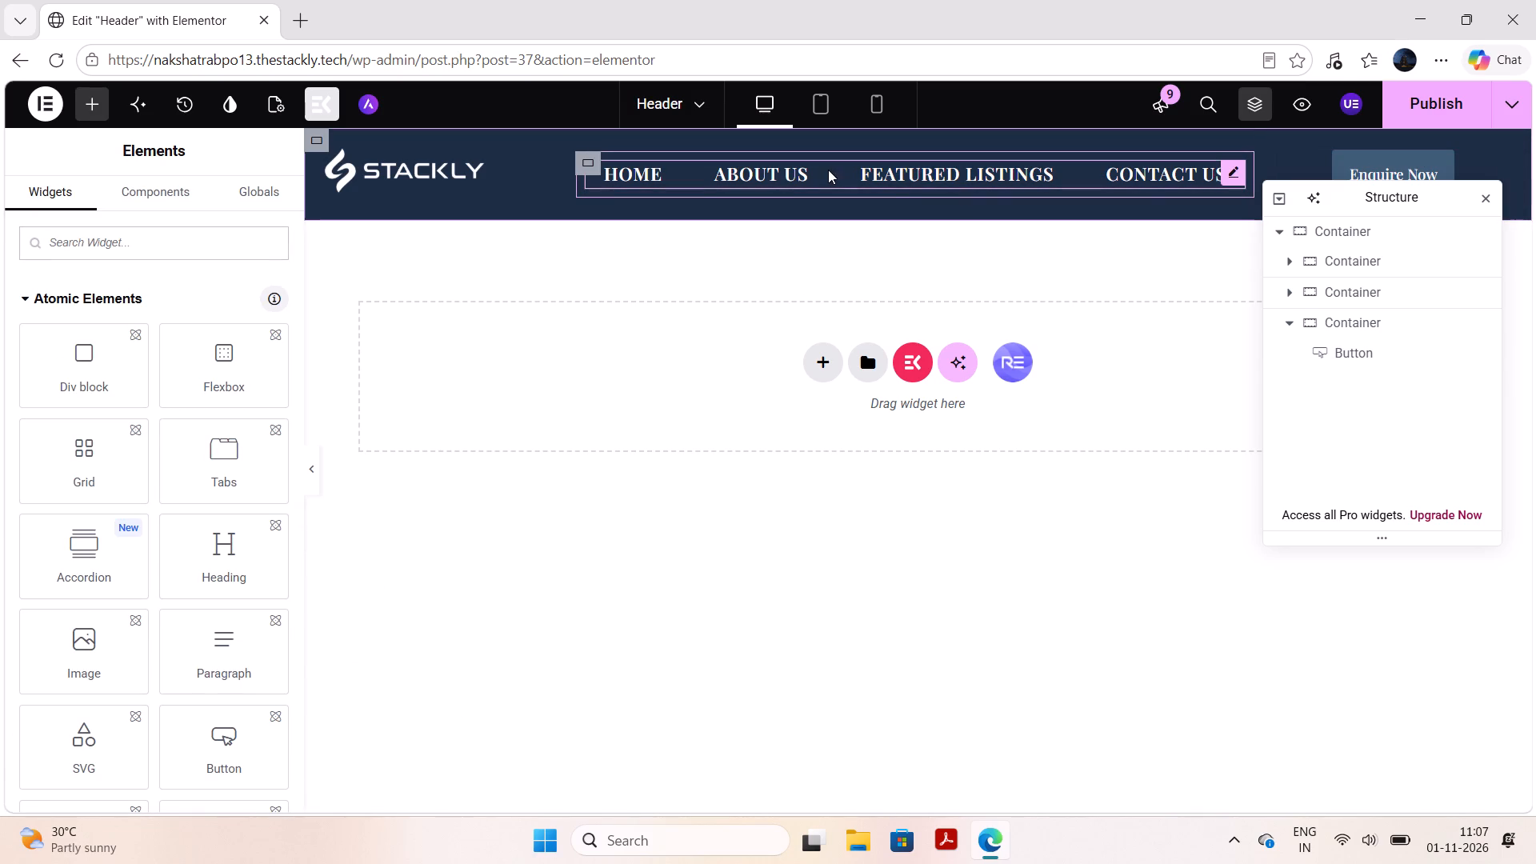
pyautogui.click(638, 169)
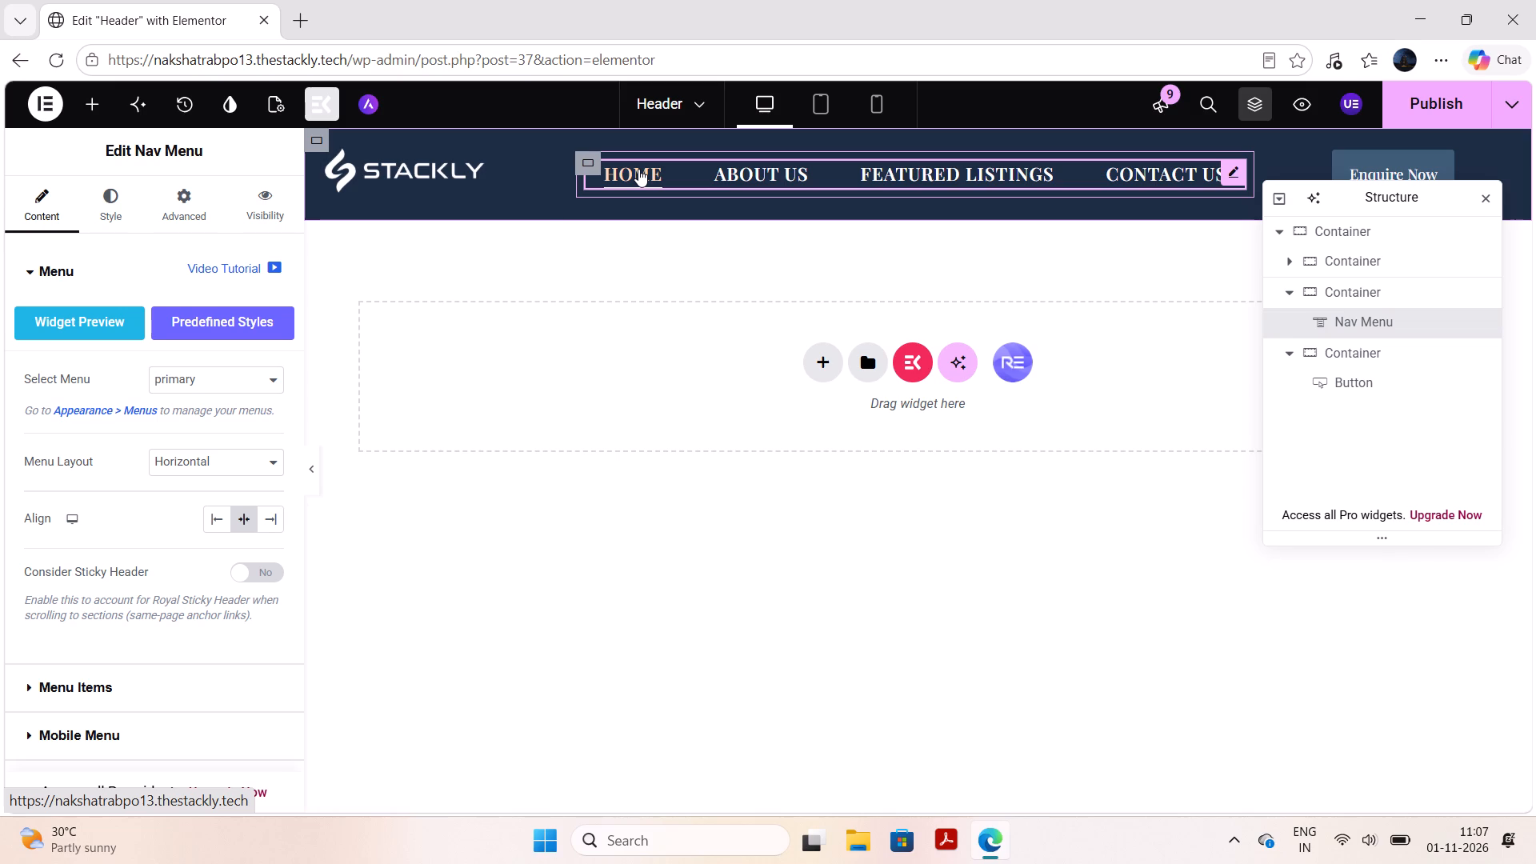
pyautogui.hscroll(-1, 130, 186)
pyautogui.click(106, 220)
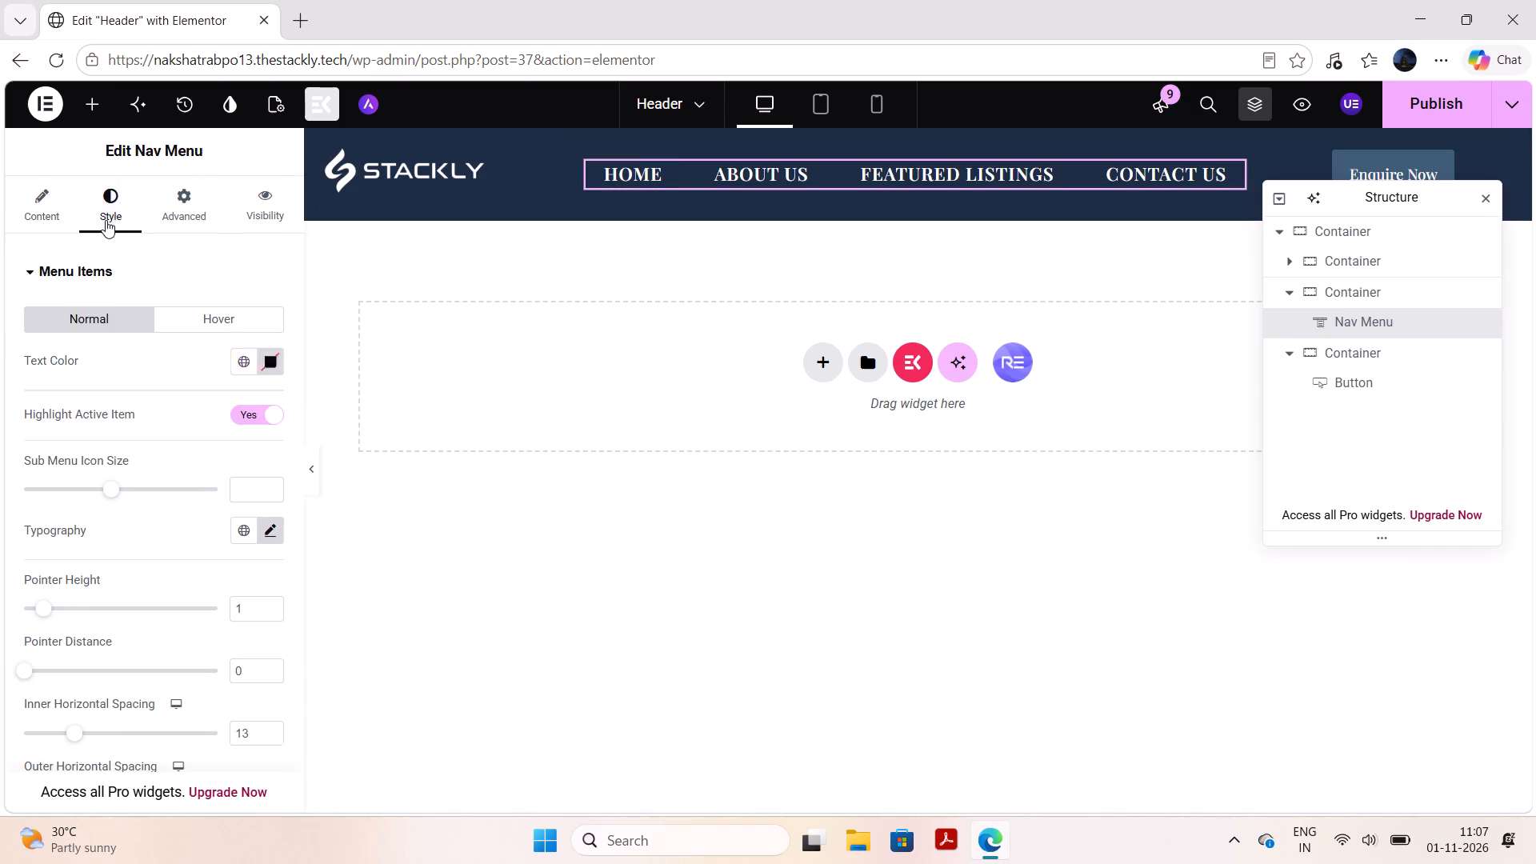
pyautogui.scroll(1, 178, 282)
pyautogui.click(188, 303)
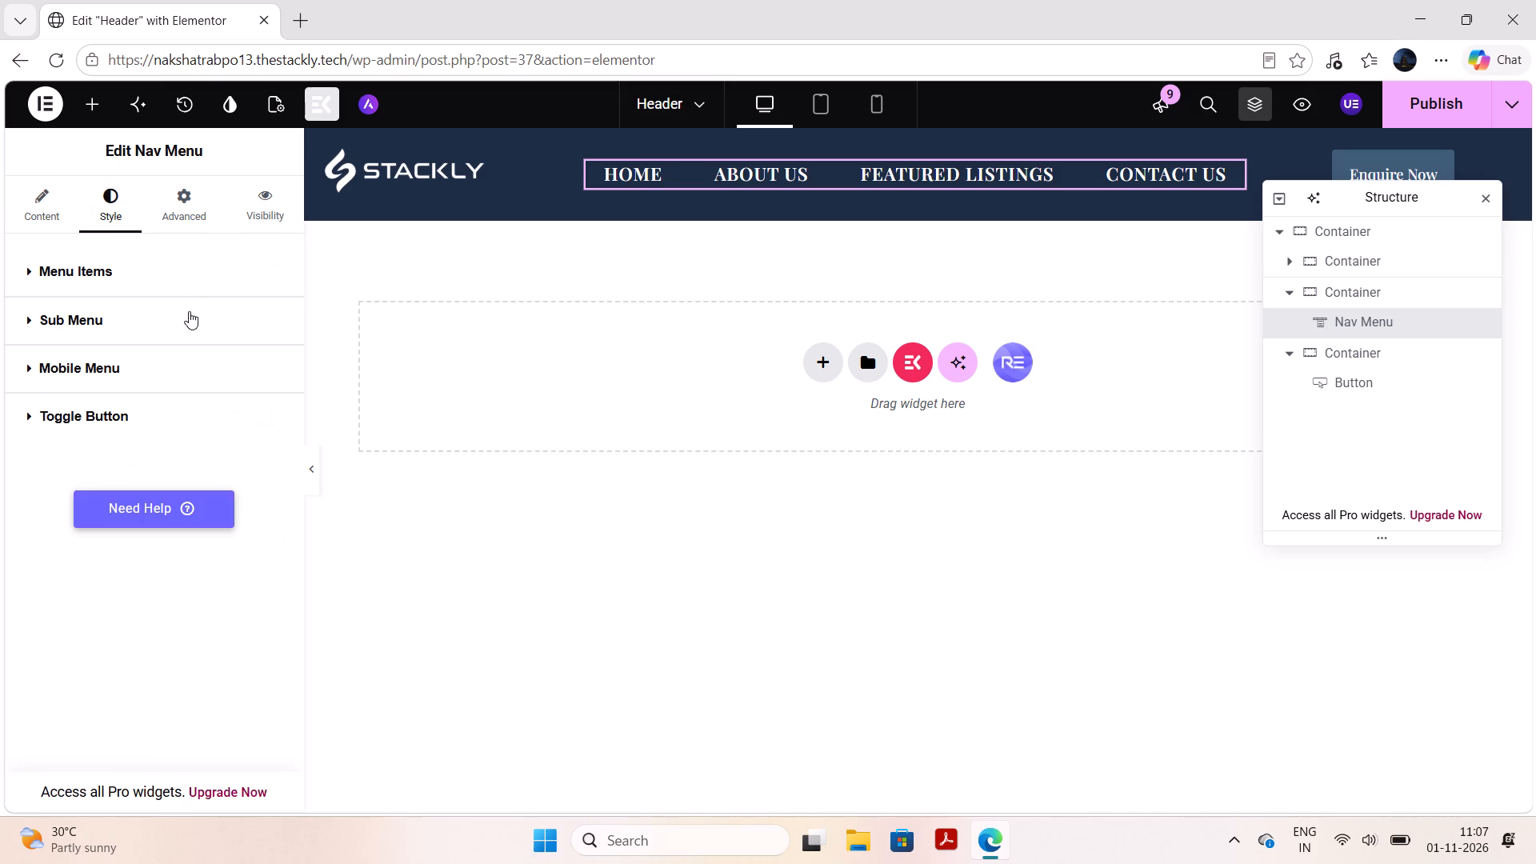
pyautogui.click(118, 190)
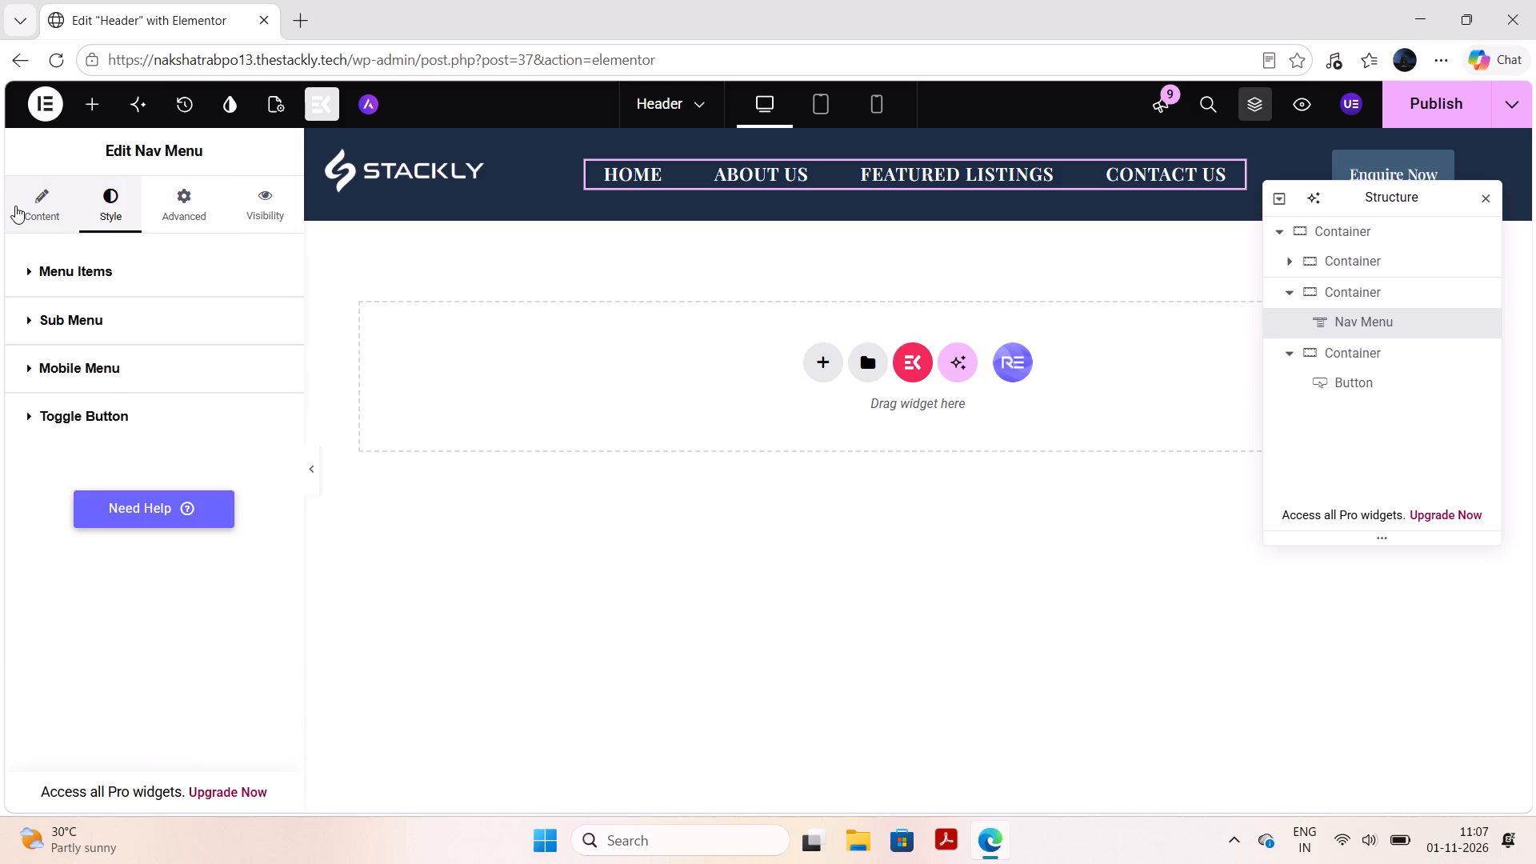
pyautogui.click(15, 206)
pyautogui.hscroll(1, 181, 262)
pyautogui.click(116, 197)
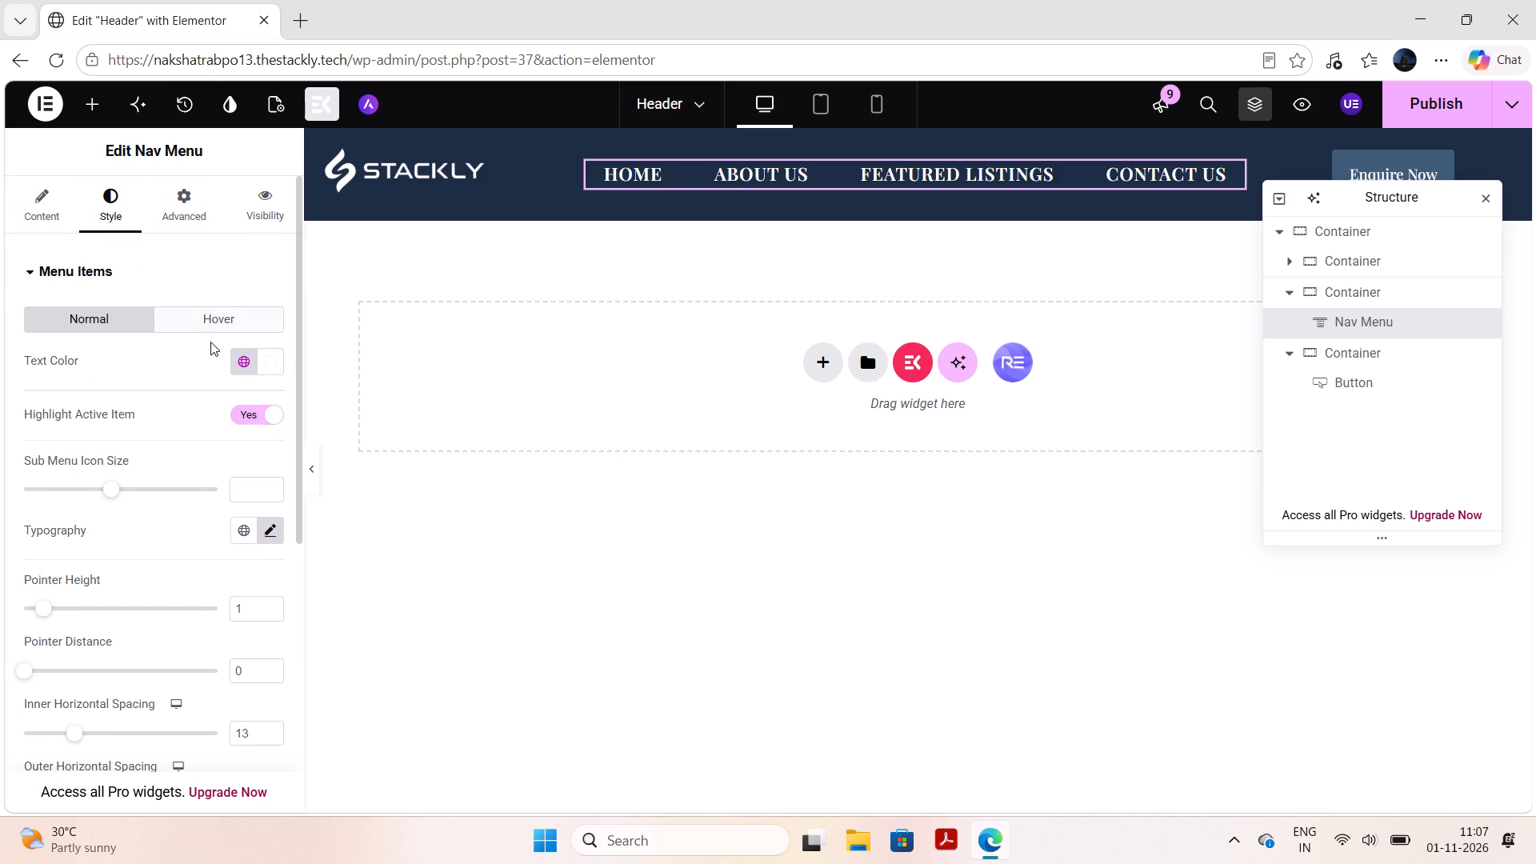
pyautogui.click(220, 325)
pyautogui.click(244, 364)
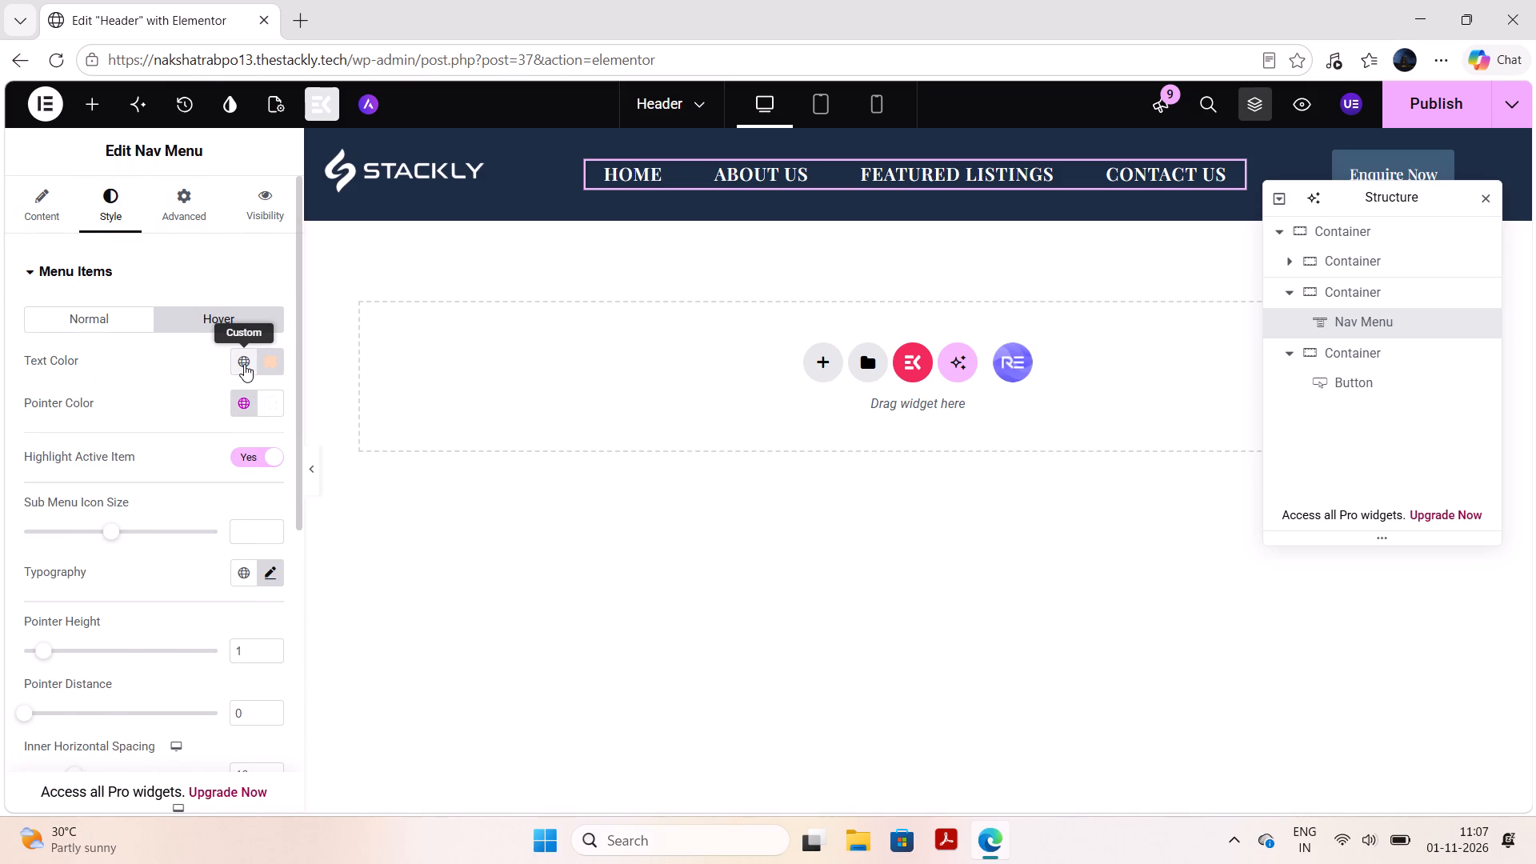
pyautogui.click(266, 366)
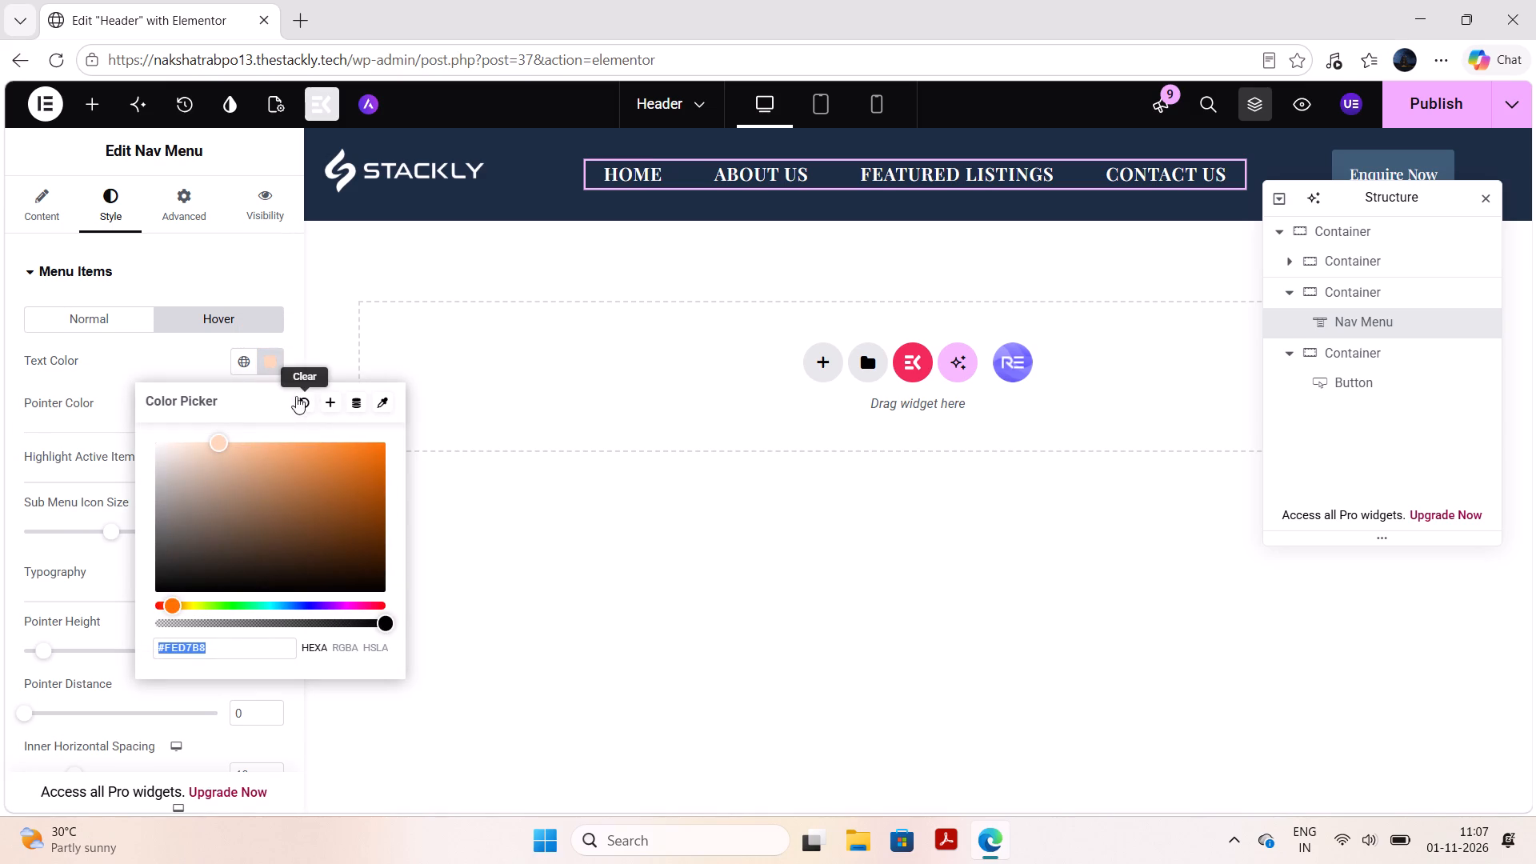
pyautogui.click(302, 404)
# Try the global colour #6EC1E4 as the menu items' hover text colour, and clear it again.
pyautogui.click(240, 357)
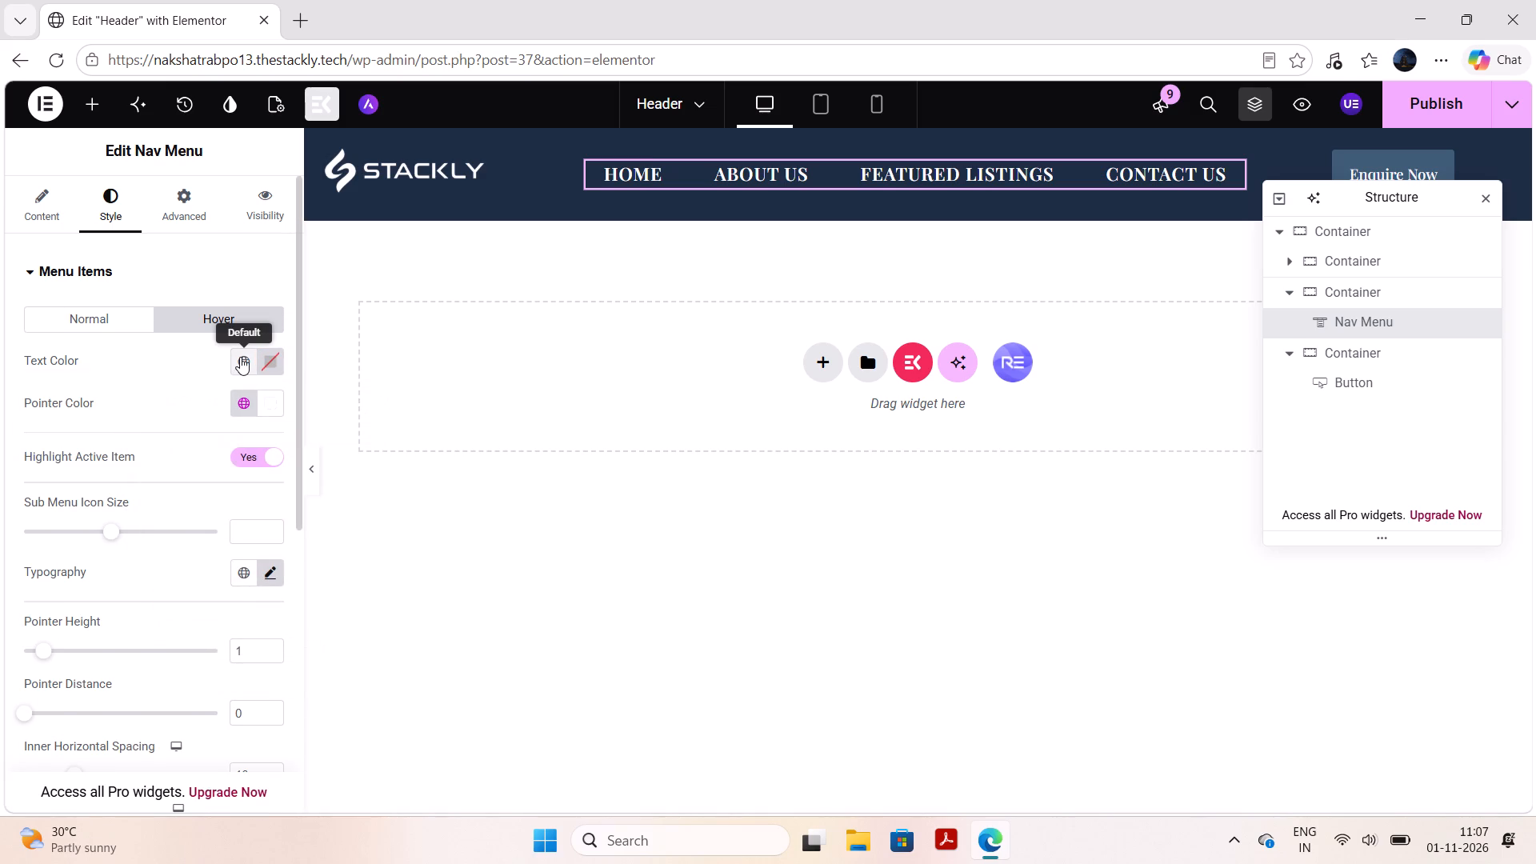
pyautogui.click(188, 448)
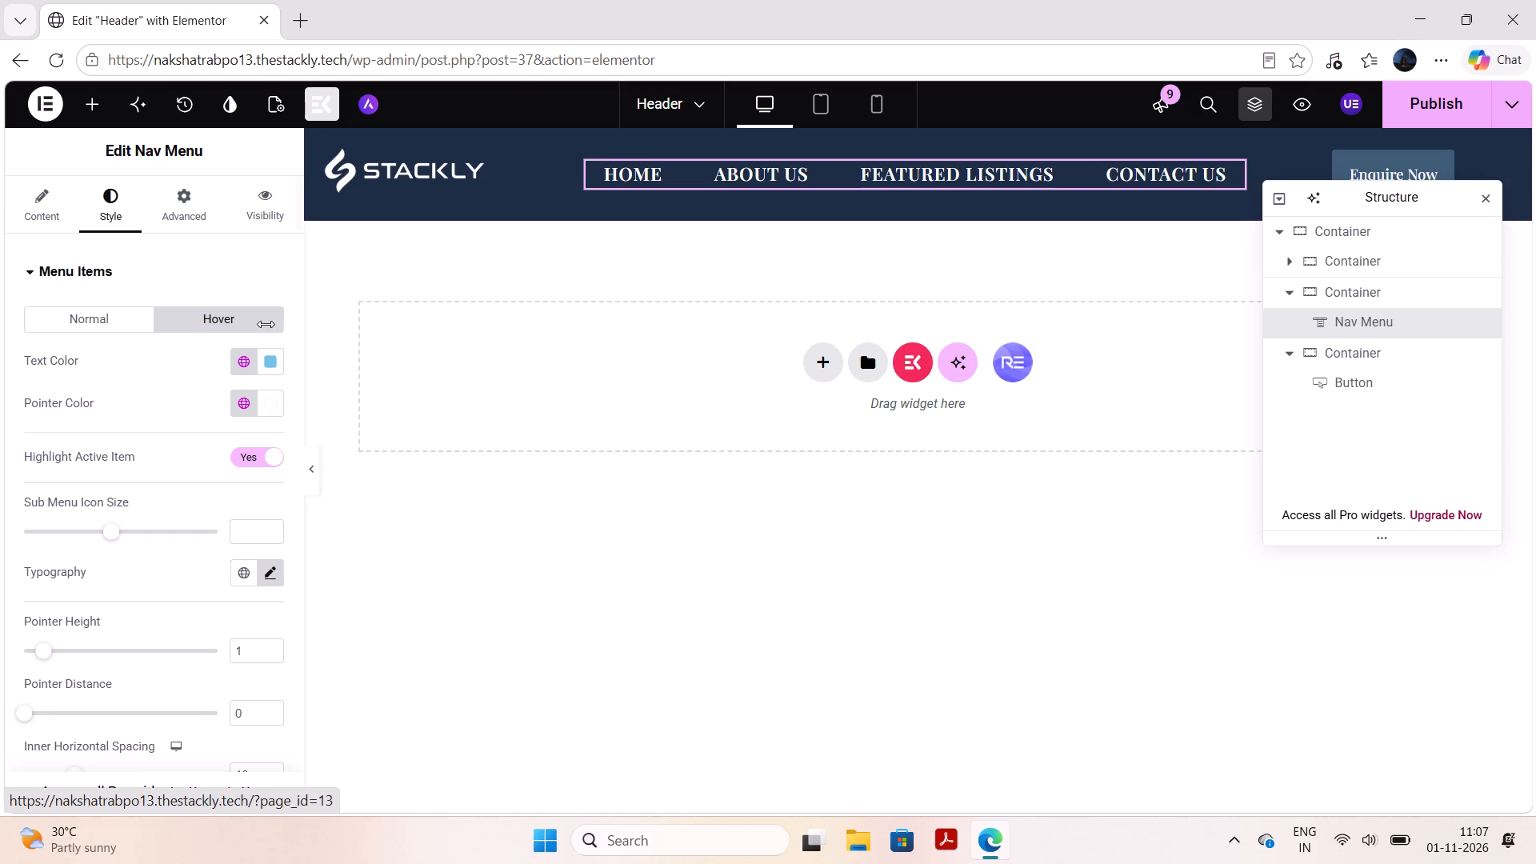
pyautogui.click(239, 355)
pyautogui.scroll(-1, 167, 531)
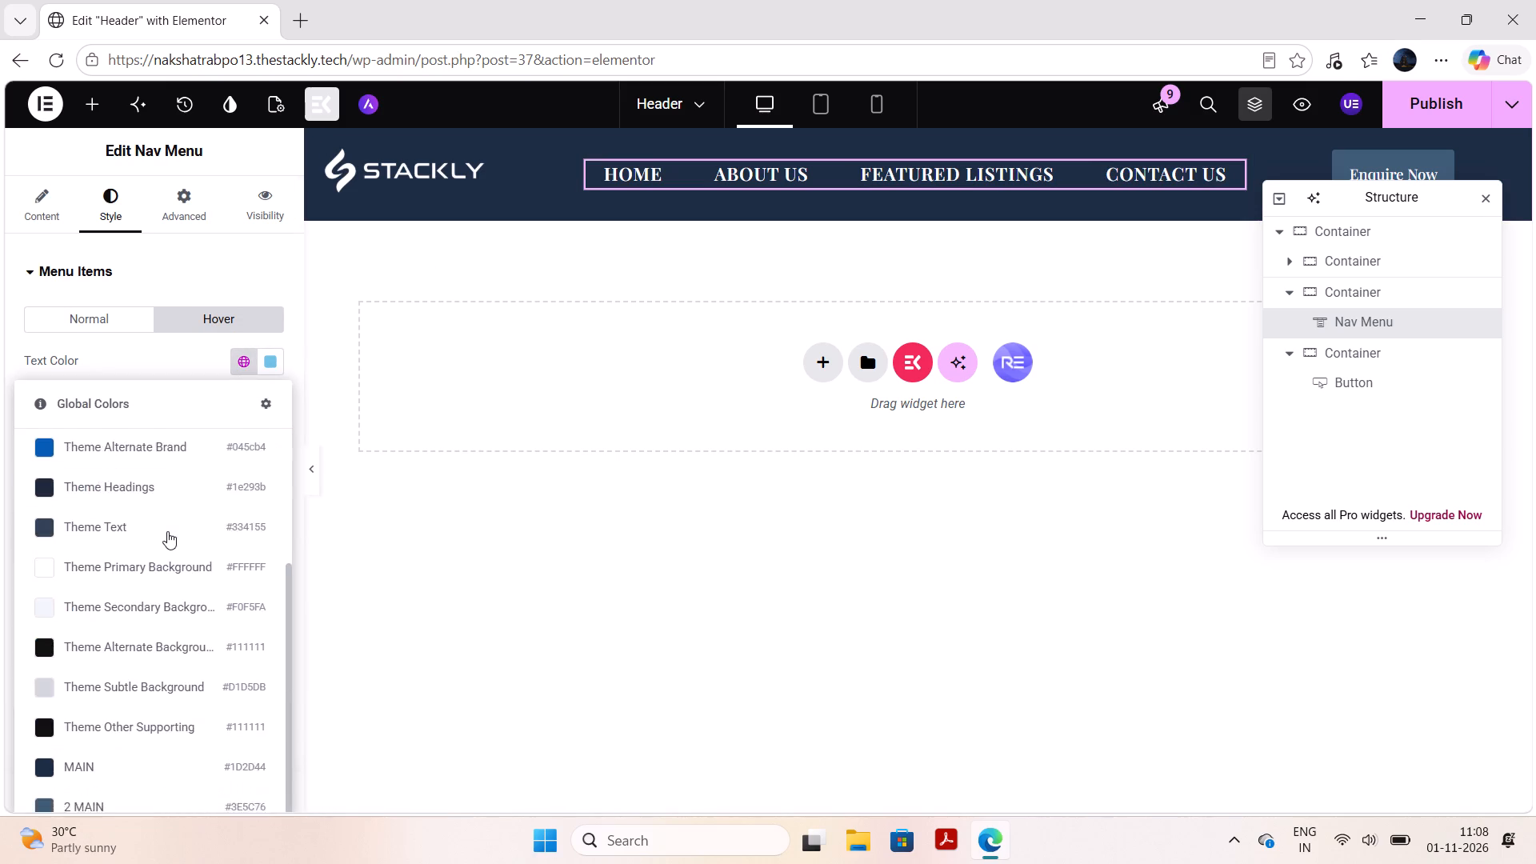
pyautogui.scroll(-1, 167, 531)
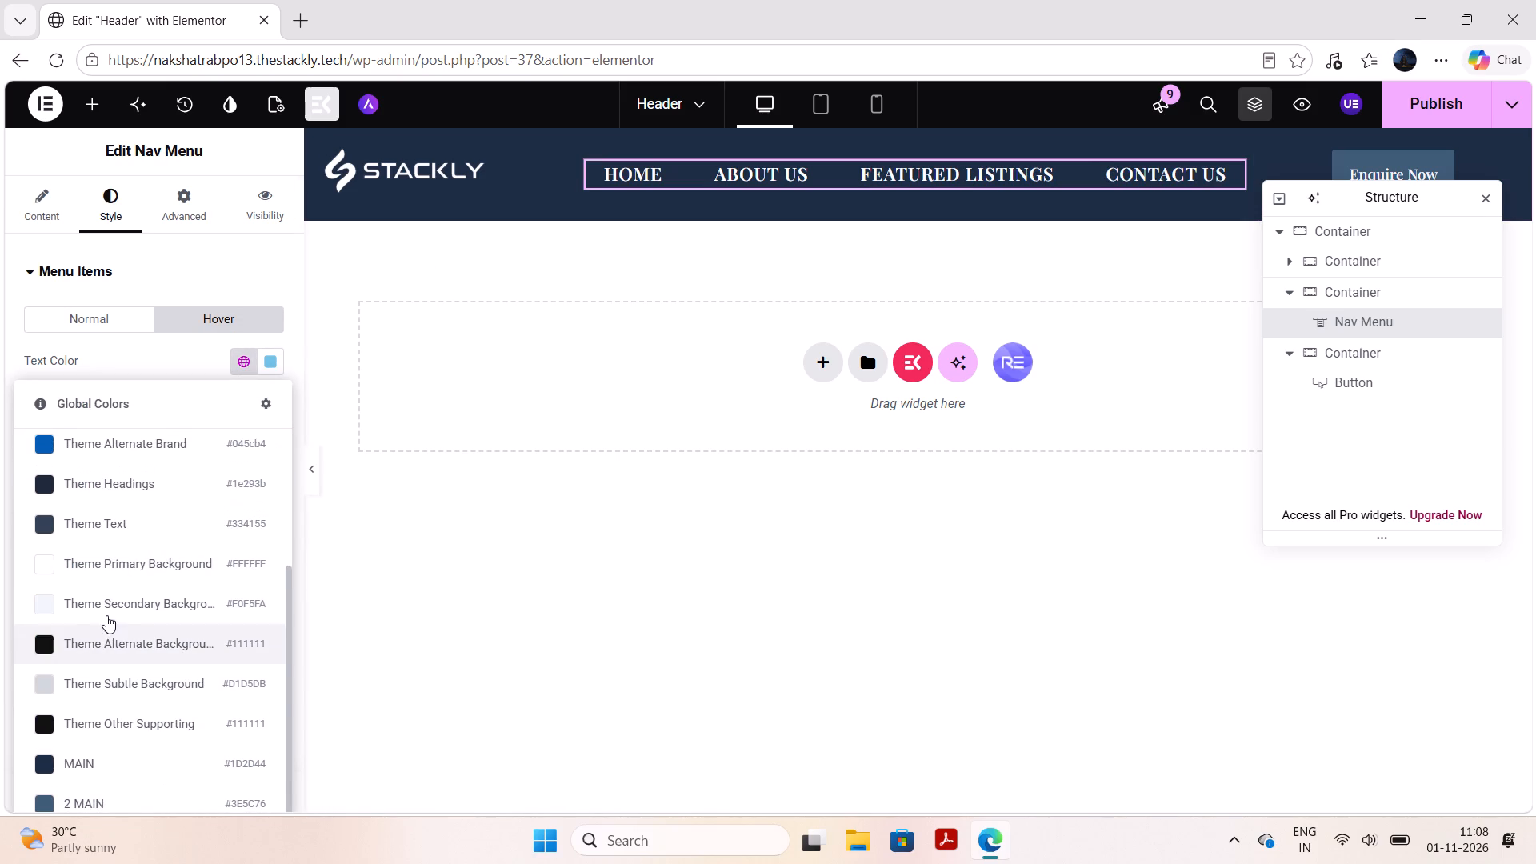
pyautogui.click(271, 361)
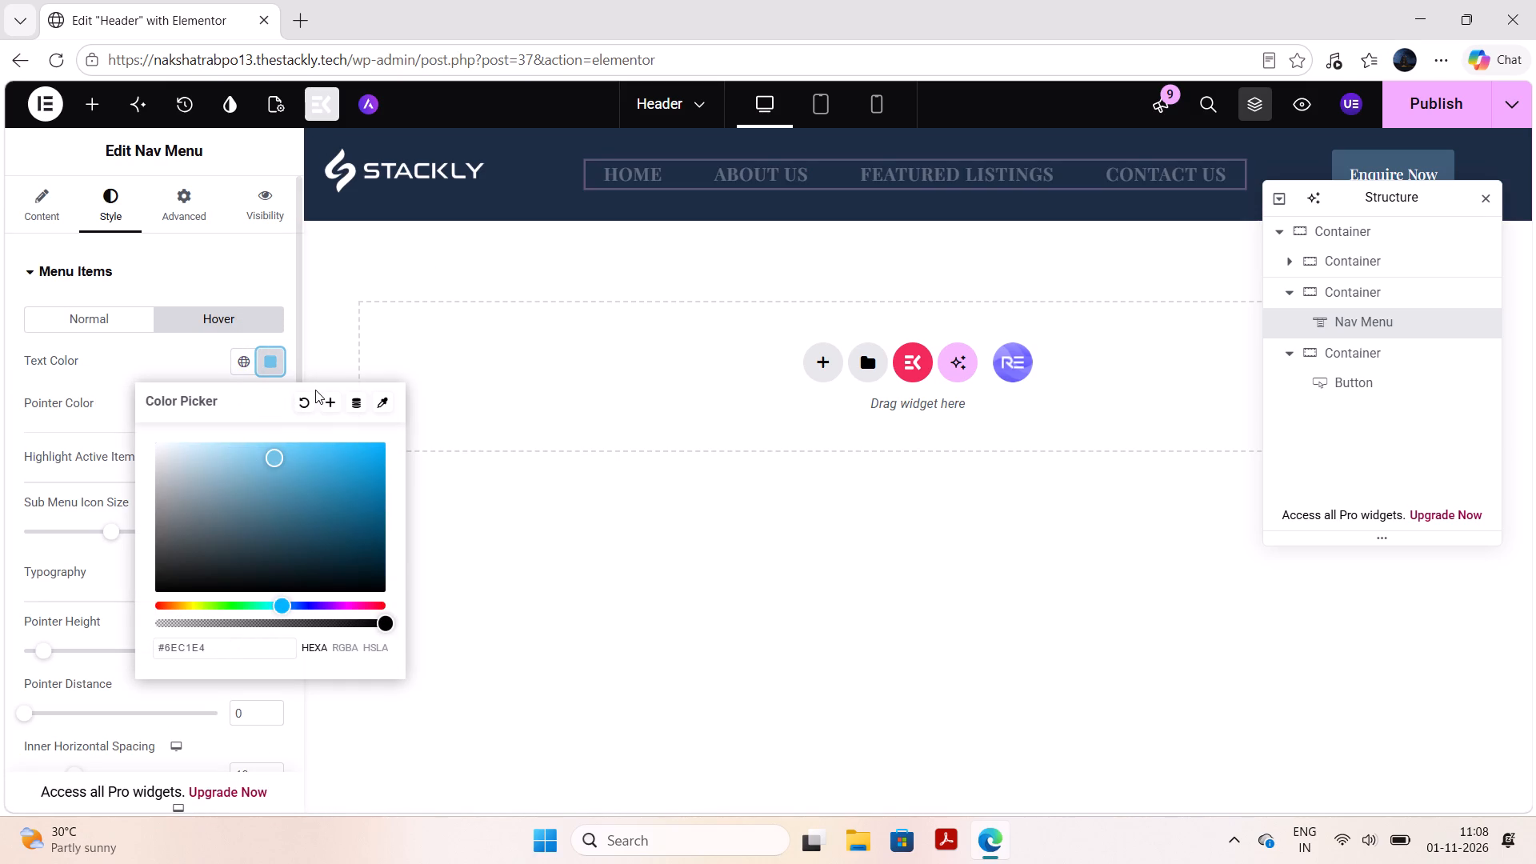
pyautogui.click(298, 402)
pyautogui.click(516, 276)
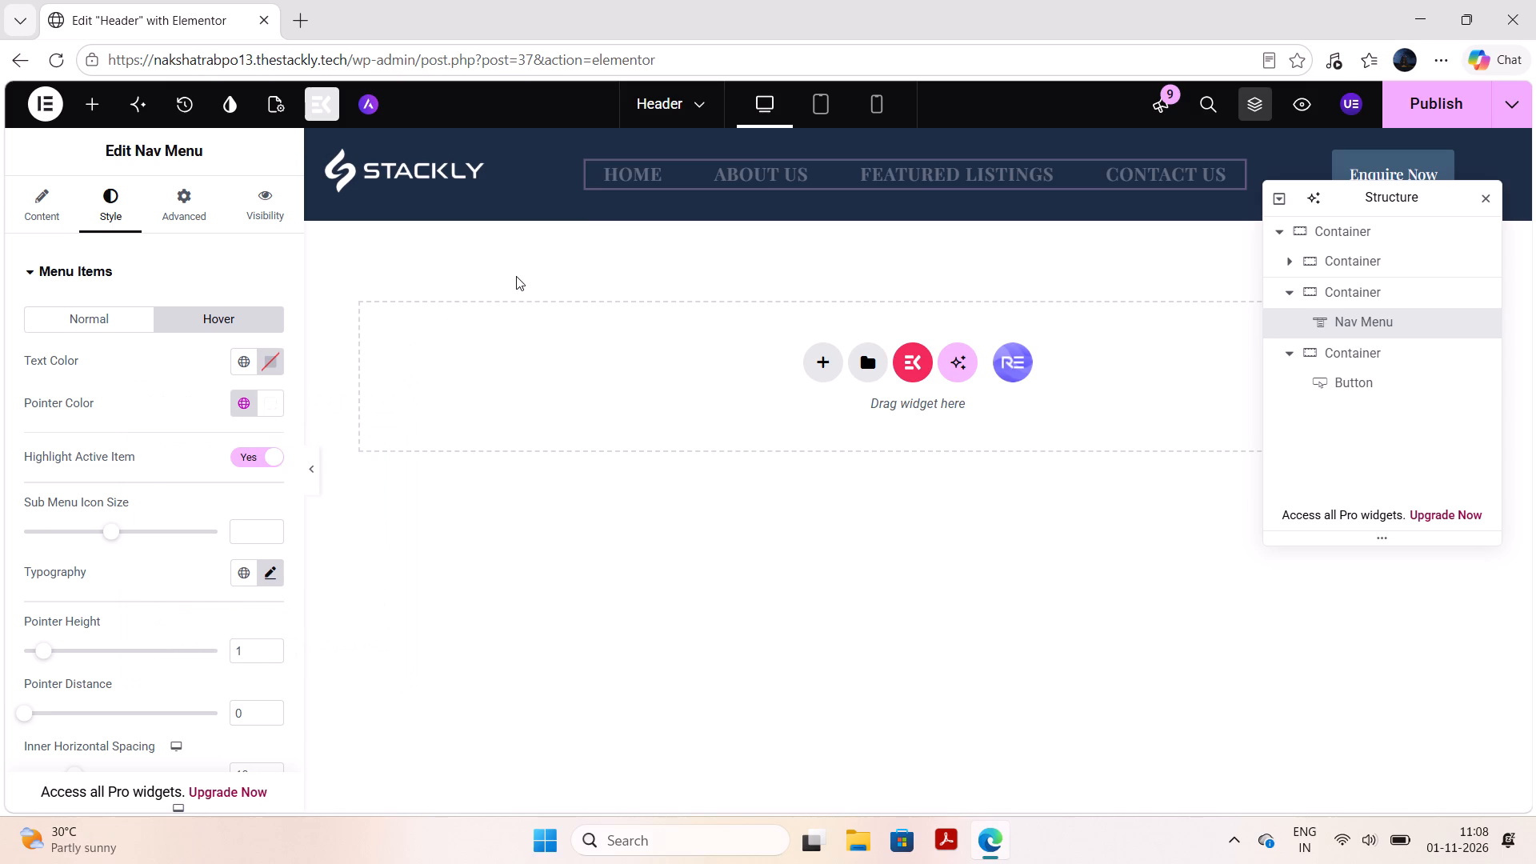
# Switch the header preview to tablet portrait and expand the nav menu's dropdown.
pyautogui.click(707, 98)
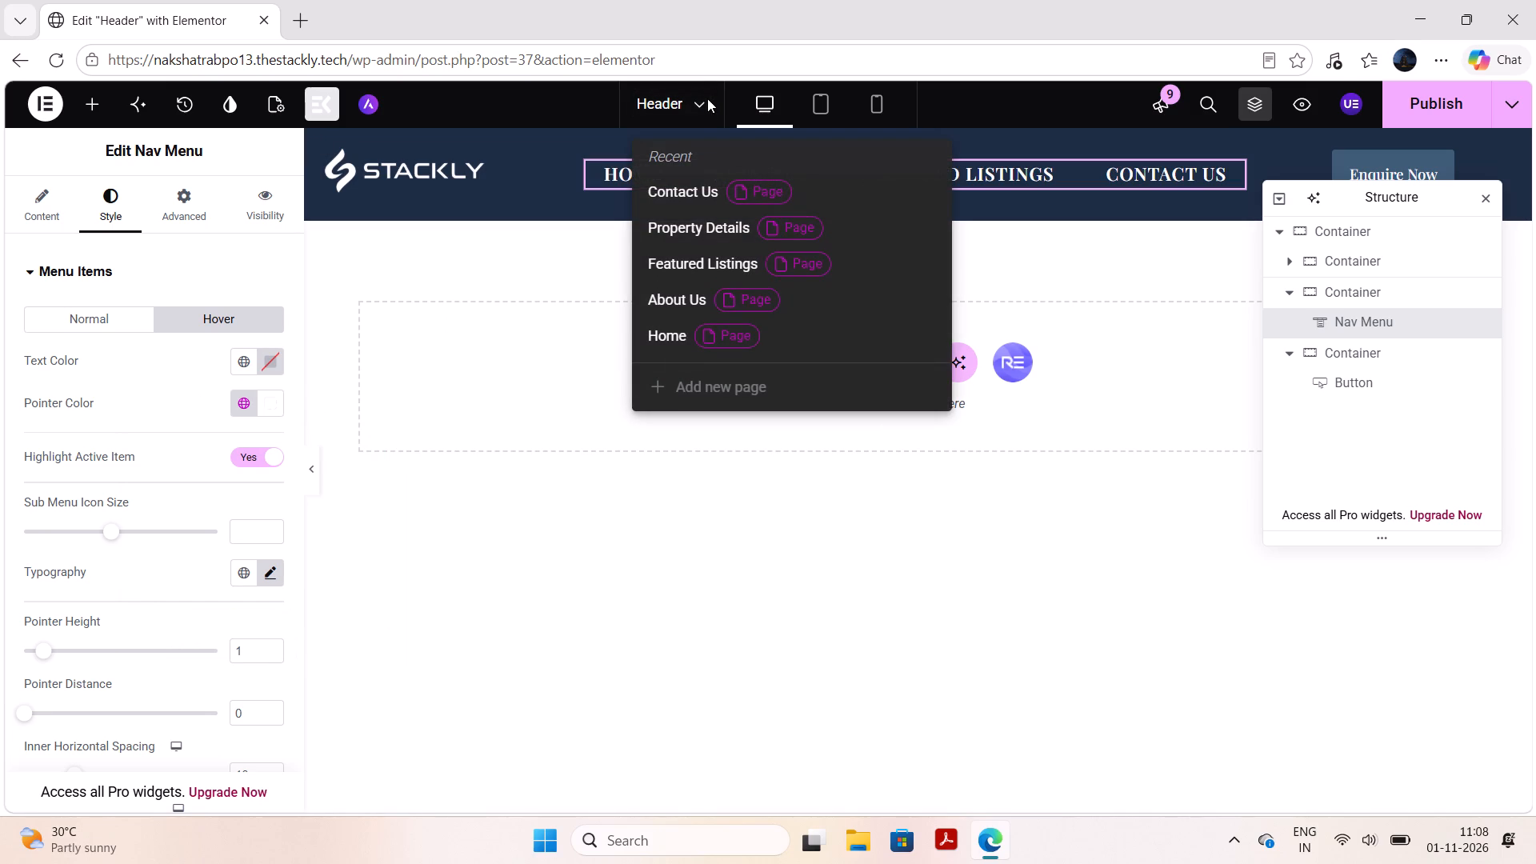
pyautogui.click(698, 106)
pyautogui.click(827, 102)
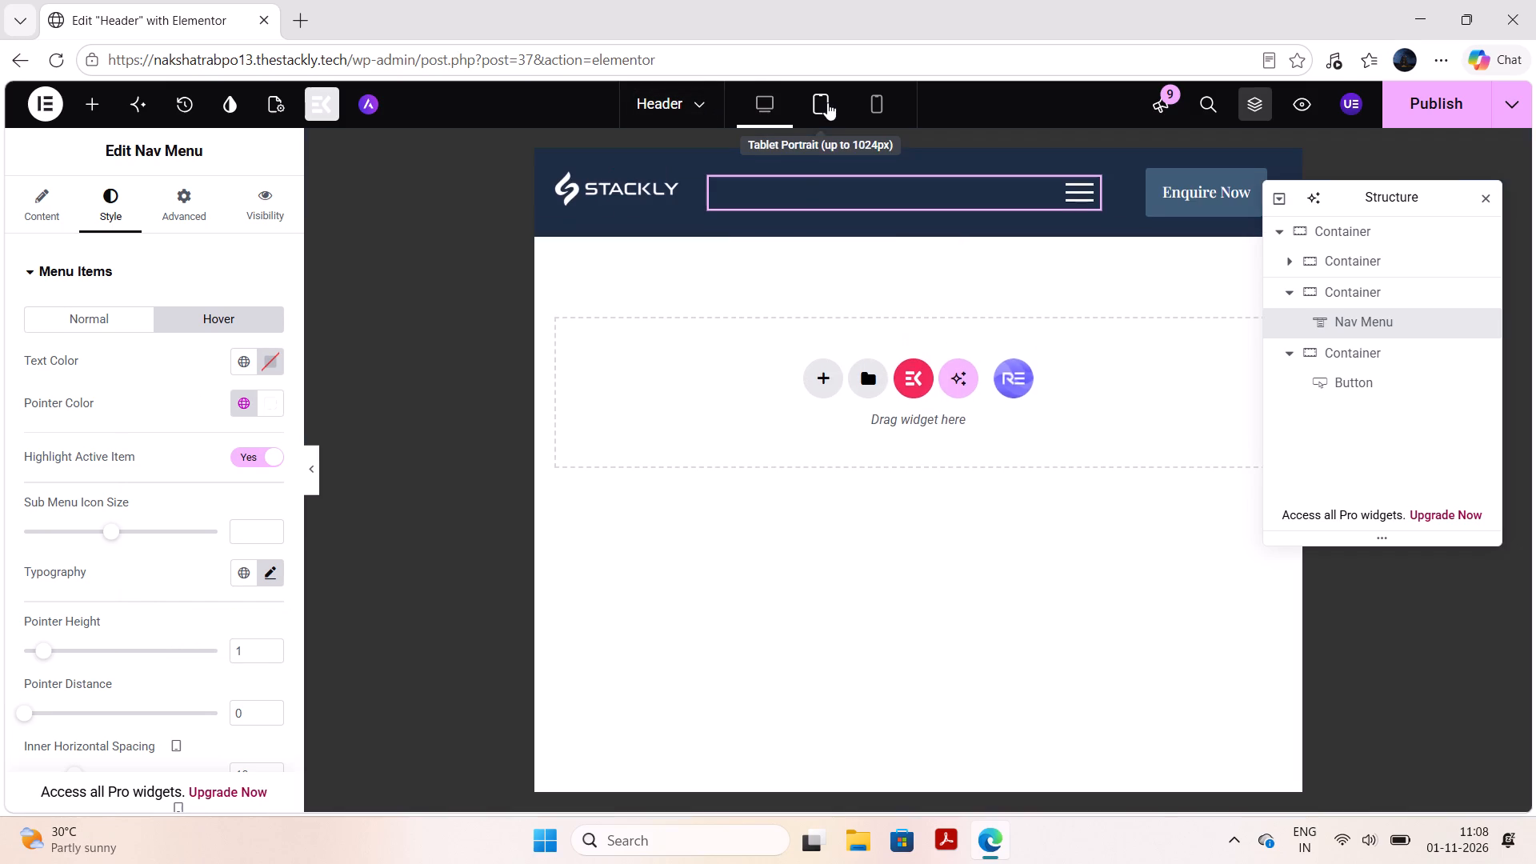
pyautogui.click(1062, 184)
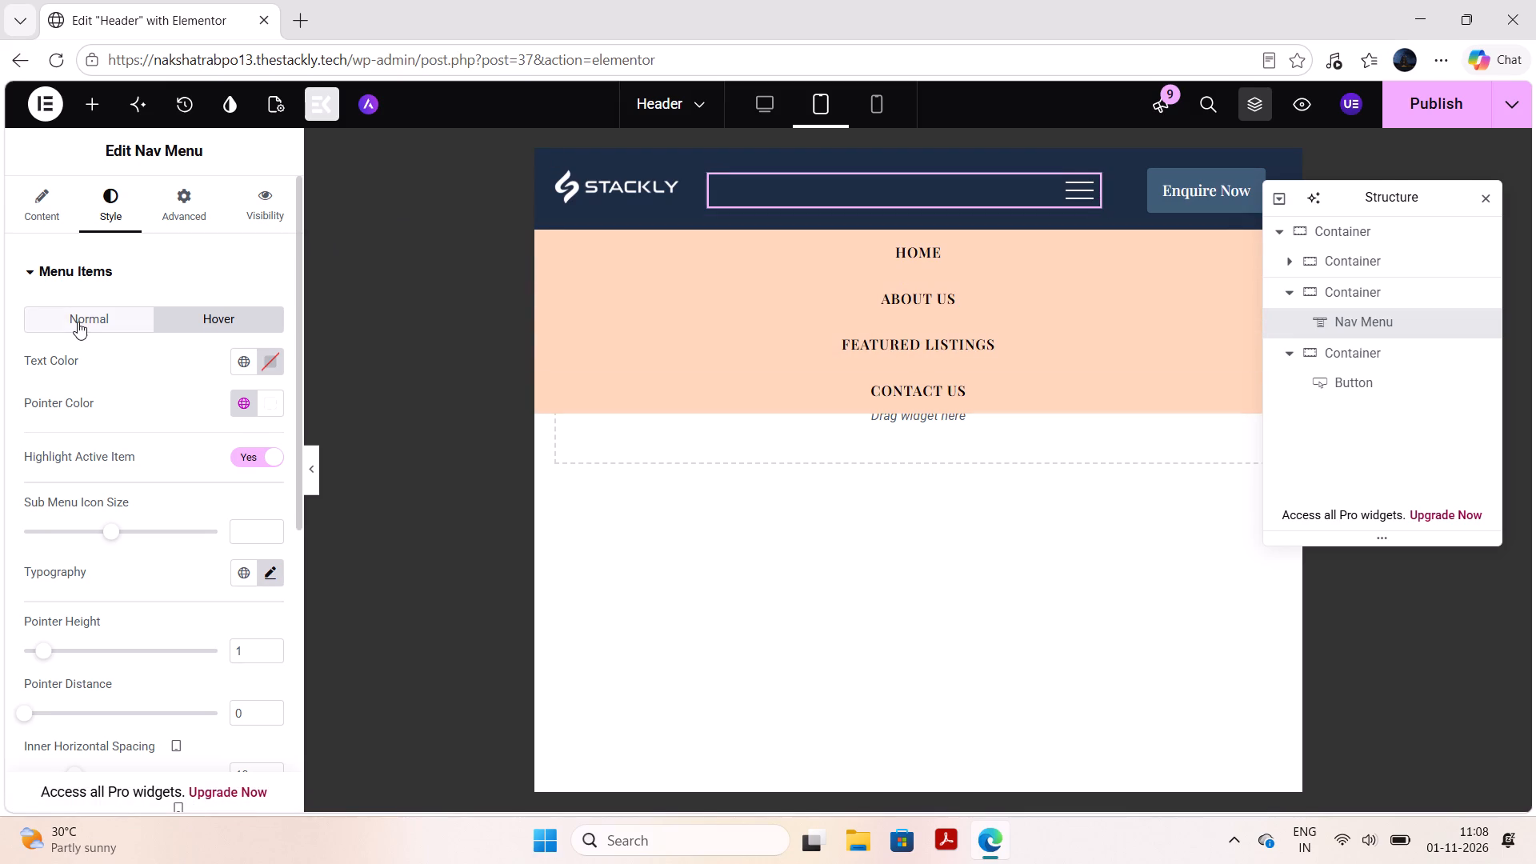
pyautogui.click(566, 318)
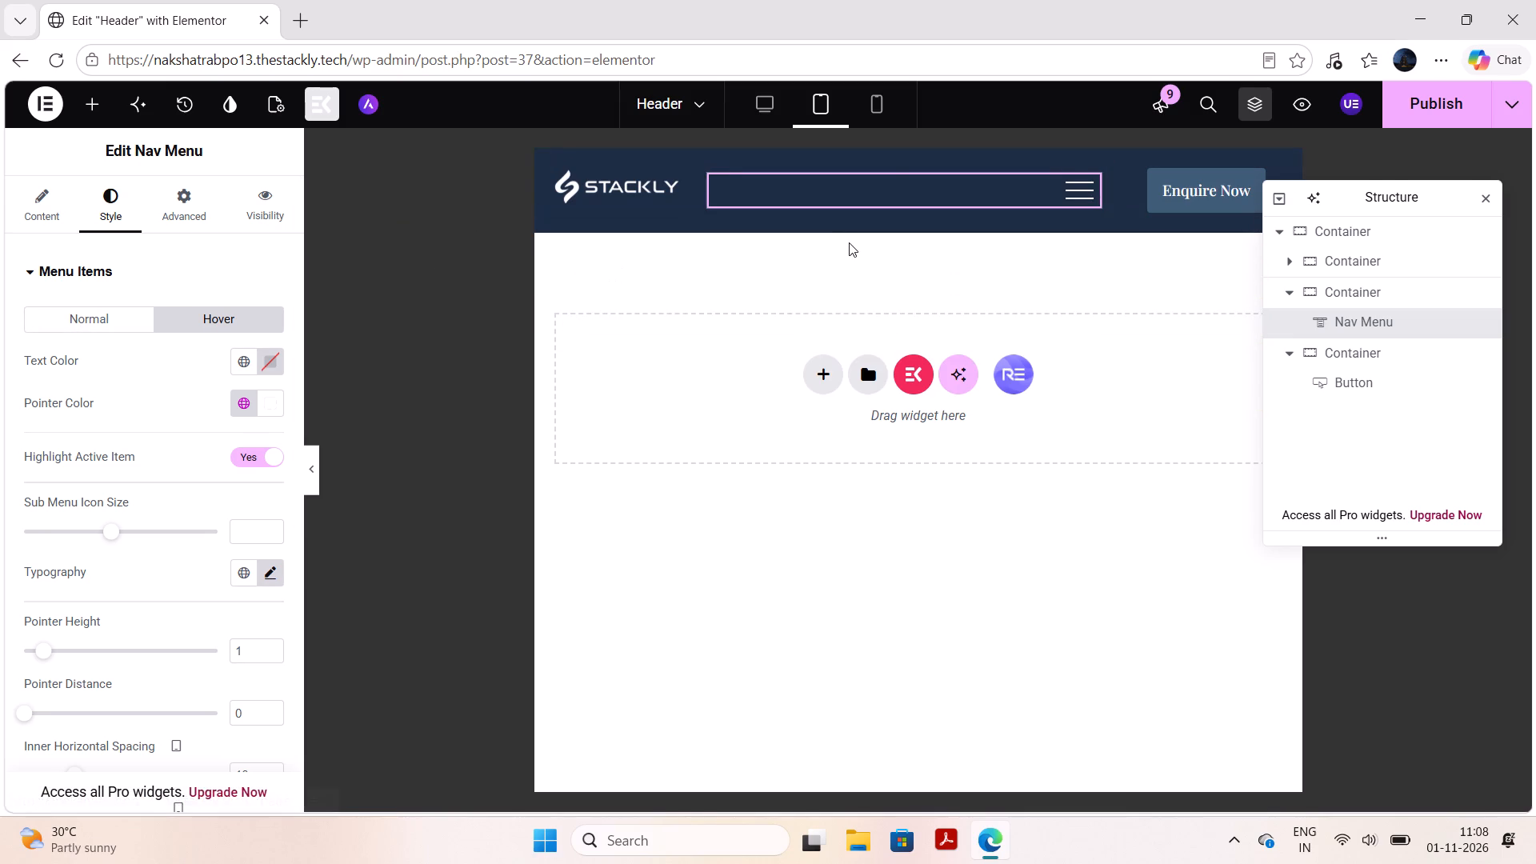
pyautogui.click(1075, 187)
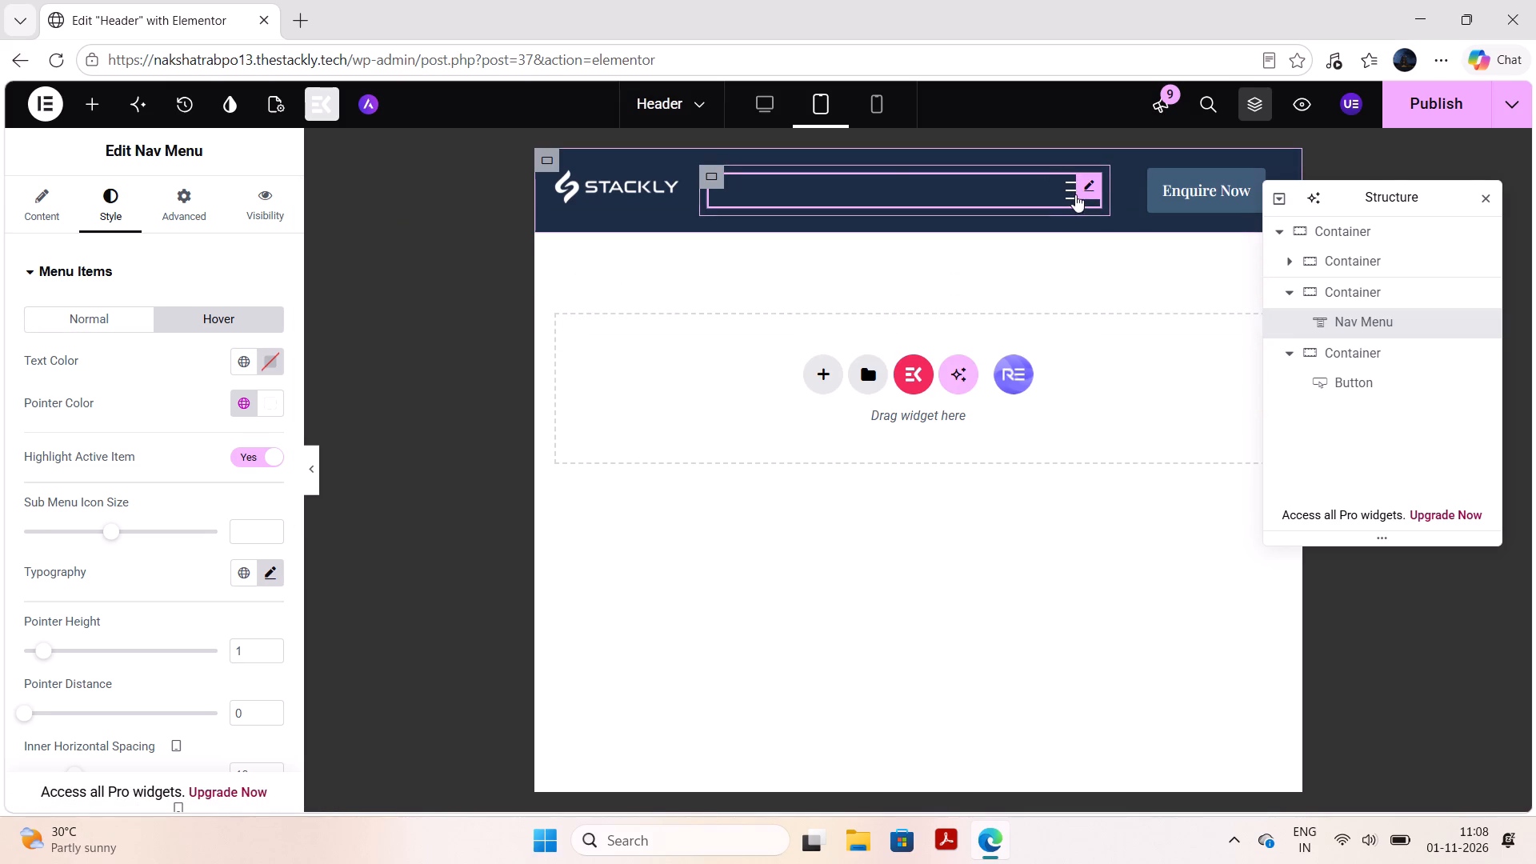
pyautogui.click(1074, 197)
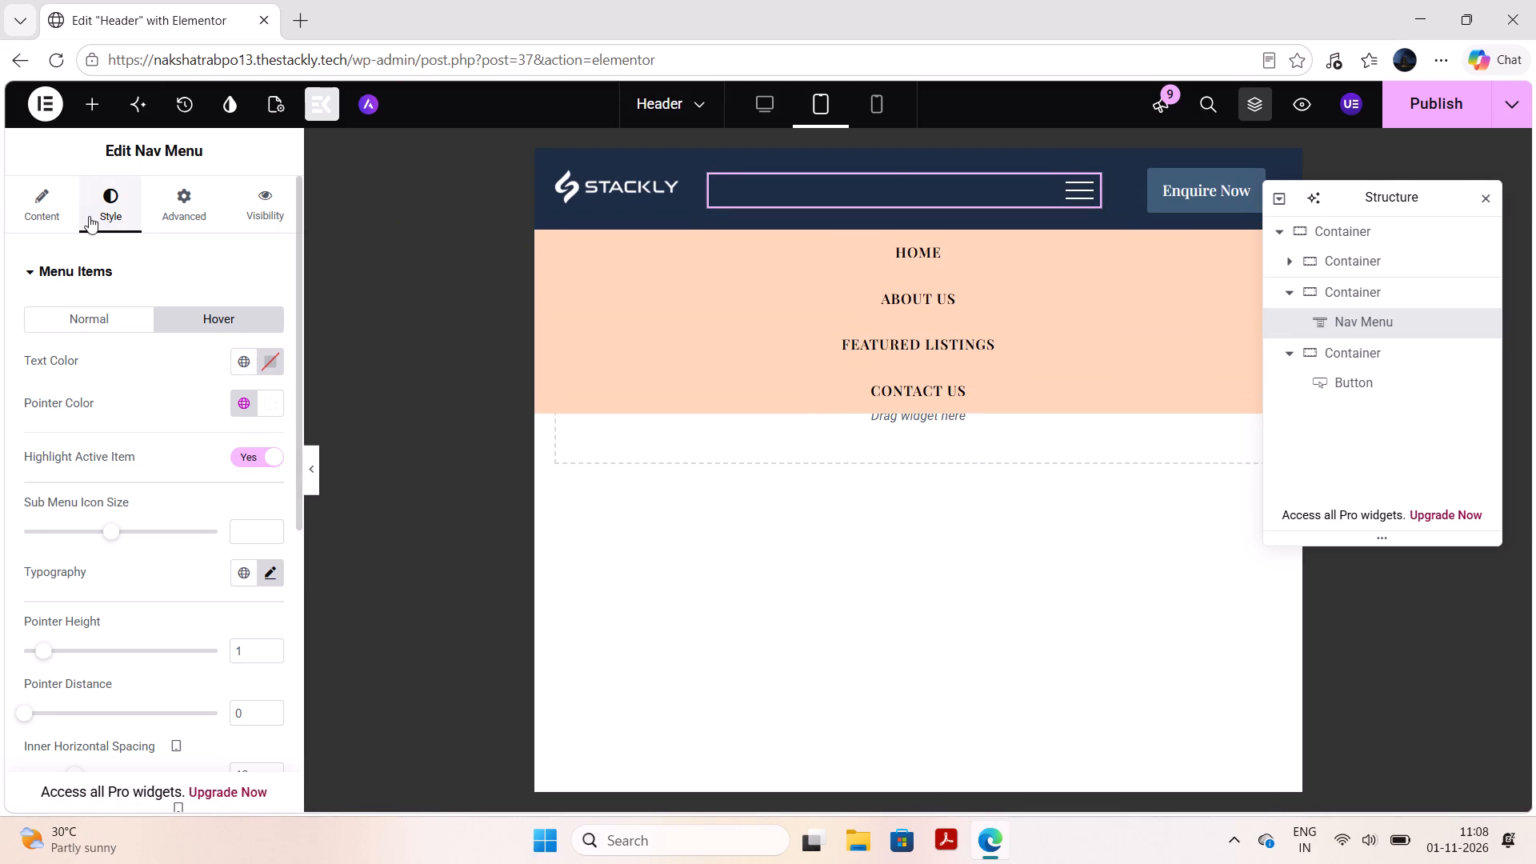
# Set the Nav Menu's mobile menu background colour to #748CAB in its normal state.
pyautogui.scroll(-2, 140, 282)
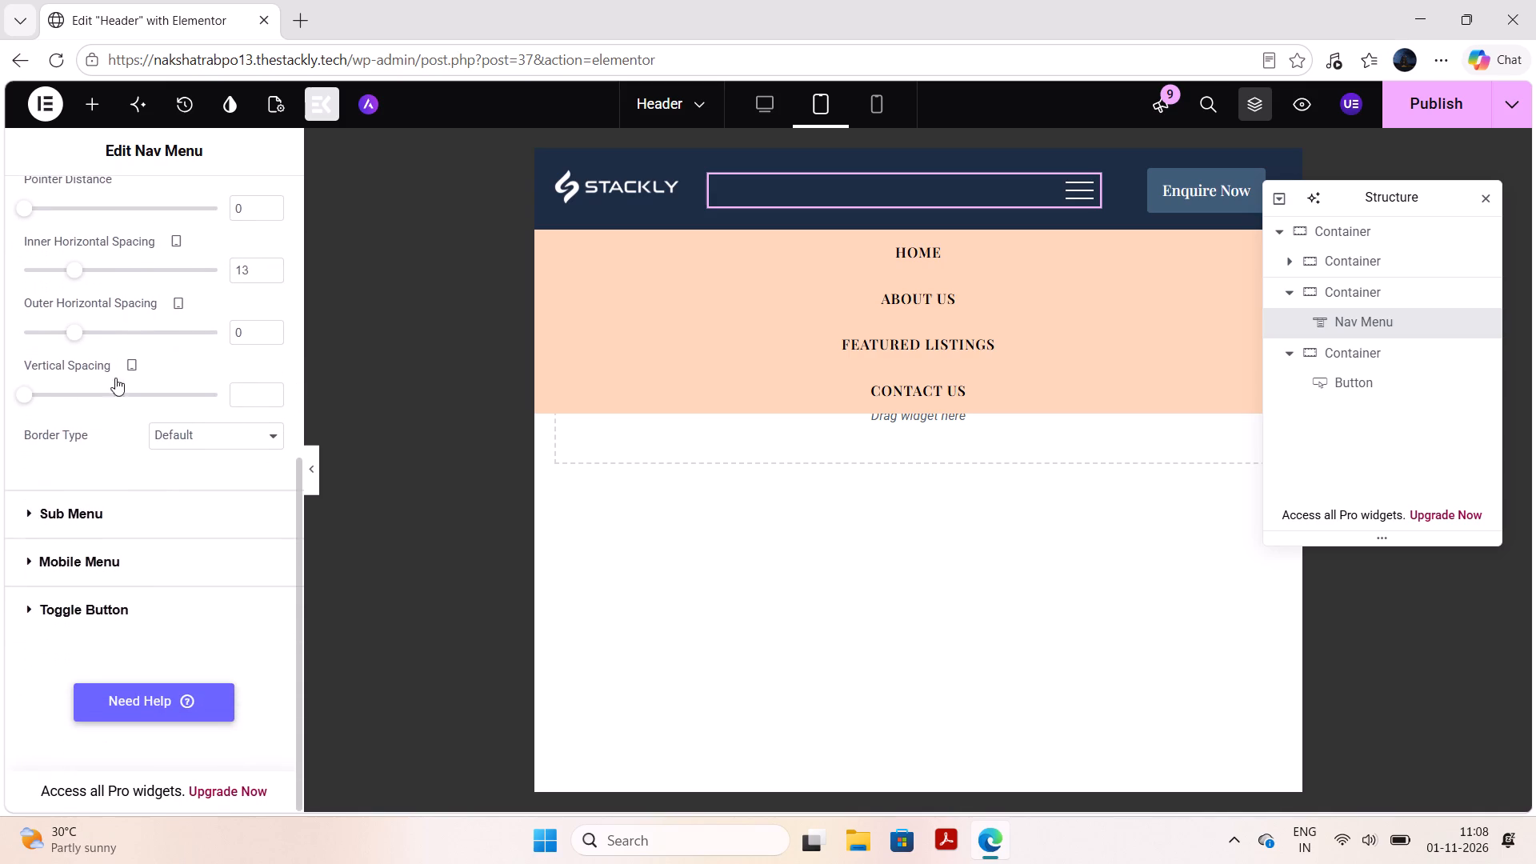
pyautogui.click(127, 565)
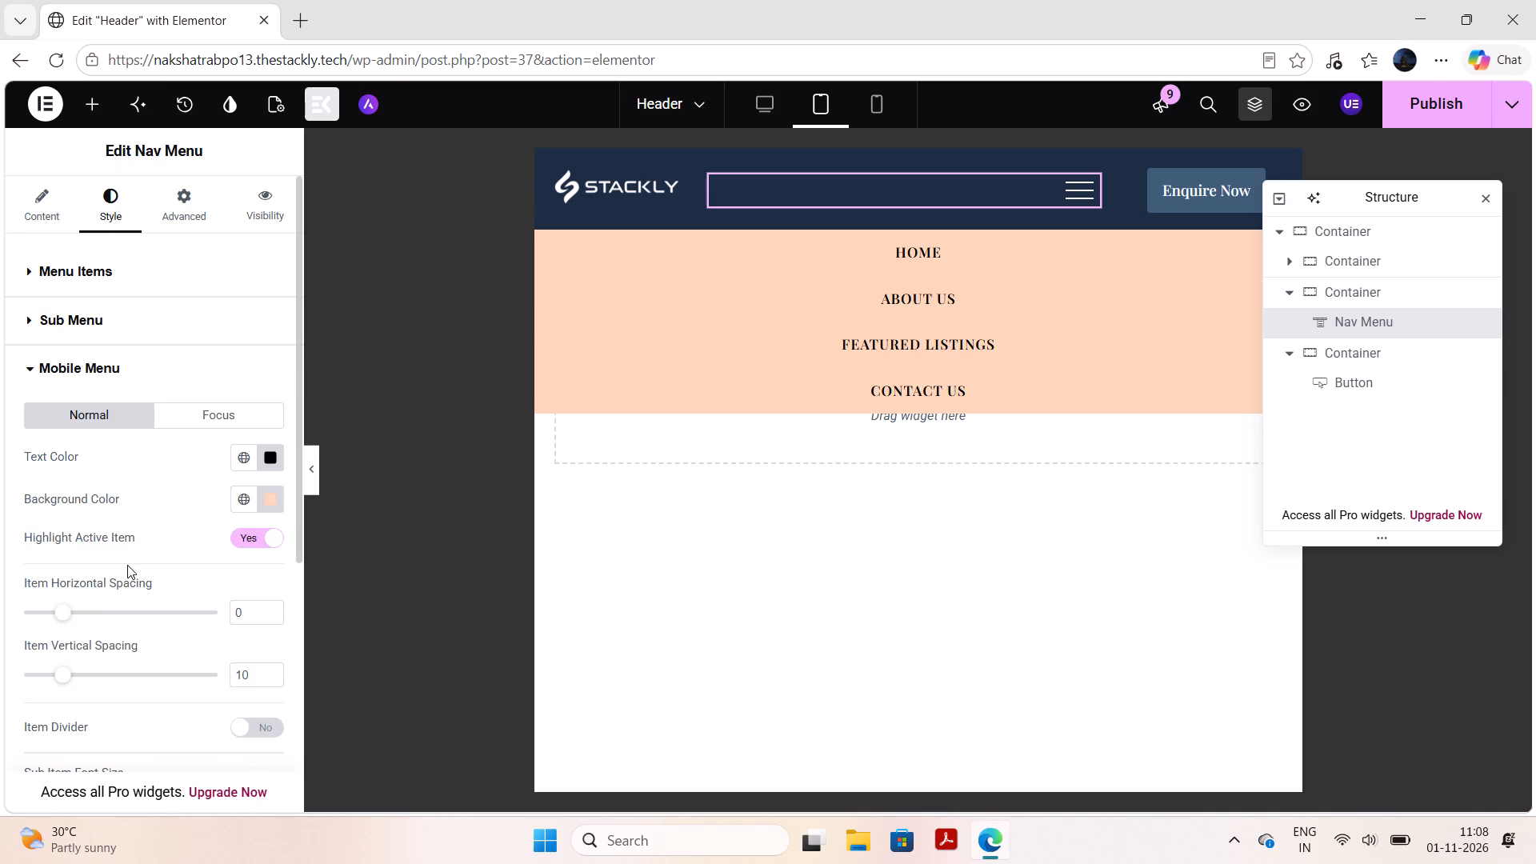
pyautogui.click(266, 498)
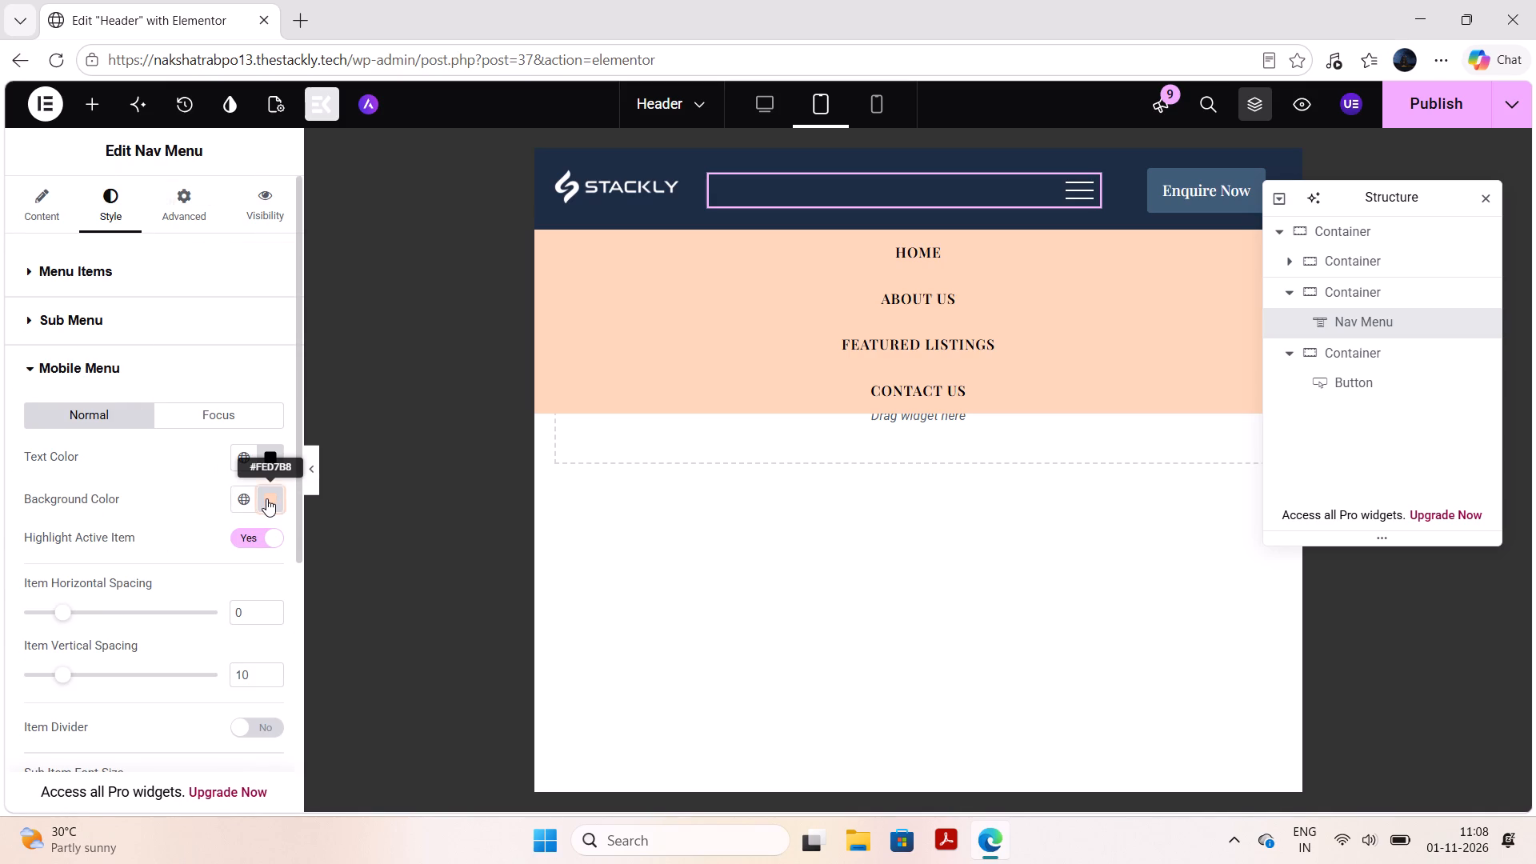
pyautogui.click(220, 448)
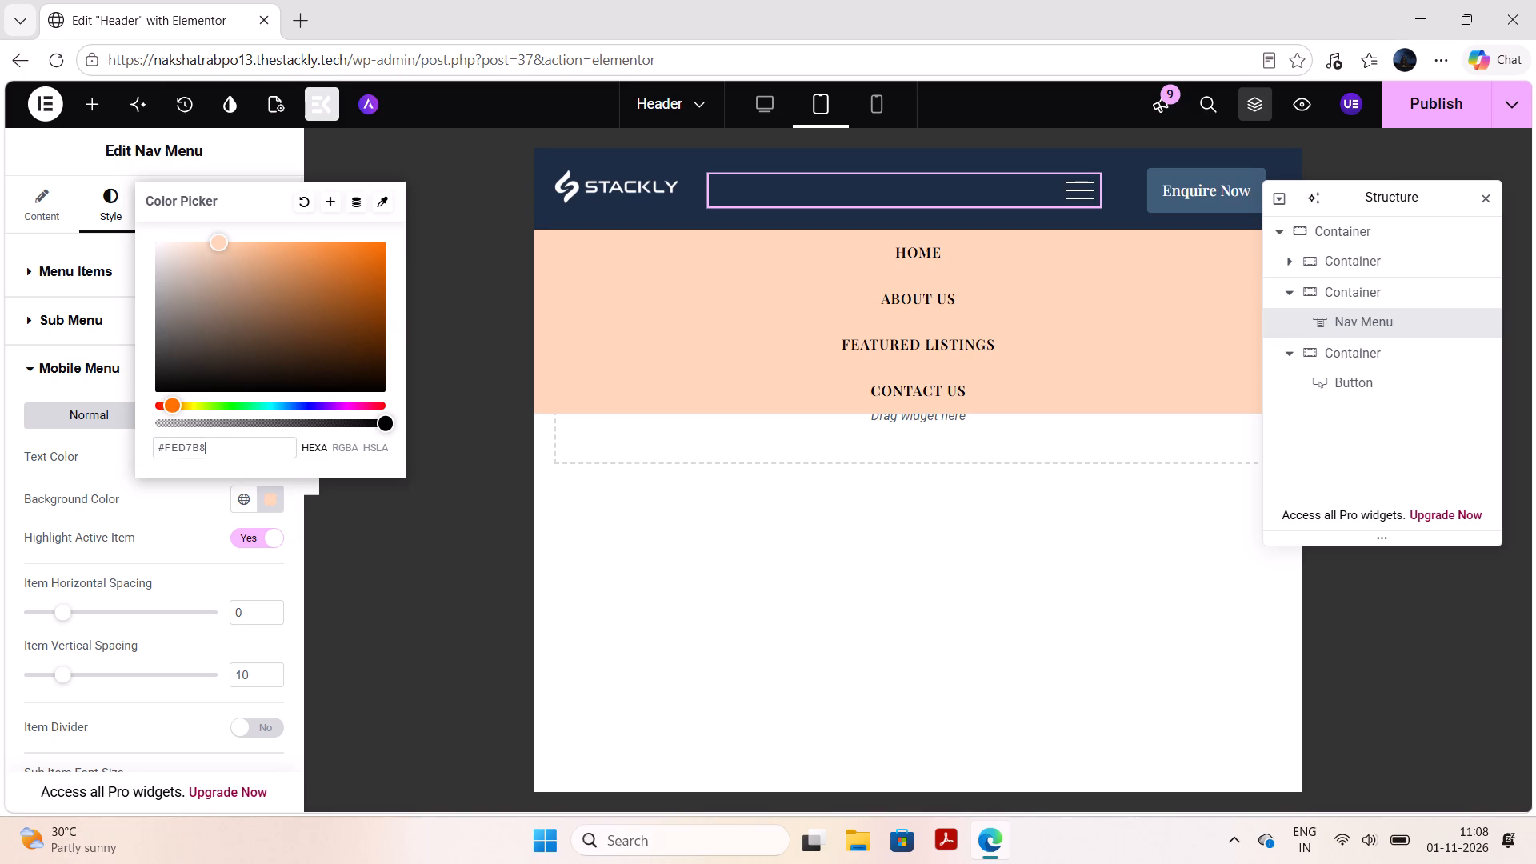
pyautogui.press('BackSpace')
pyautogui.press('BackSpace')
pyautogui.press('BackSpace')
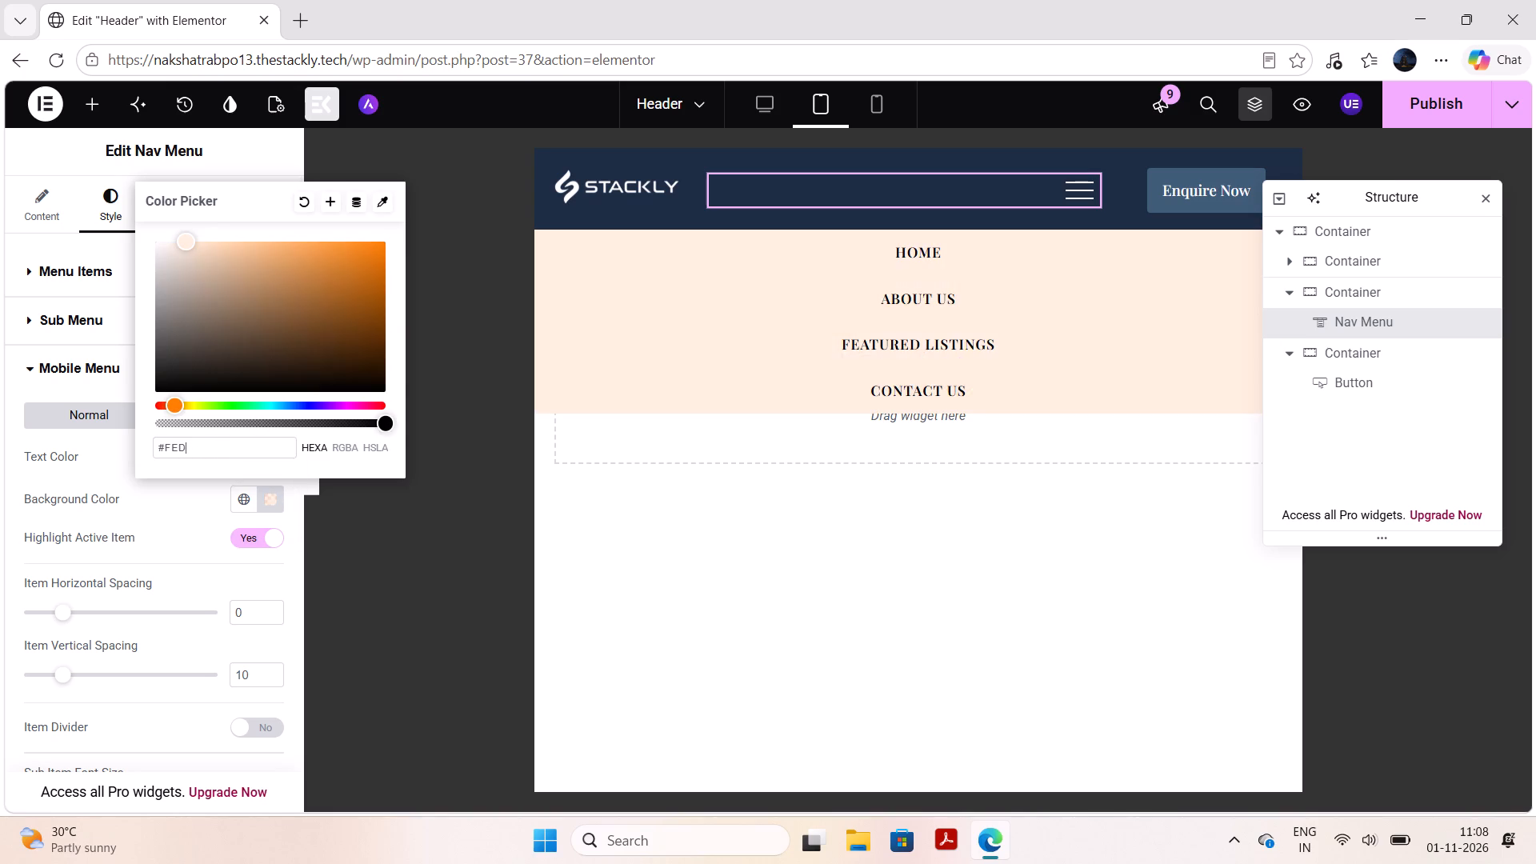
pyautogui.press('BackSpace')
pyautogui.press('BackSpace')
pyautogui.press('BackSpace')
pyautogui.write('74')
pyautogui.press('8')
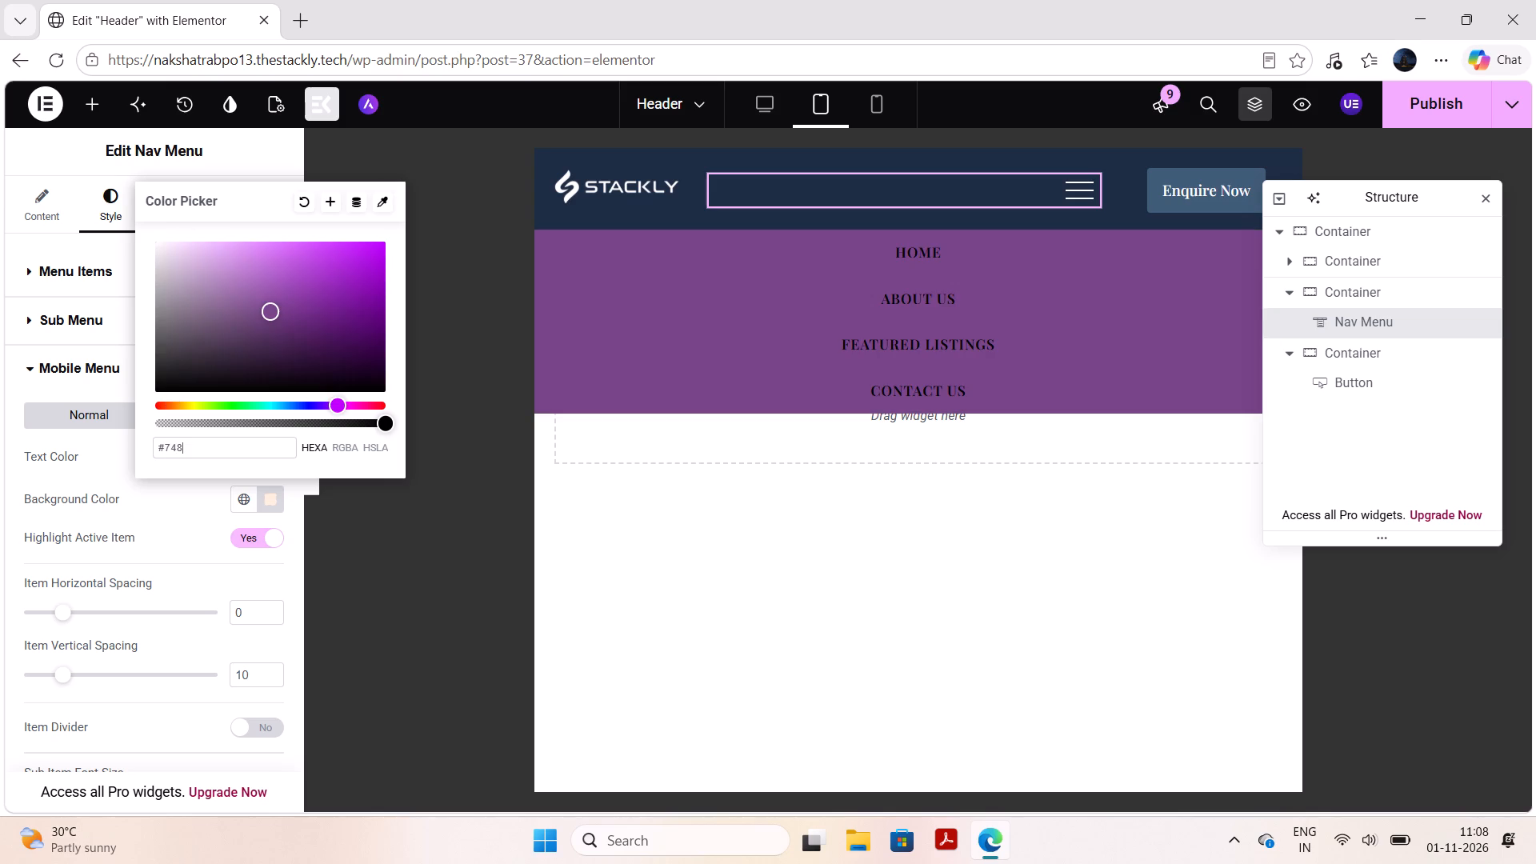
pyautogui.write('CA')
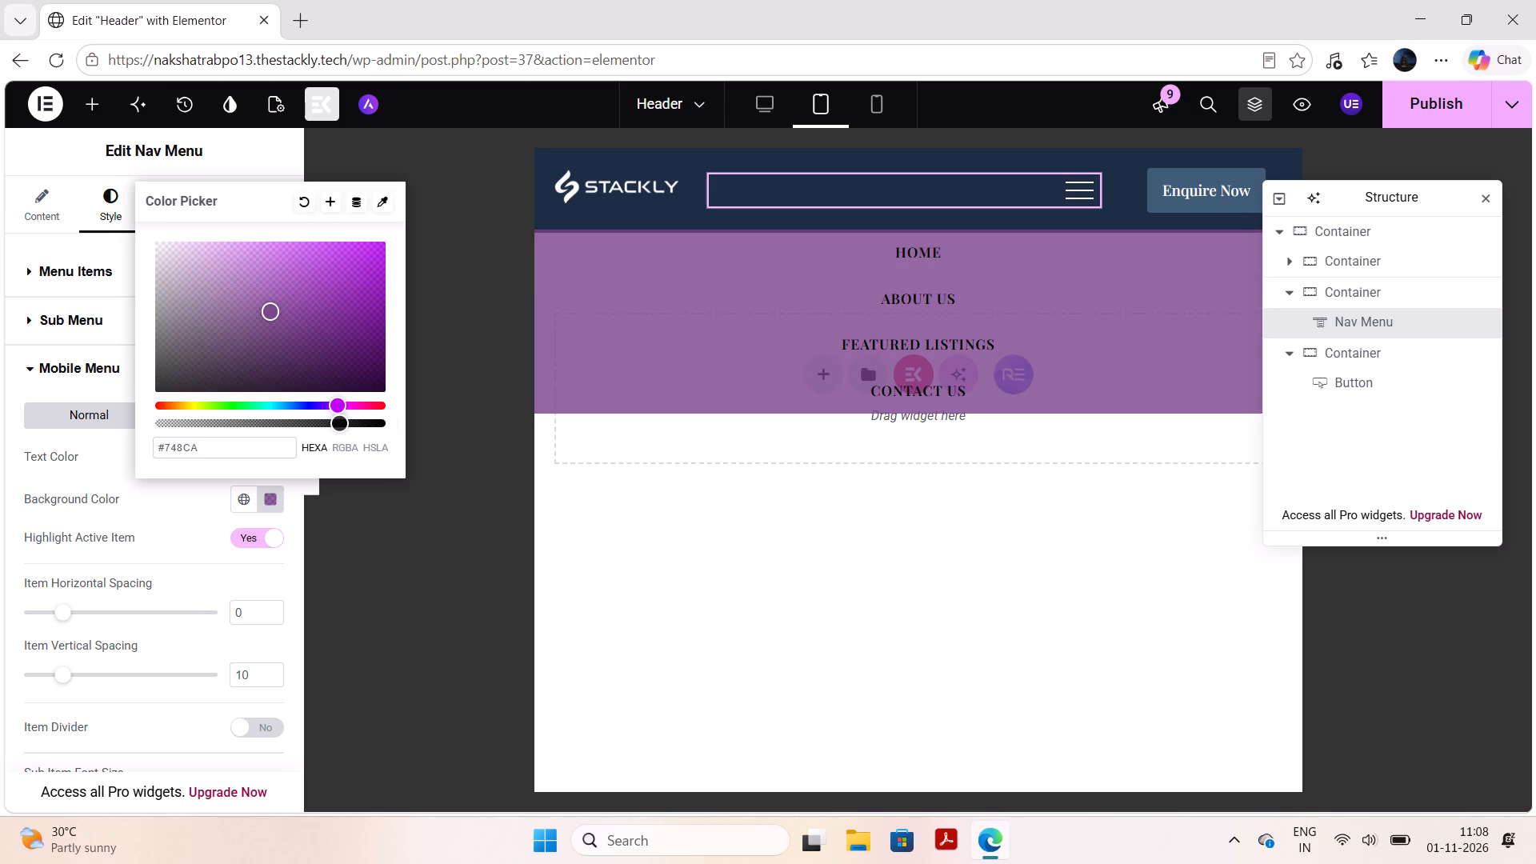
pyautogui.press('b')
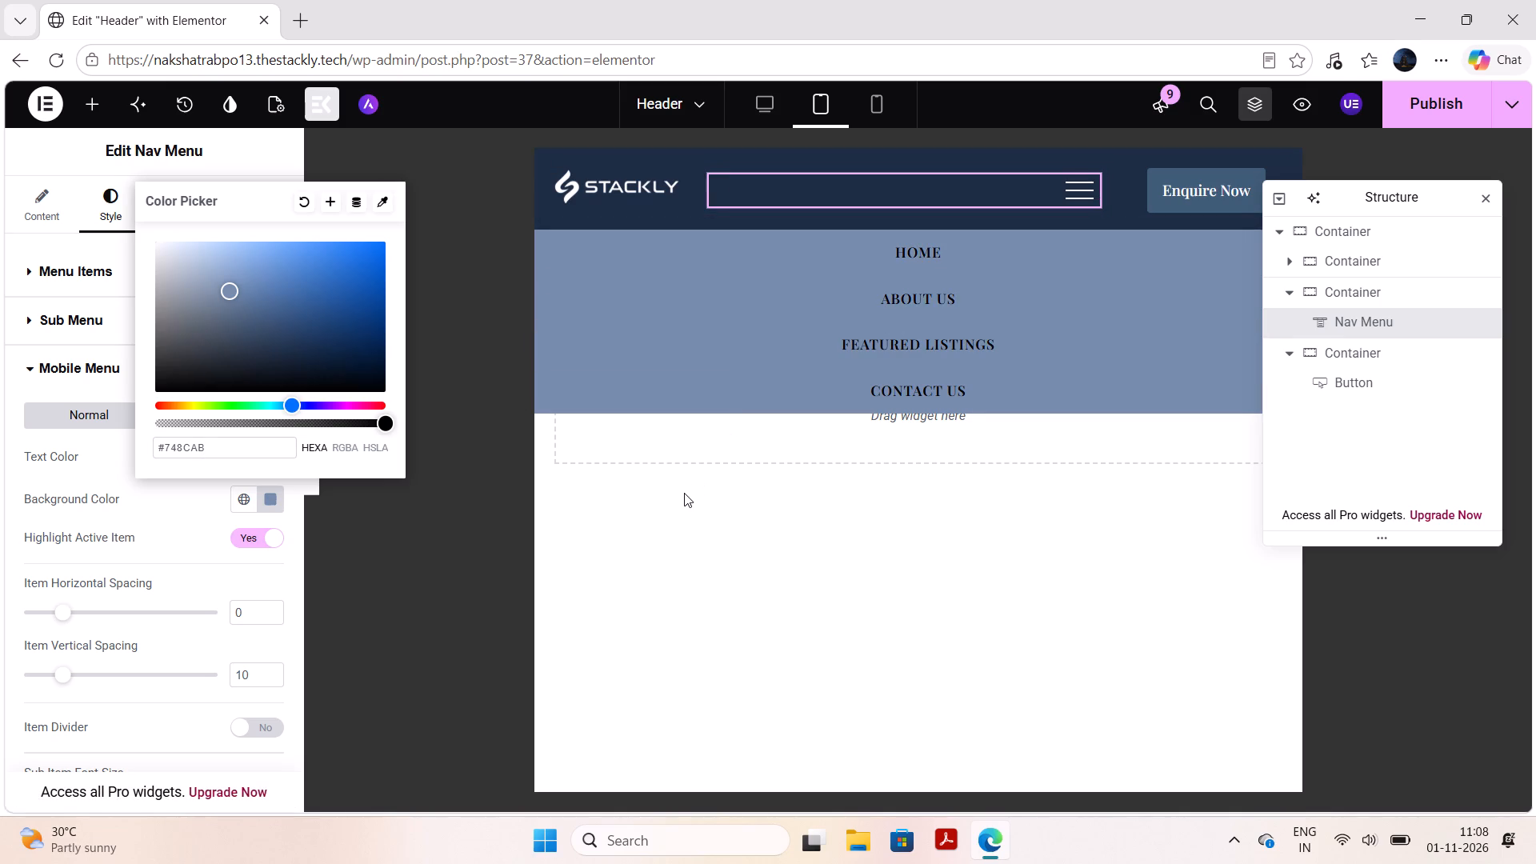
# Save the mobile menu's background colour as a new global colour named BG.
pyautogui.click(331, 214)
pyautogui.moveTo(330, 212); pyautogui.dragTo(330, 206)
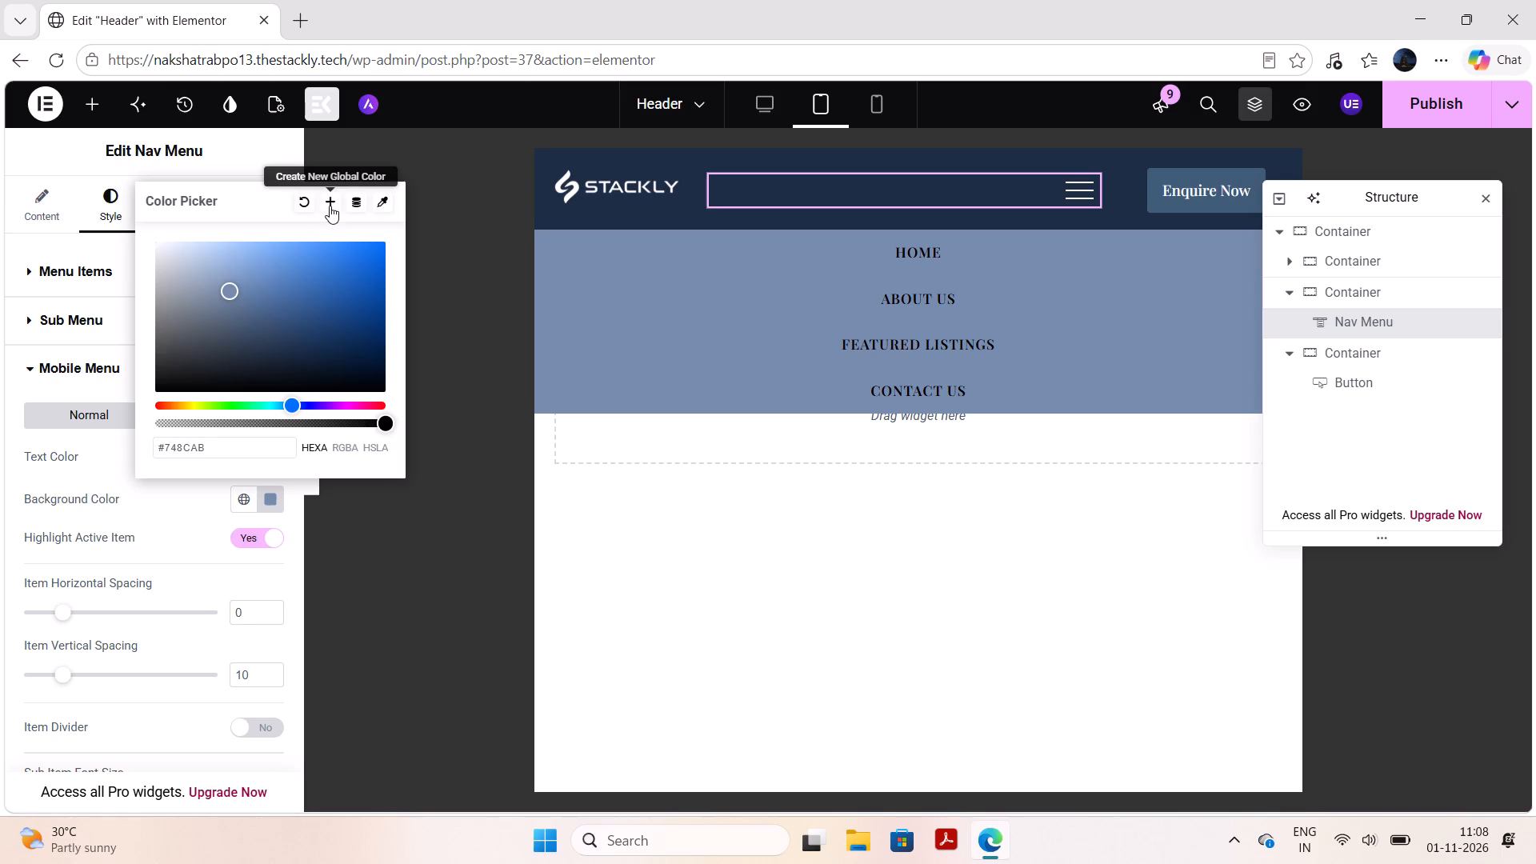
pyautogui.moveTo(330, 206); pyautogui.dragTo(329, 202)
pyautogui.click(329, 202)
pyautogui.press('BackSpace')
pyautogui.press('BackSpace')
pyautogui.press('BackSpace')
pyautogui.press('BackSpace')
pyautogui.press('BackSpace')
pyautogui.press('BackSpace')
pyautogui.press('BackSpace')
pyautogui.press('BackSpace')
pyautogui.press('BackSpace')
pyautogui.press('BackSpace')
pyautogui.press('BackSpace')
pyautogui.press('BackSpace')
pyautogui.press('BackSpace')
pyautogui.press('BackSpace')
pyautogui.press('BackSpace')
pyautogui.press('BackSpace')
pyautogui.press('BackSpace')
pyautogui.press('BackSpace')
pyautogui.press('BackSpace')
pyautogui.press('BackSpace')
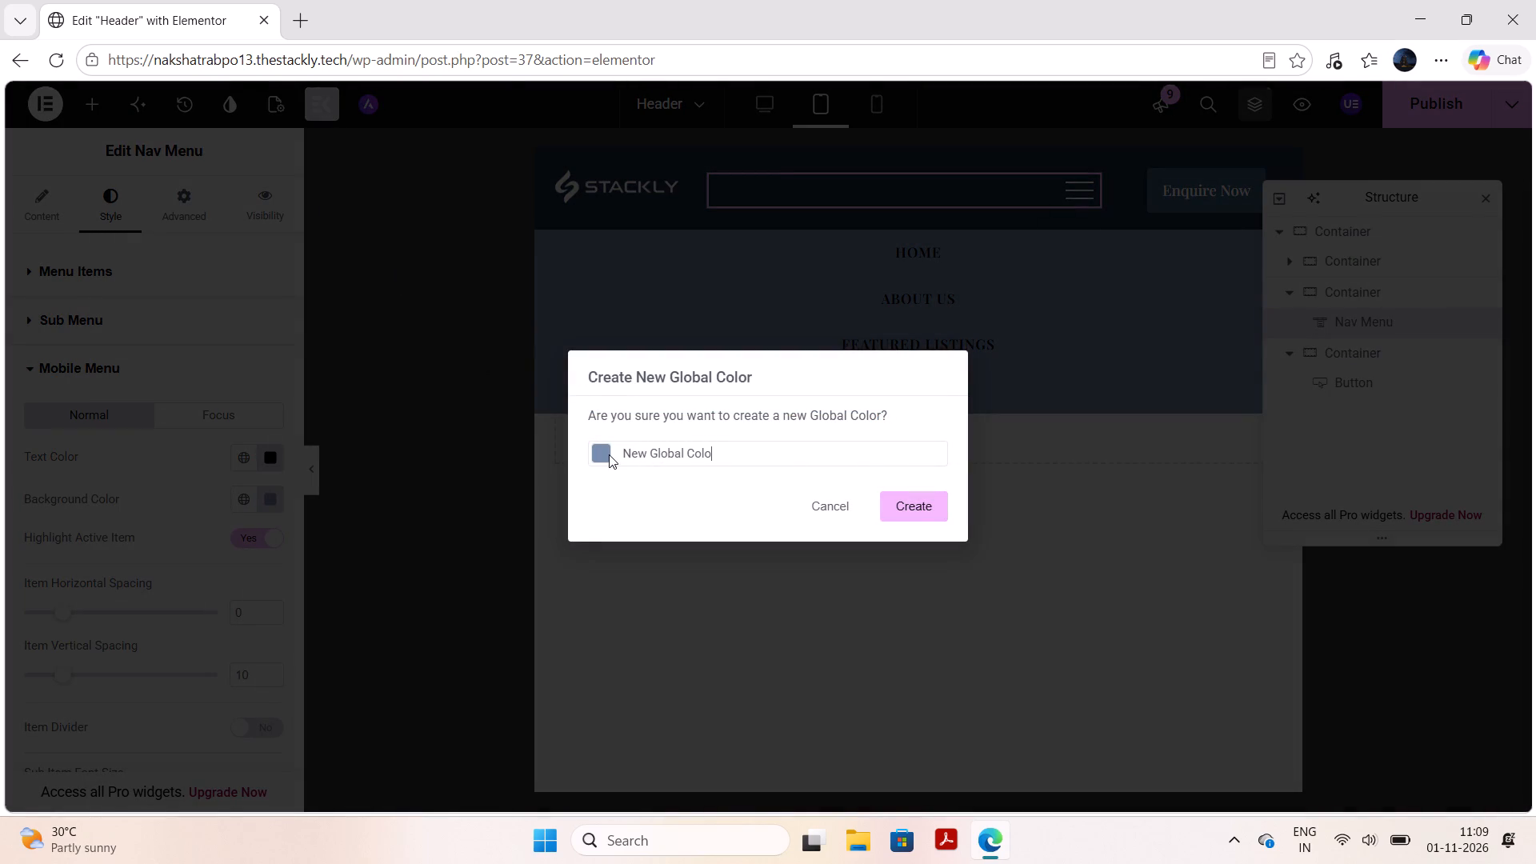
pyautogui.write('BG')
pyautogui.click(904, 509)
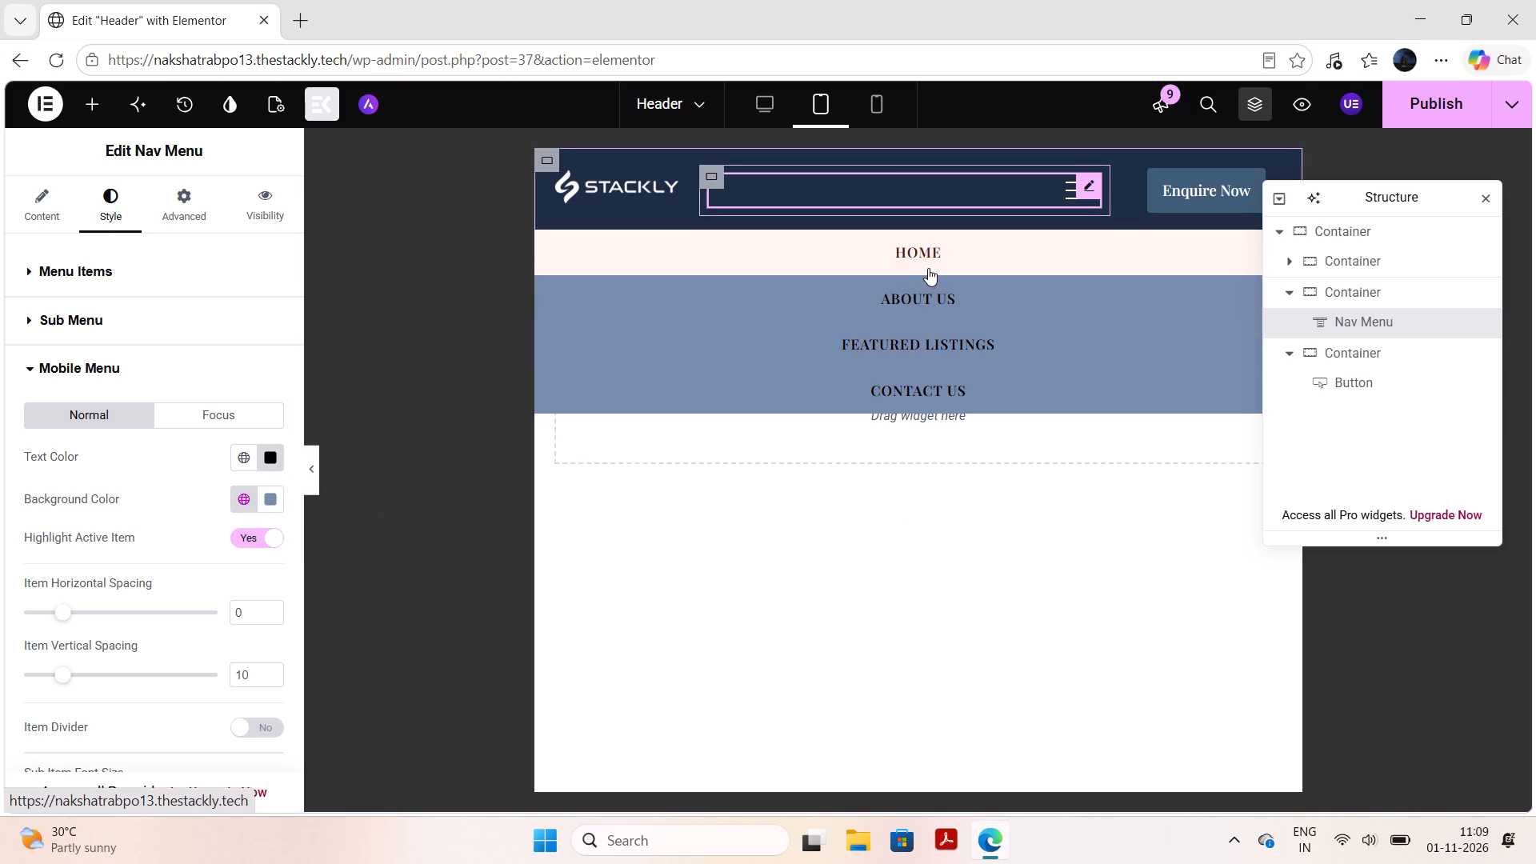
# Set the mobile menu's text colour to #FFFFFF in its normal state.
pyautogui.click(266, 453)
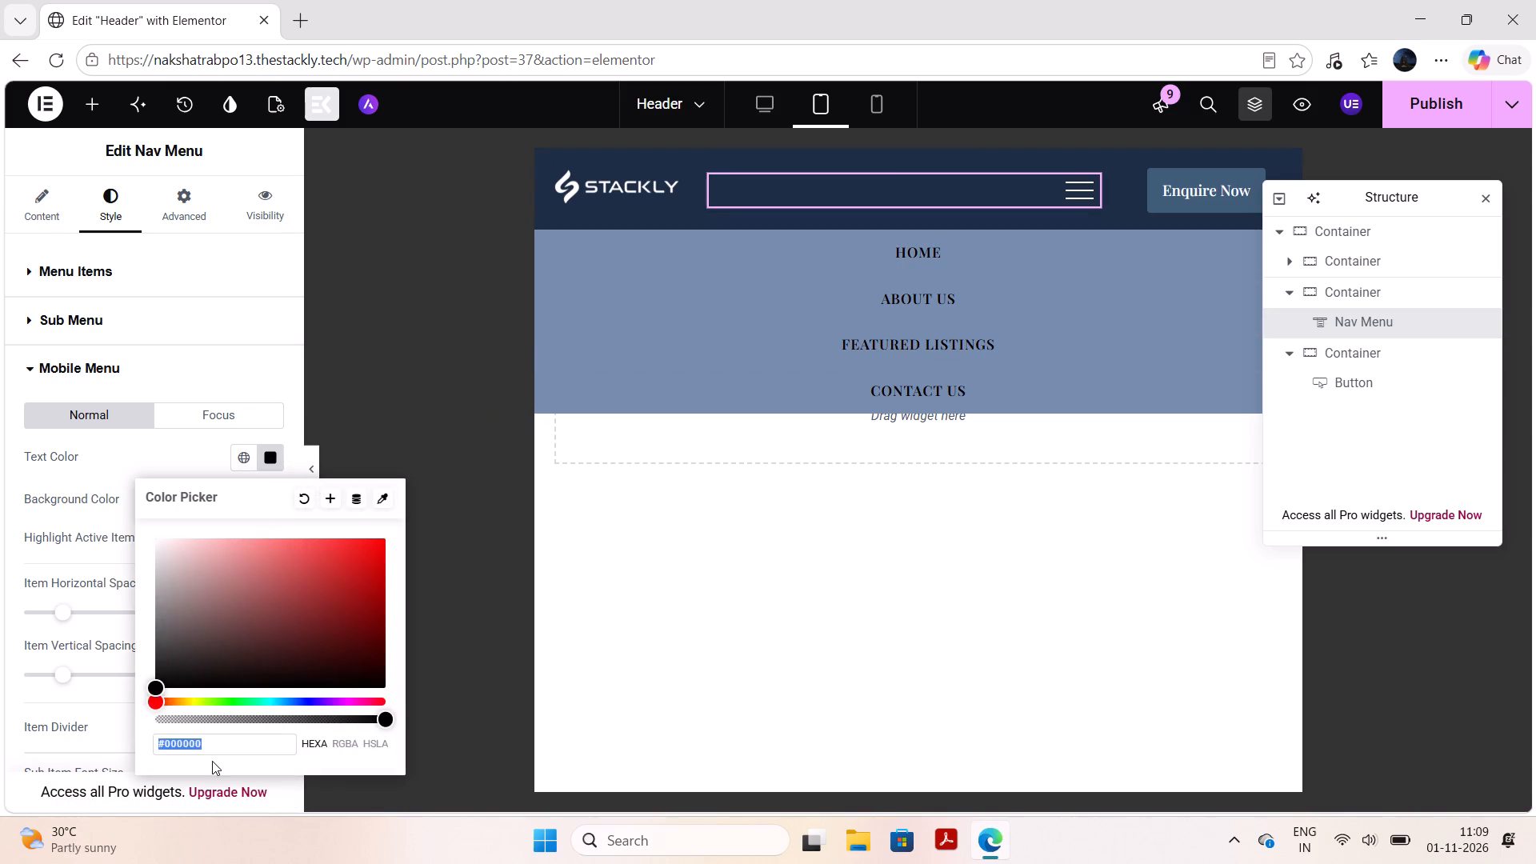
pyautogui.click(226, 750)
pyautogui.press('BackSpace')
pyautogui.press('BackSpace')
pyautogui.press('BackSpace')
pyautogui.press('BackSpace')
pyautogui.press('BackSpace')
pyautogui.press('BackSpace')
pyautogui.write('FFFFFF')
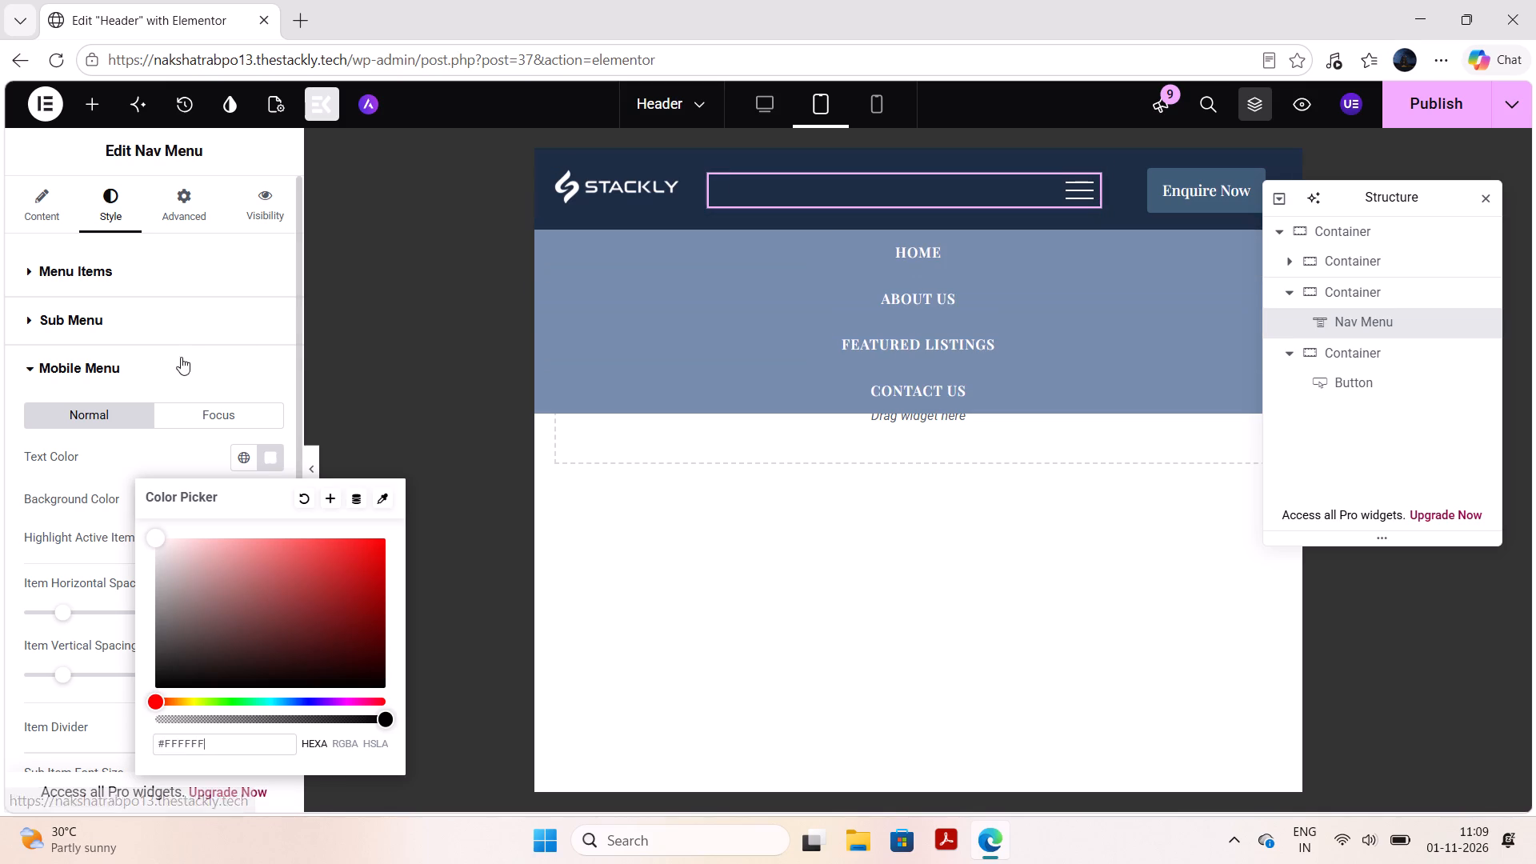
# Set the mobile menu's text colour to #111111 in its focus state.
pyautogui.click(189, 416)
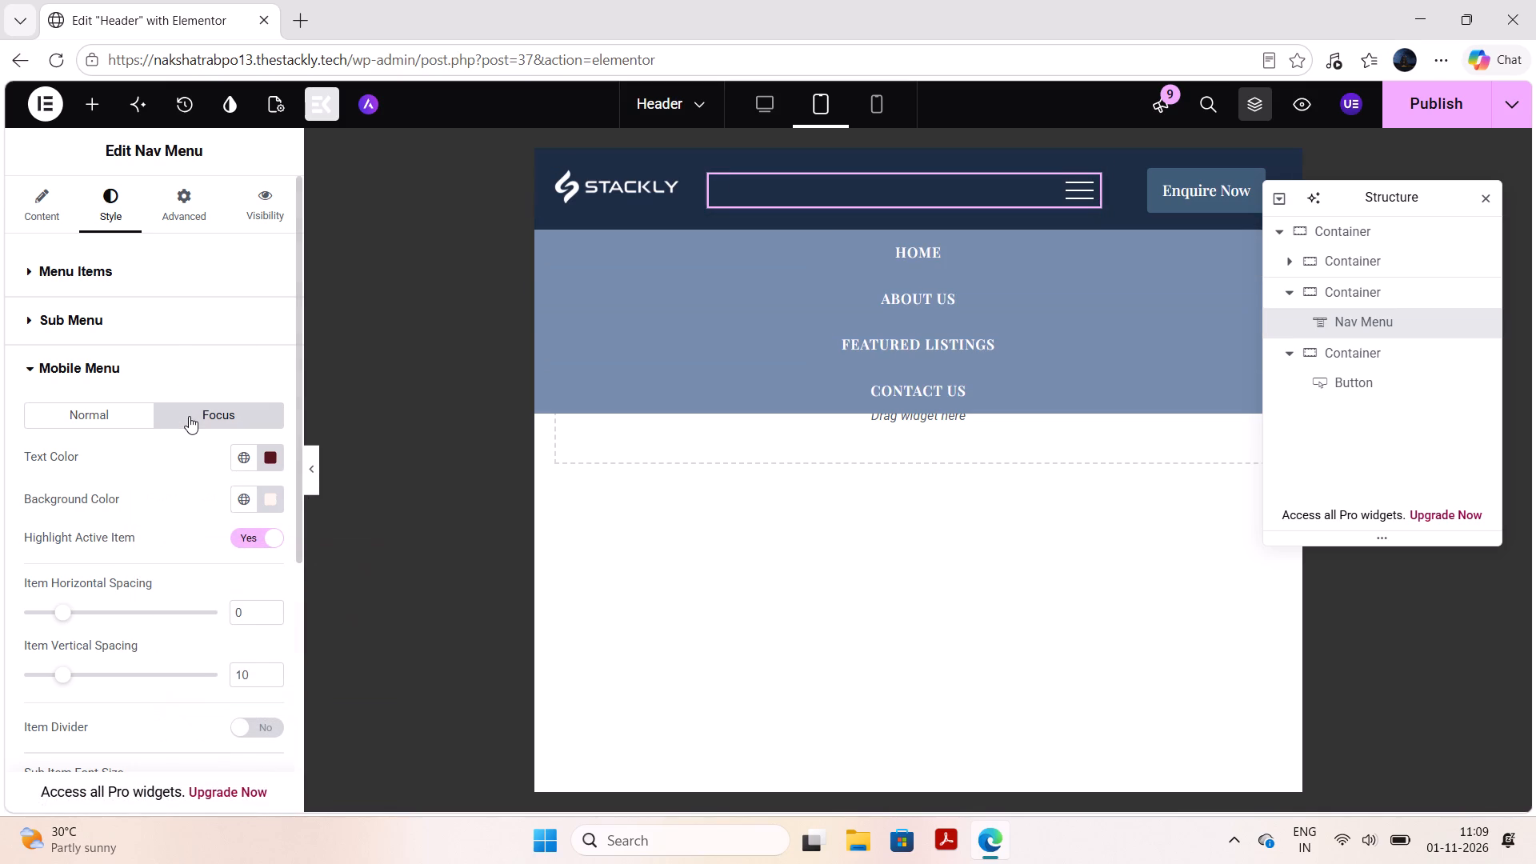
pyautogui.click(250, 459)
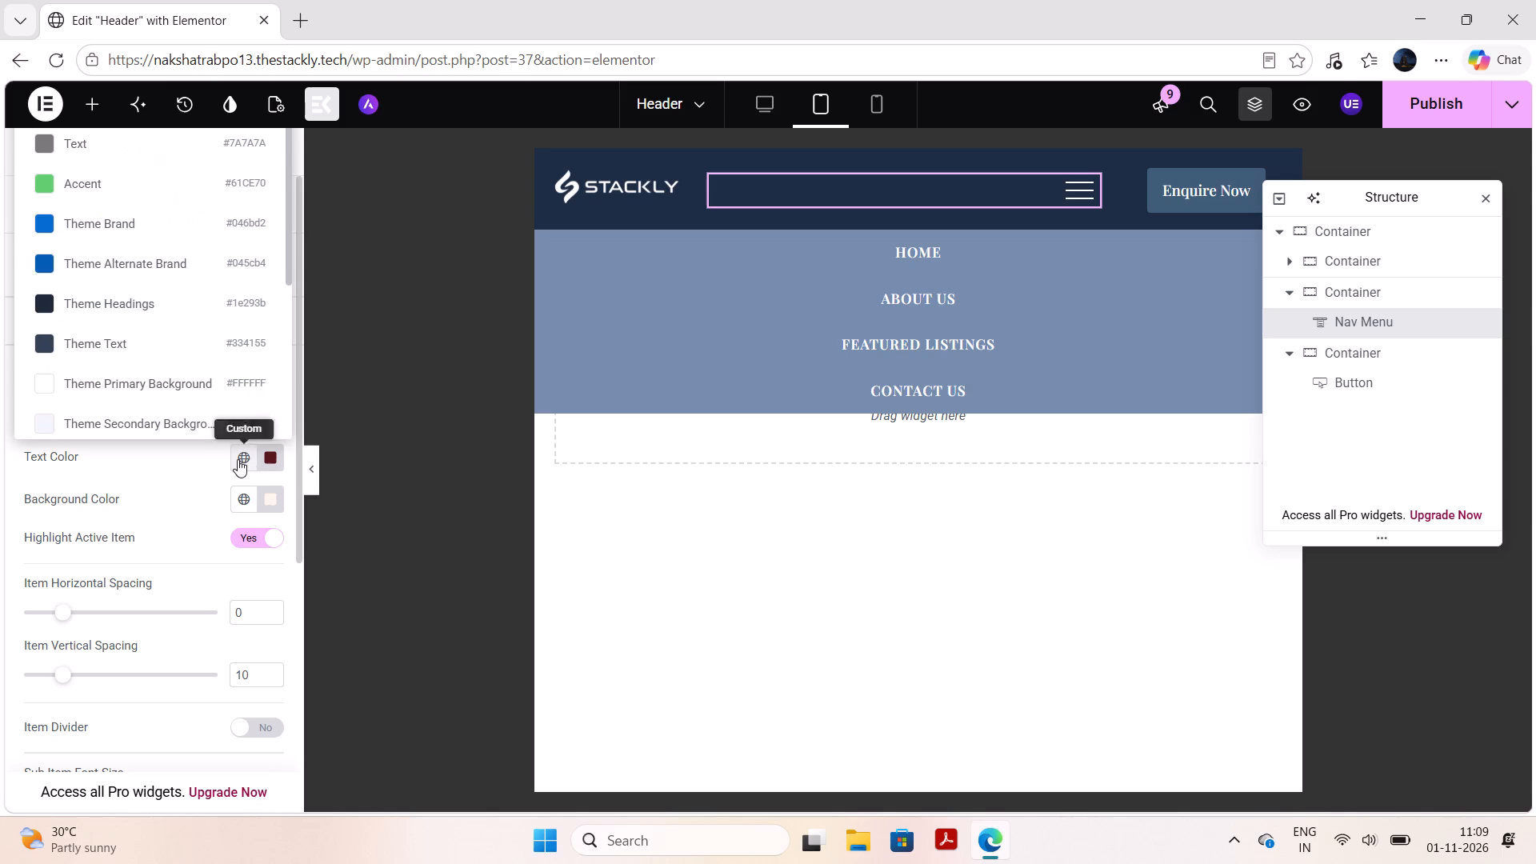
pyautogui.click(262, 457)
pyautogui.press('BackSpace')
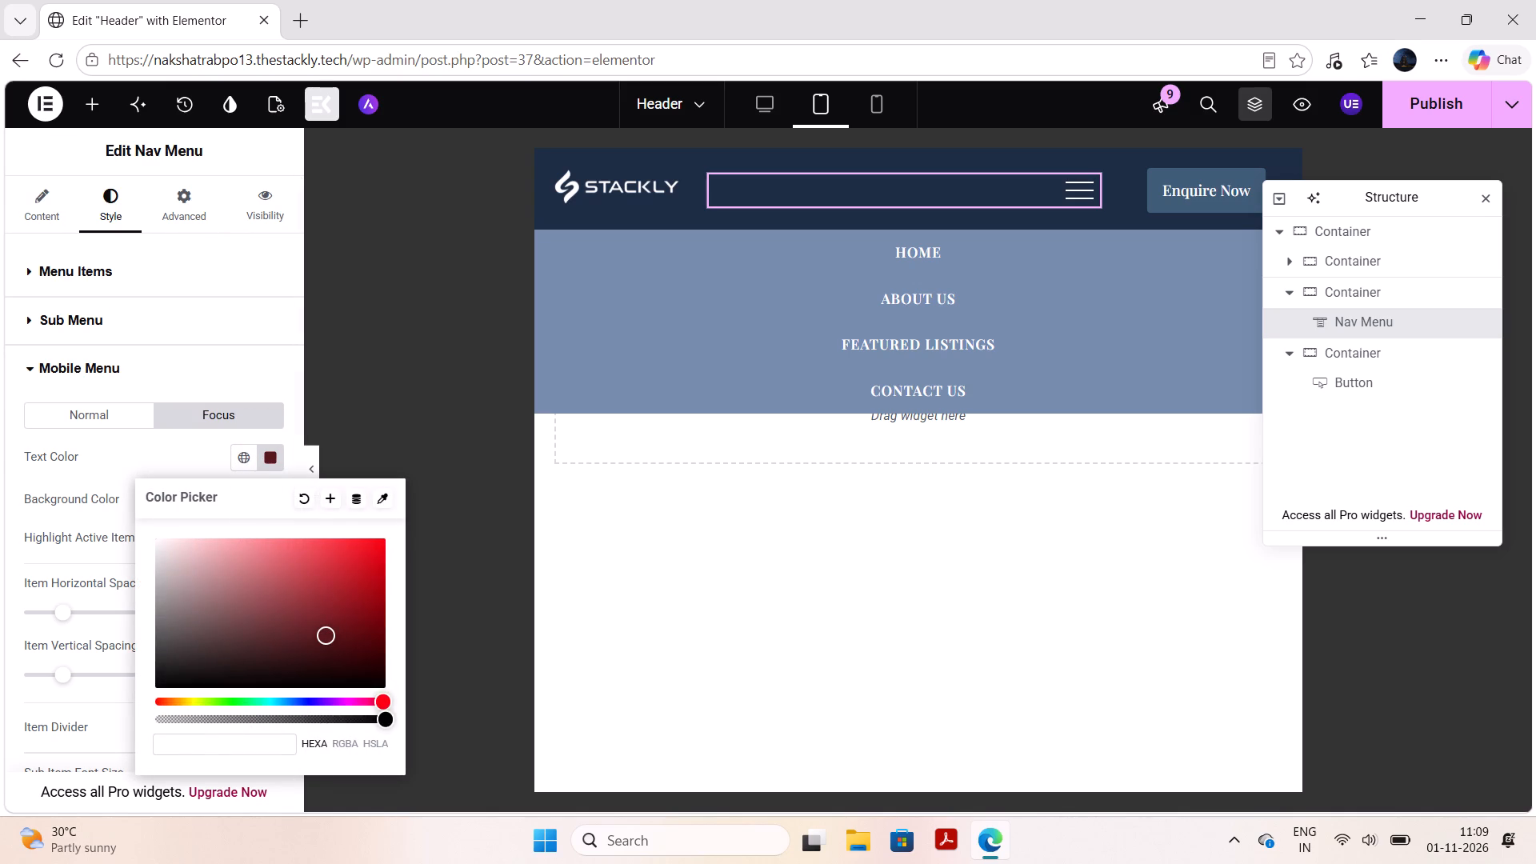
pyautogui.hotkey('shift', '#')
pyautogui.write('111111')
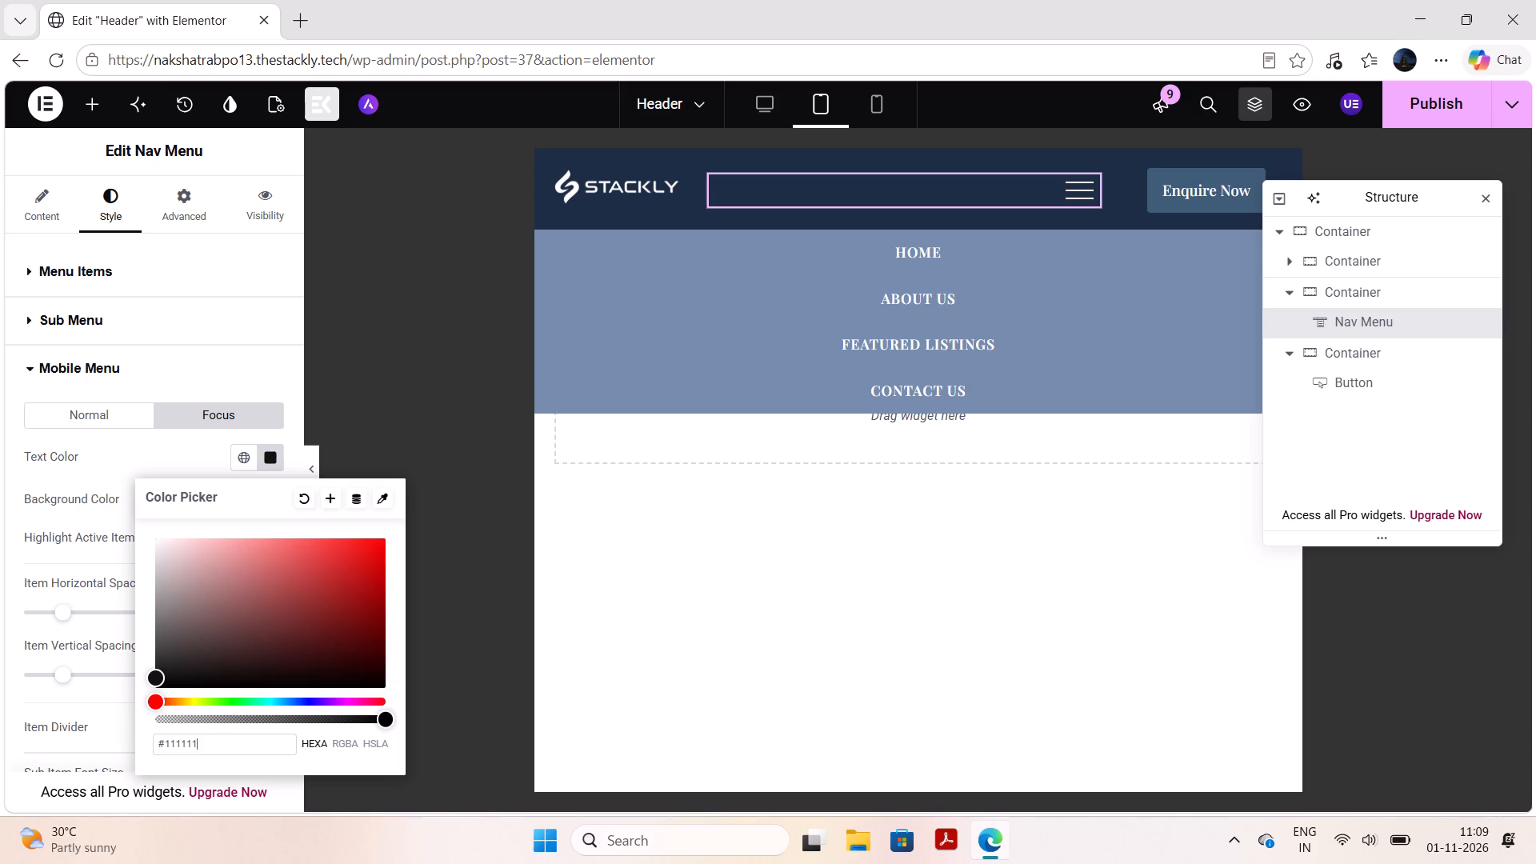
pyautogui.click(459, 488)
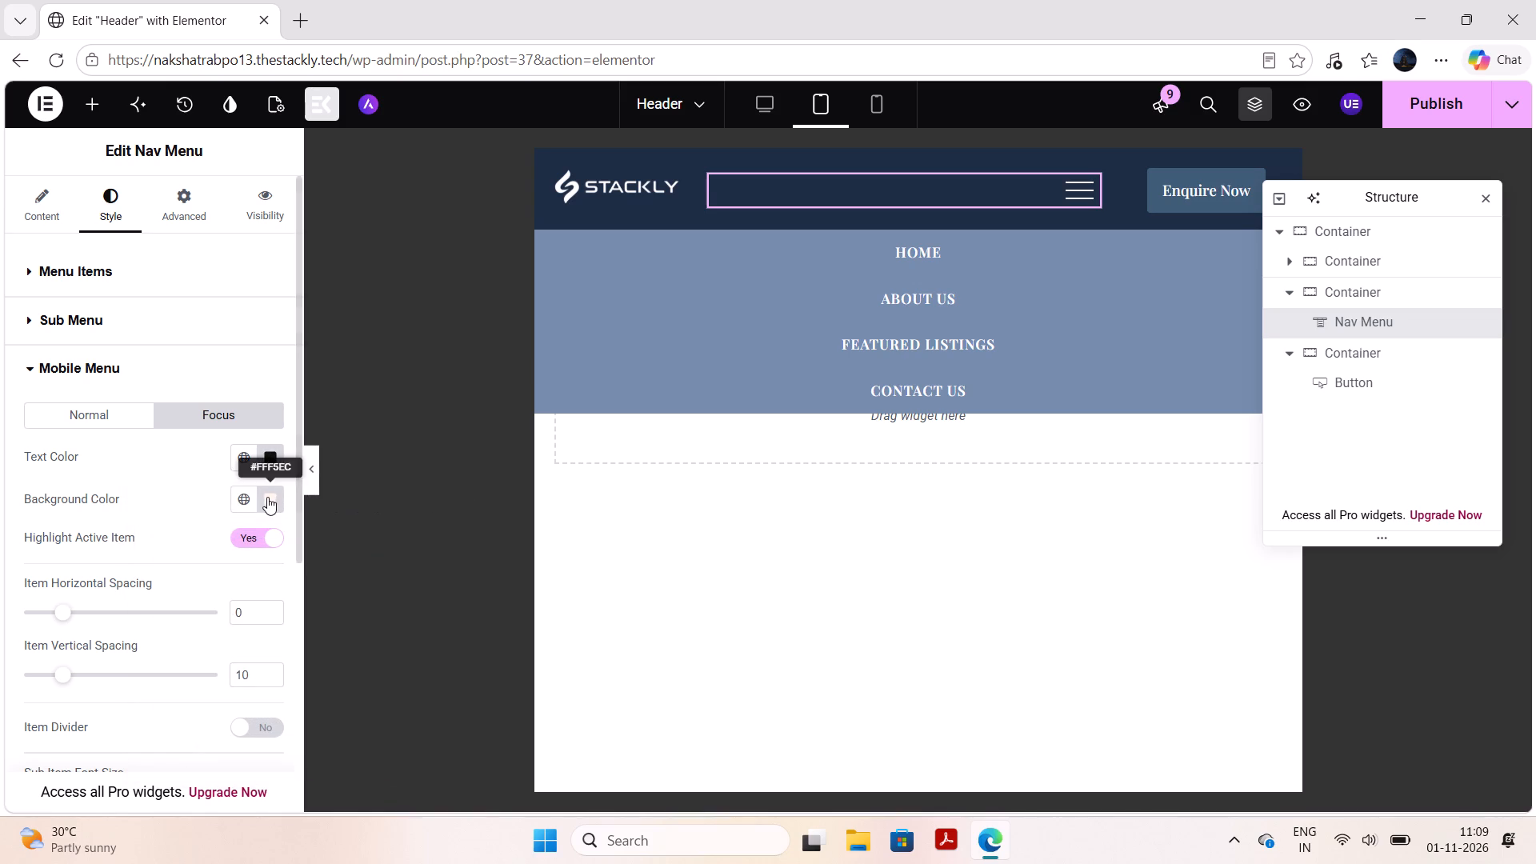
# Apply the saved dark blue global colour to the mobile menu's focus-state background and publish the header.
pyautogui.click(250, 499)
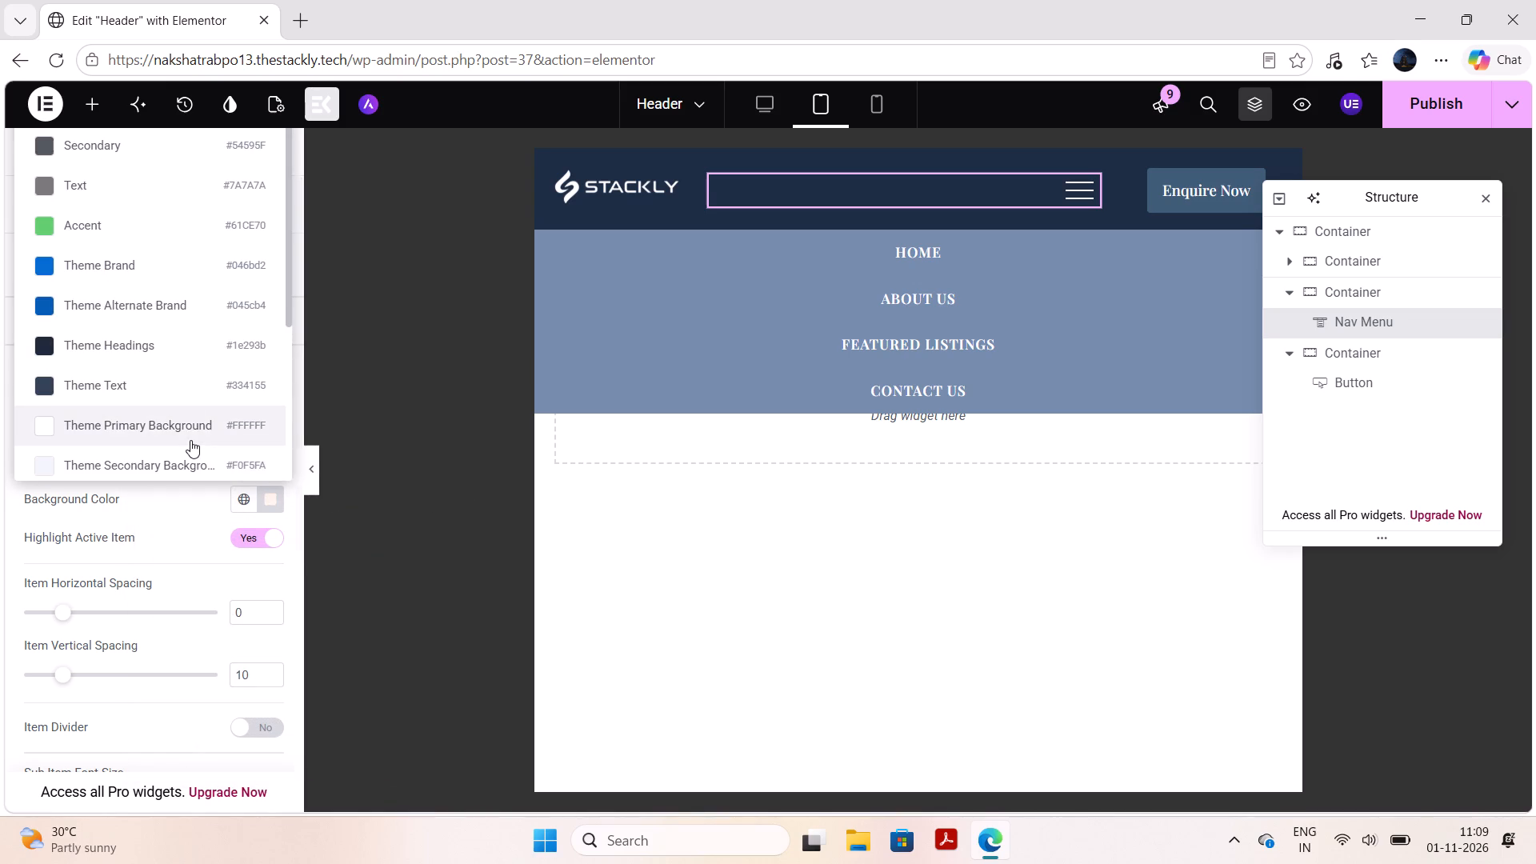
pyautogui.scroll(-2, 190, 440)
pyautogui.click(133, 402)
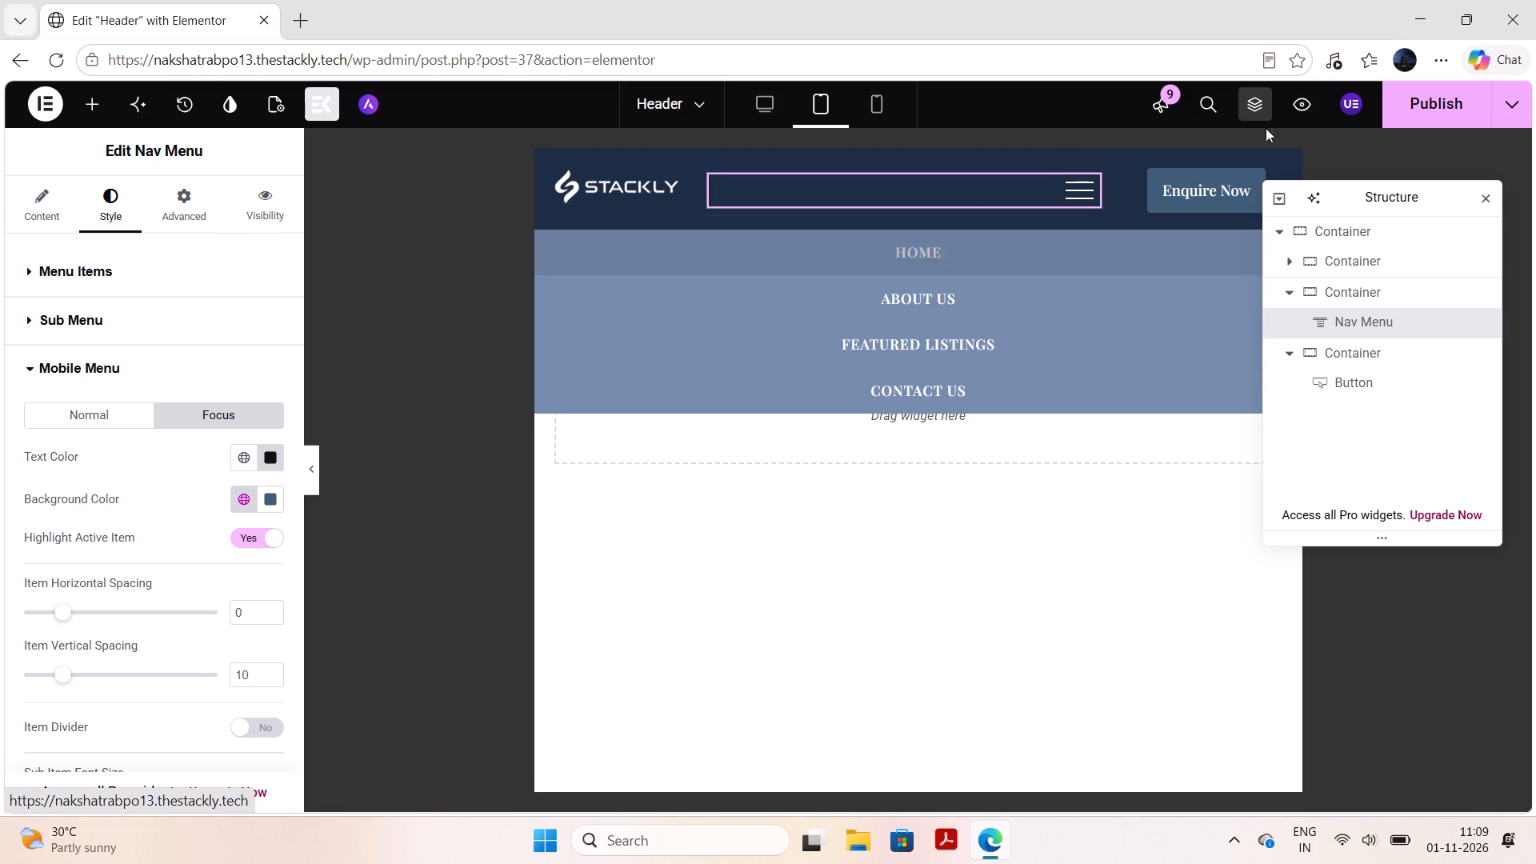
pyautogui.click(1408, 106)
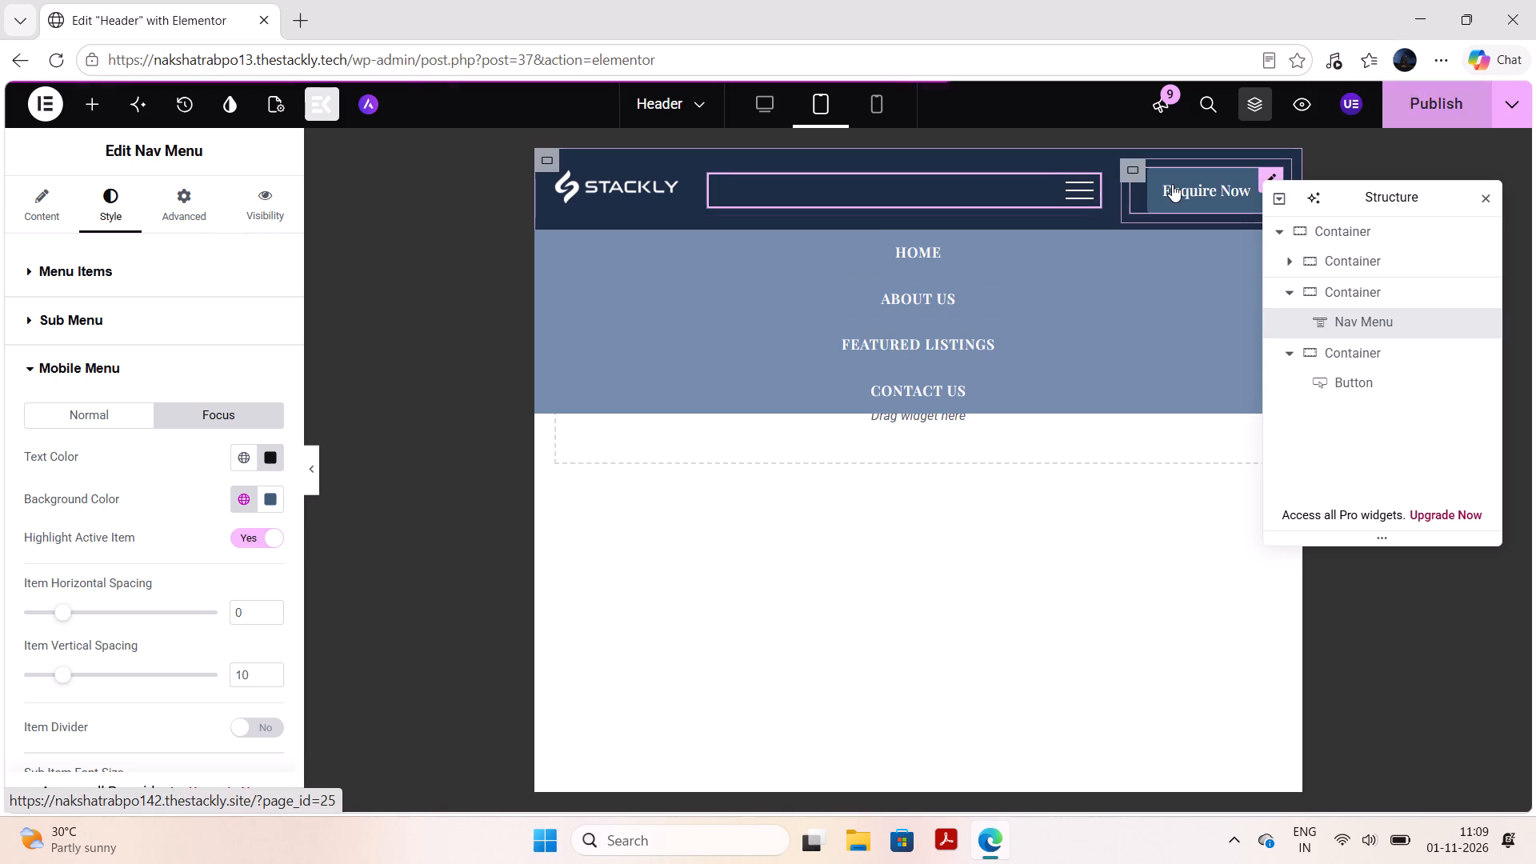
# Switch the header preview back to desktop and check the nav menu.
pyautogui.click(769, 104)
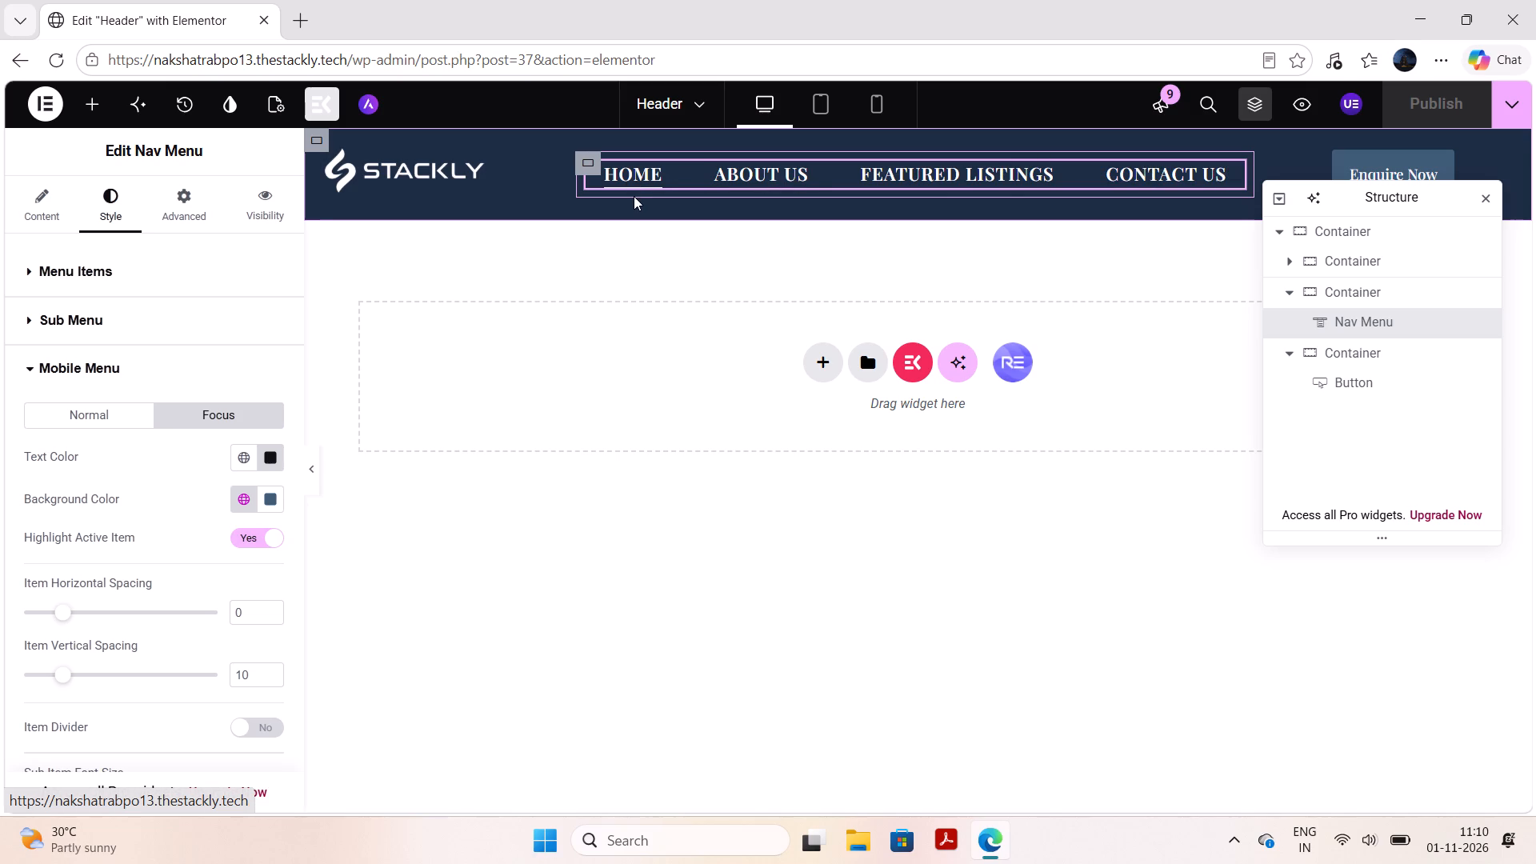
pyautogui.click(596, 264)
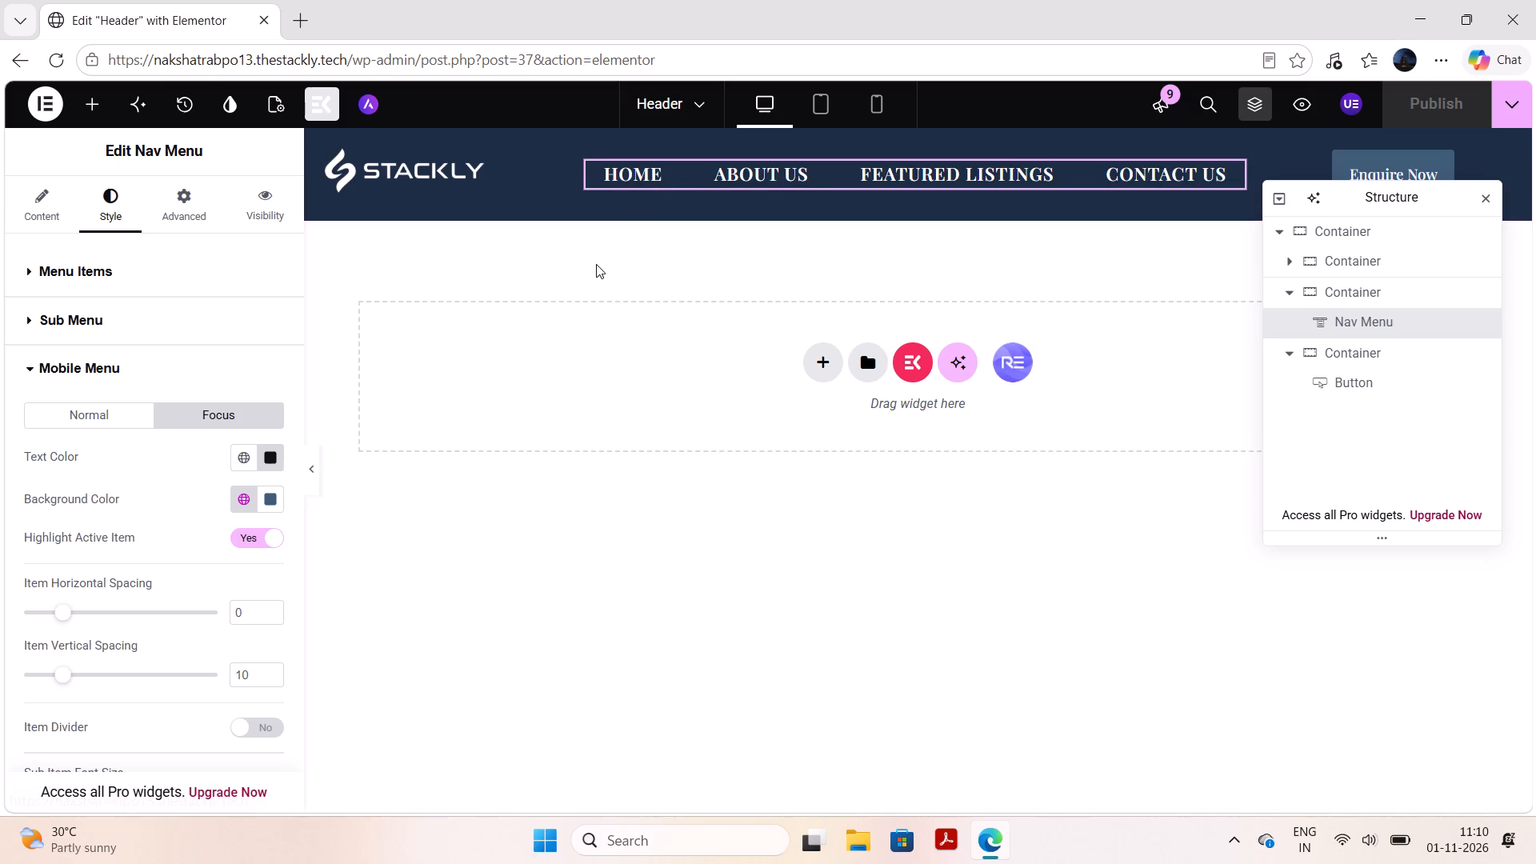
# Change the header's Enquire Now button text to "View in Person" and publish the header.
pyautogui.click(1500, 164)
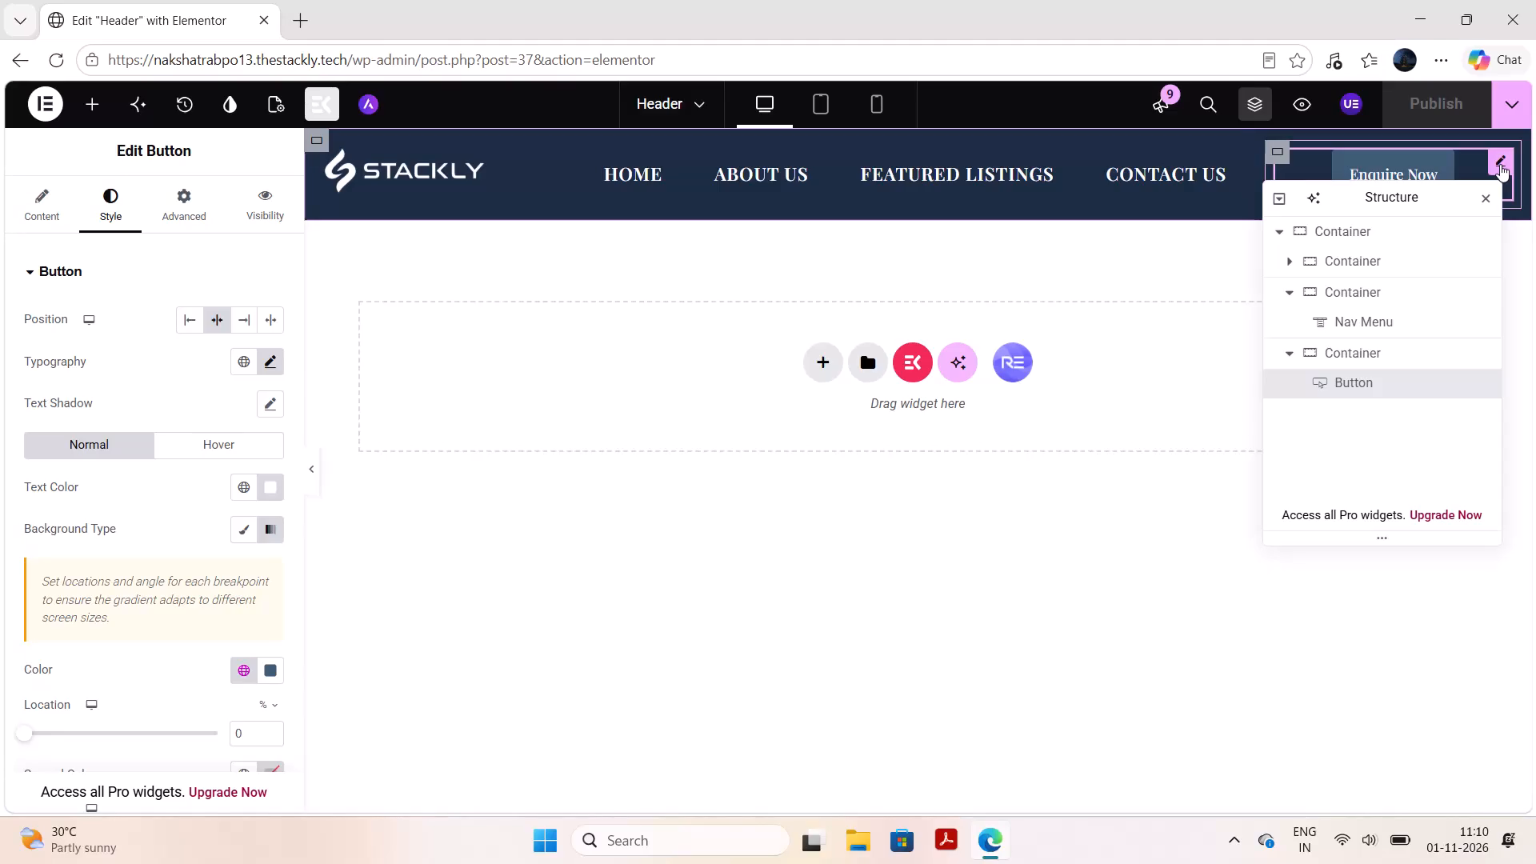
pyautogui.click(1500, 164)
pyautogui.click(55, 214)
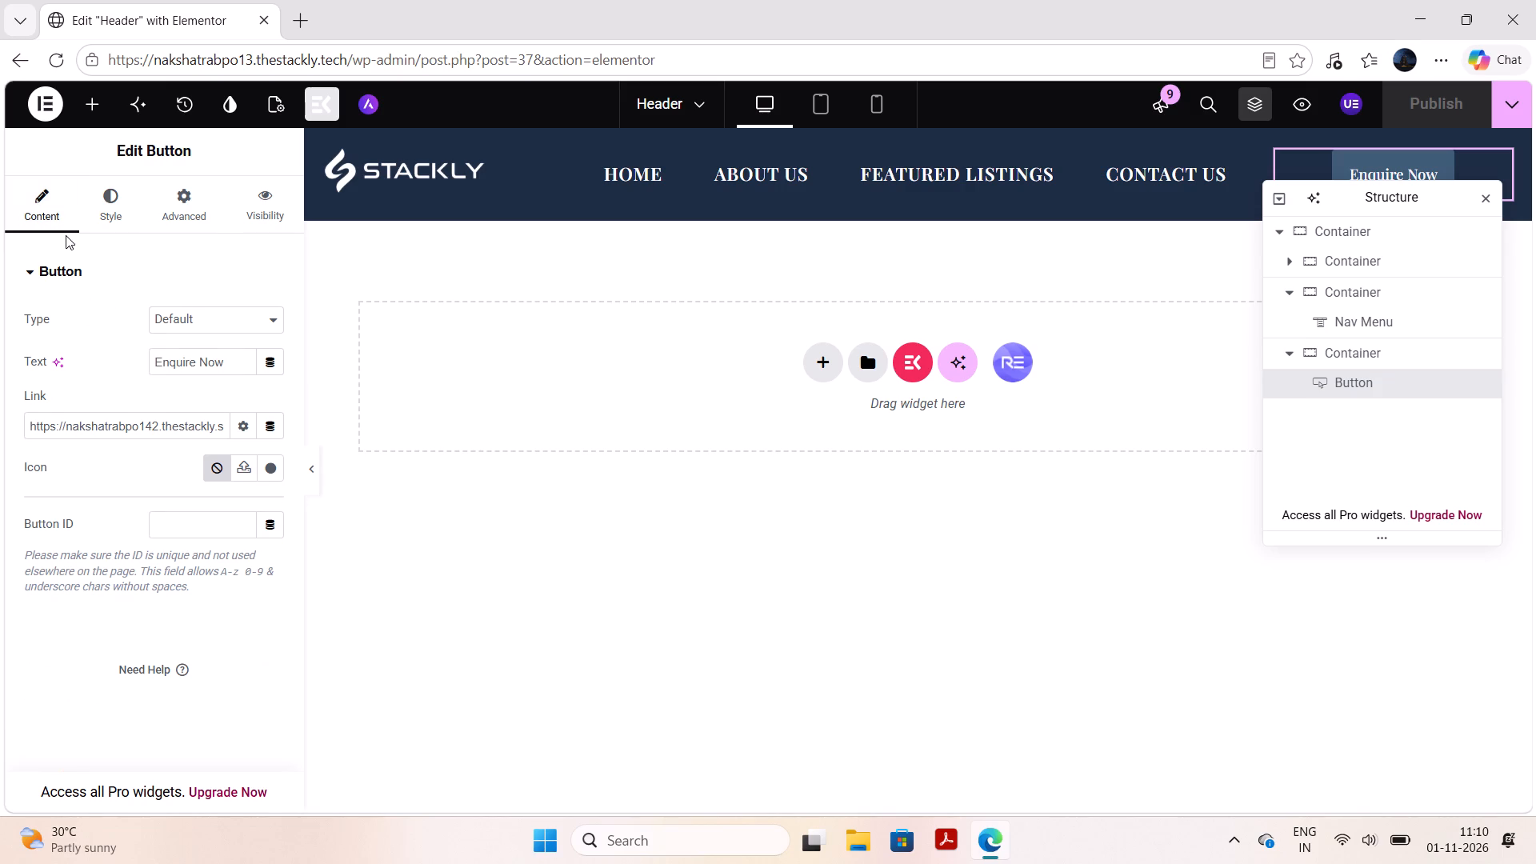
pyautogui.click(232, 362)
pyautogui.press('BackSpace')
pyautogui.press('BackSpace')
pyautogui.press('BackSpace')
pyautogui.press('BackSpace')
pyautogui.press('BackSpace')
pyautogui.press('BackSpace')
pyautogui.press('BackSpace')
pyautogui.press('BackSpace')
pyautogui.press('BackSpace')
pyautogui.press('BackSpace')
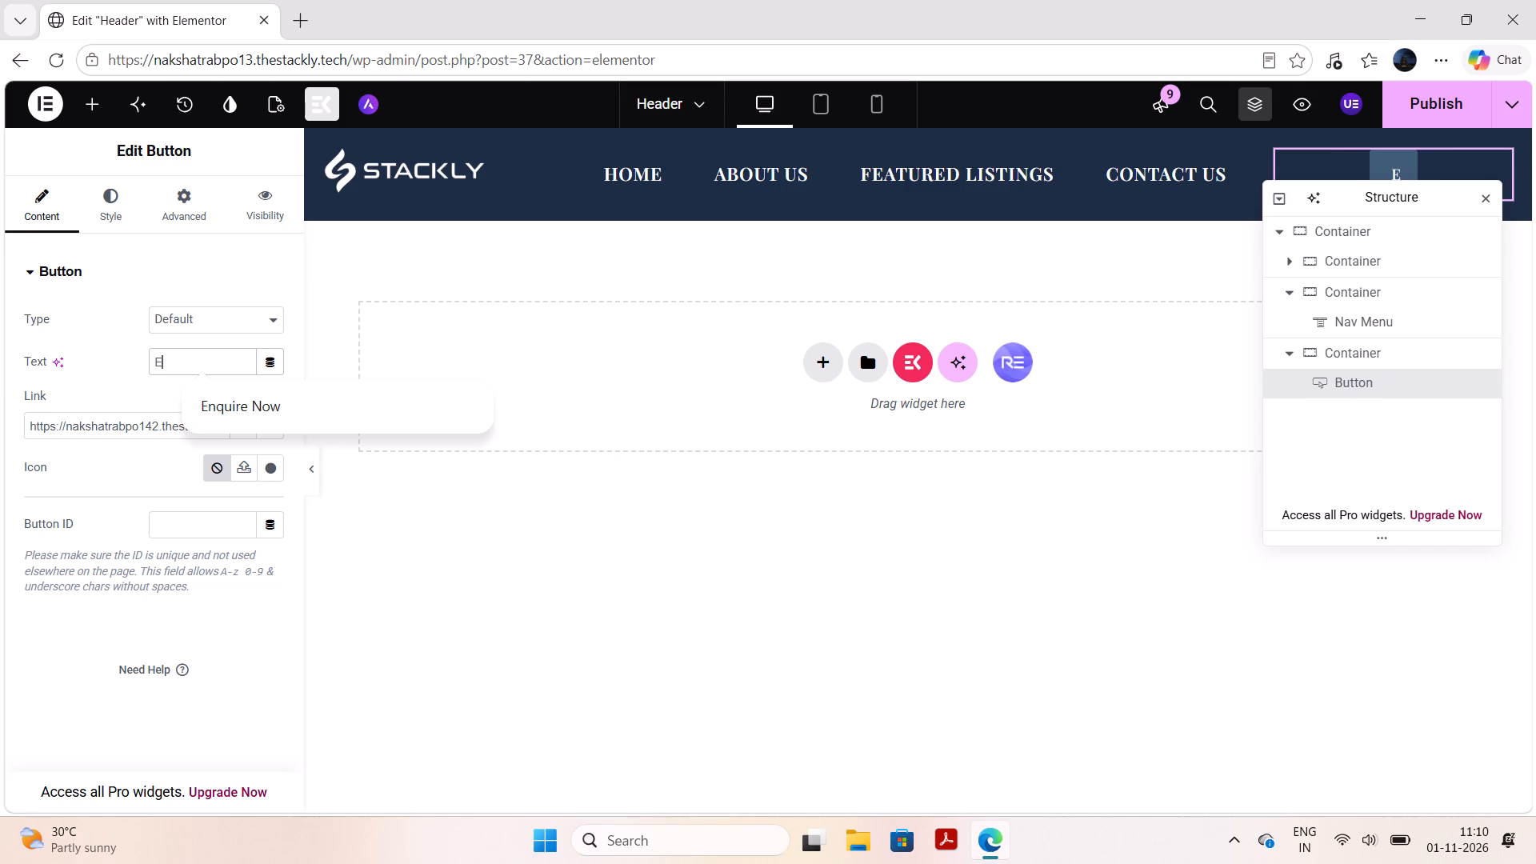
pyautogui.press('BackSpace')
pyautogui.press('v')
pyautogui.write('iew')
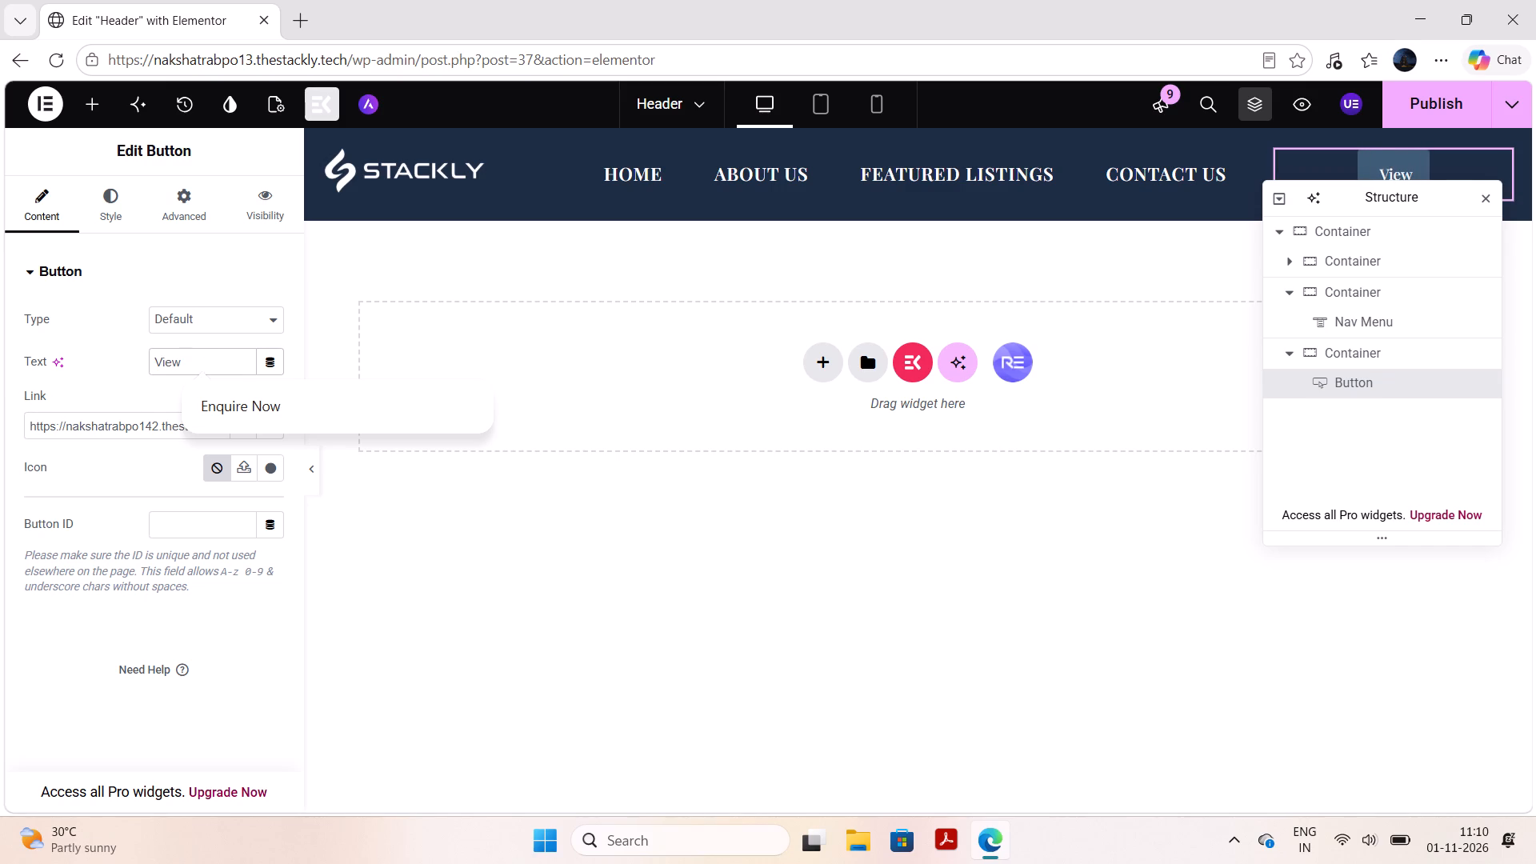
pyautogui.press('space')
pyautogui.write('in')
pyautogui.press('space')
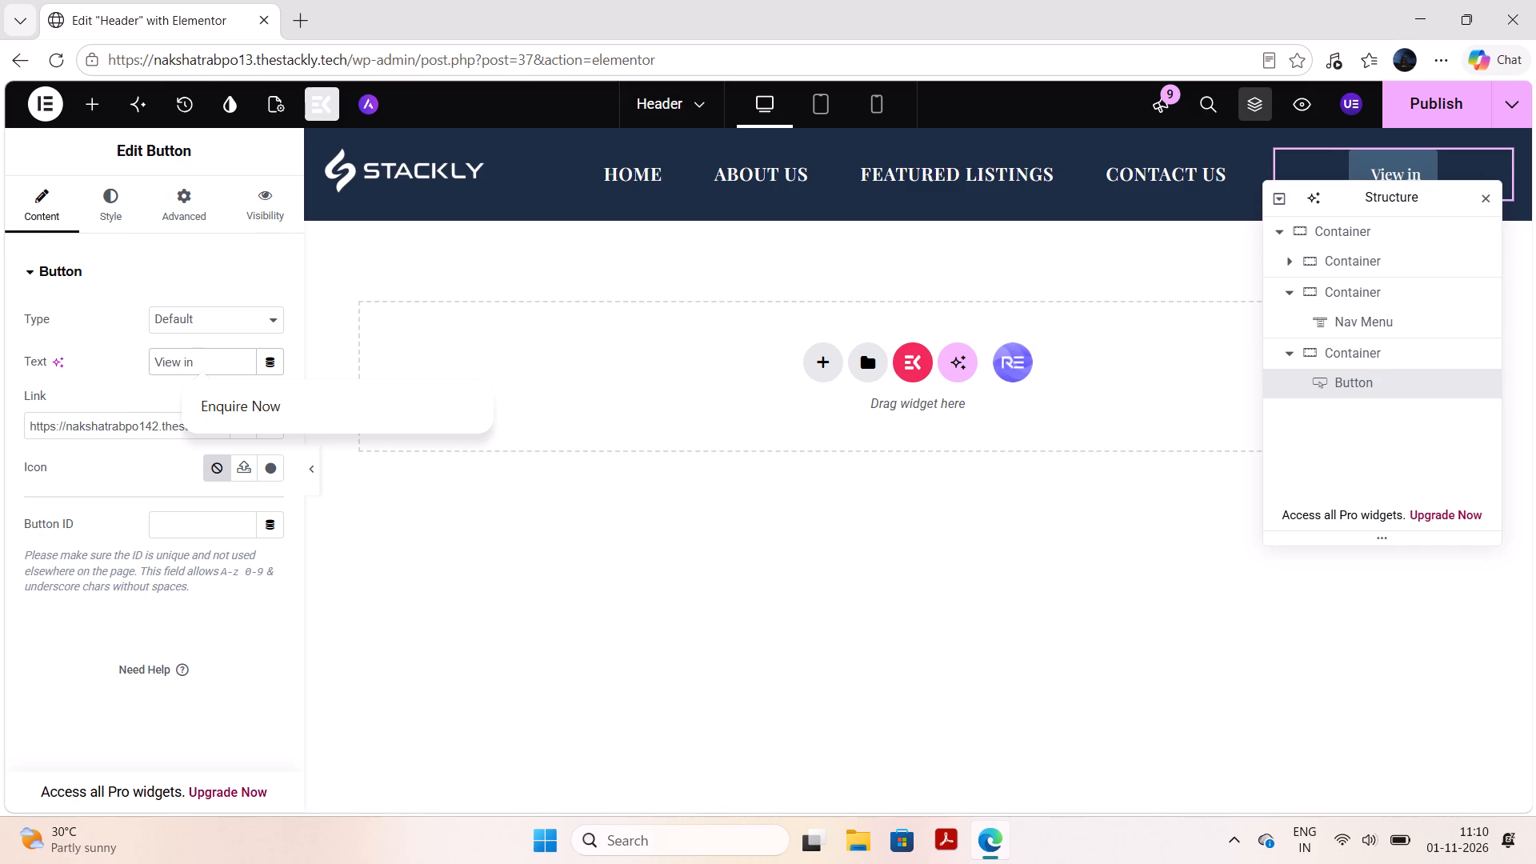
pyautogui.press('p')
pyautogui.write('erson')
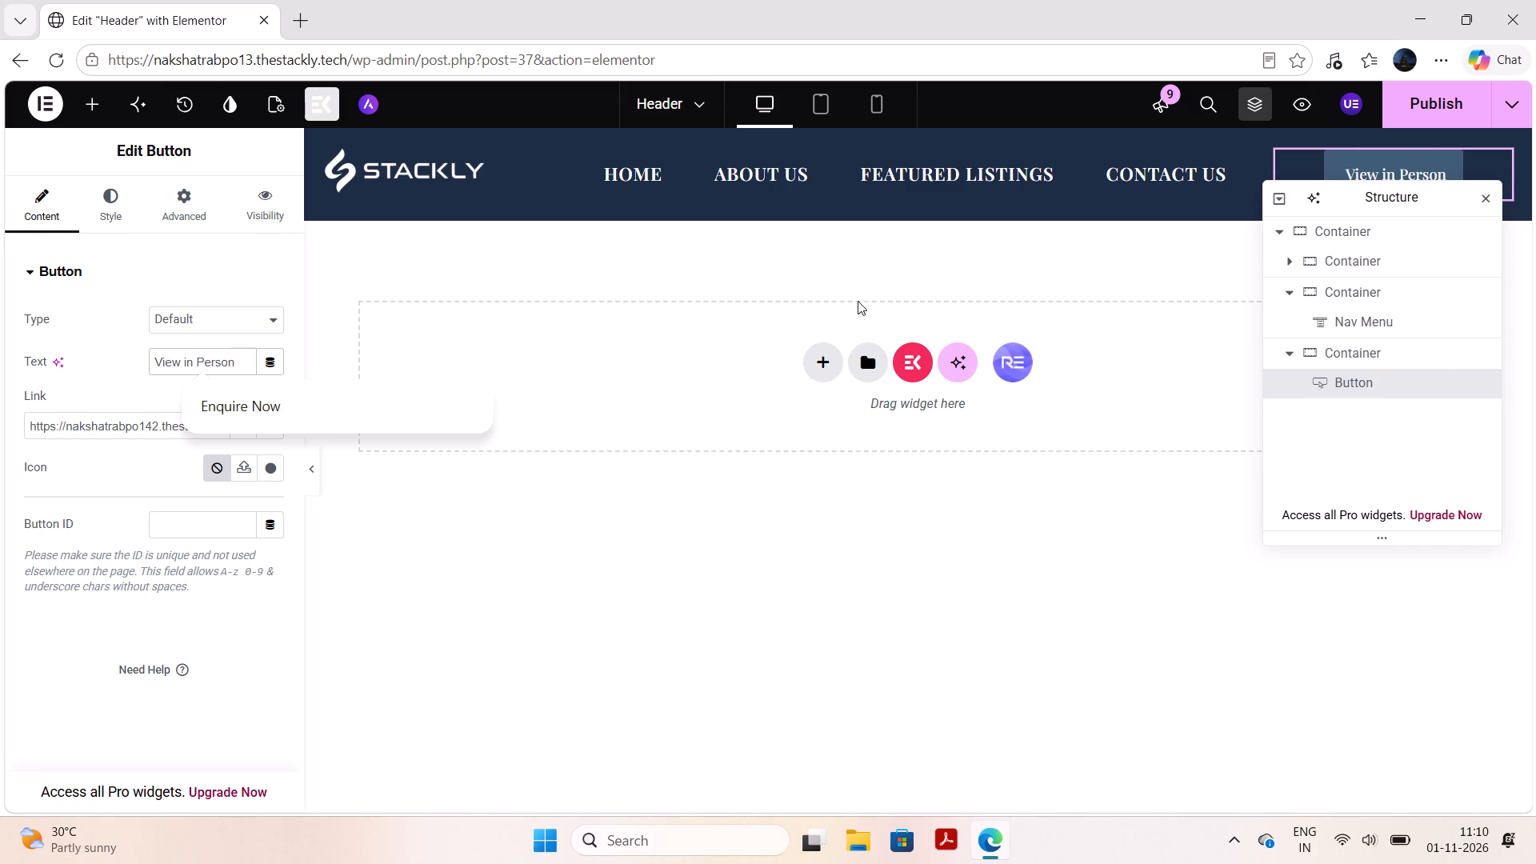
pyautogui.click(1453, 114)
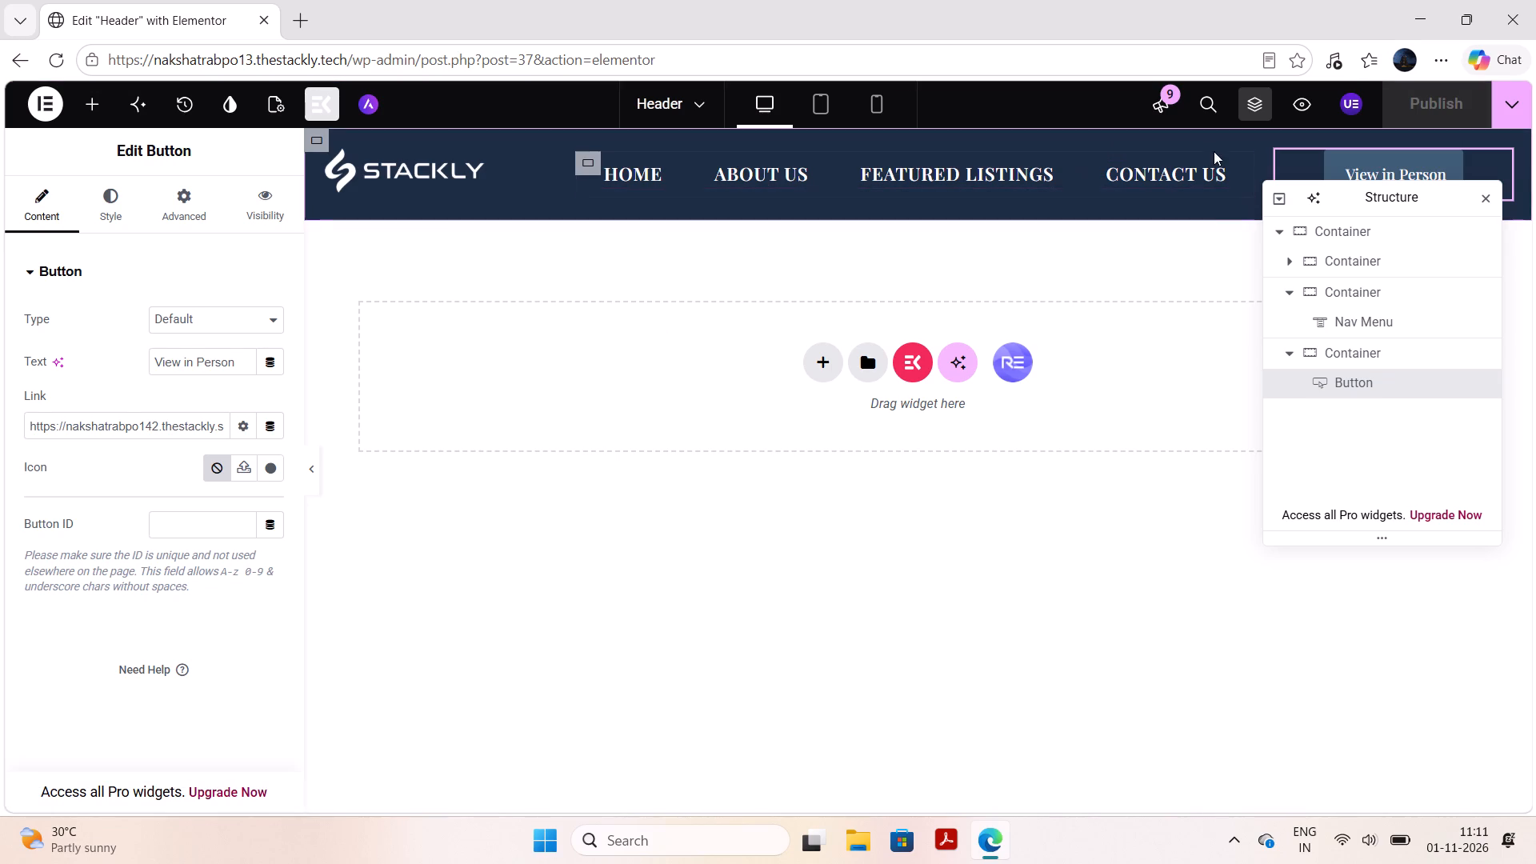
# Set the Nav Menu items' typography family to Questrial.
pyautogui.click(1234, 168)
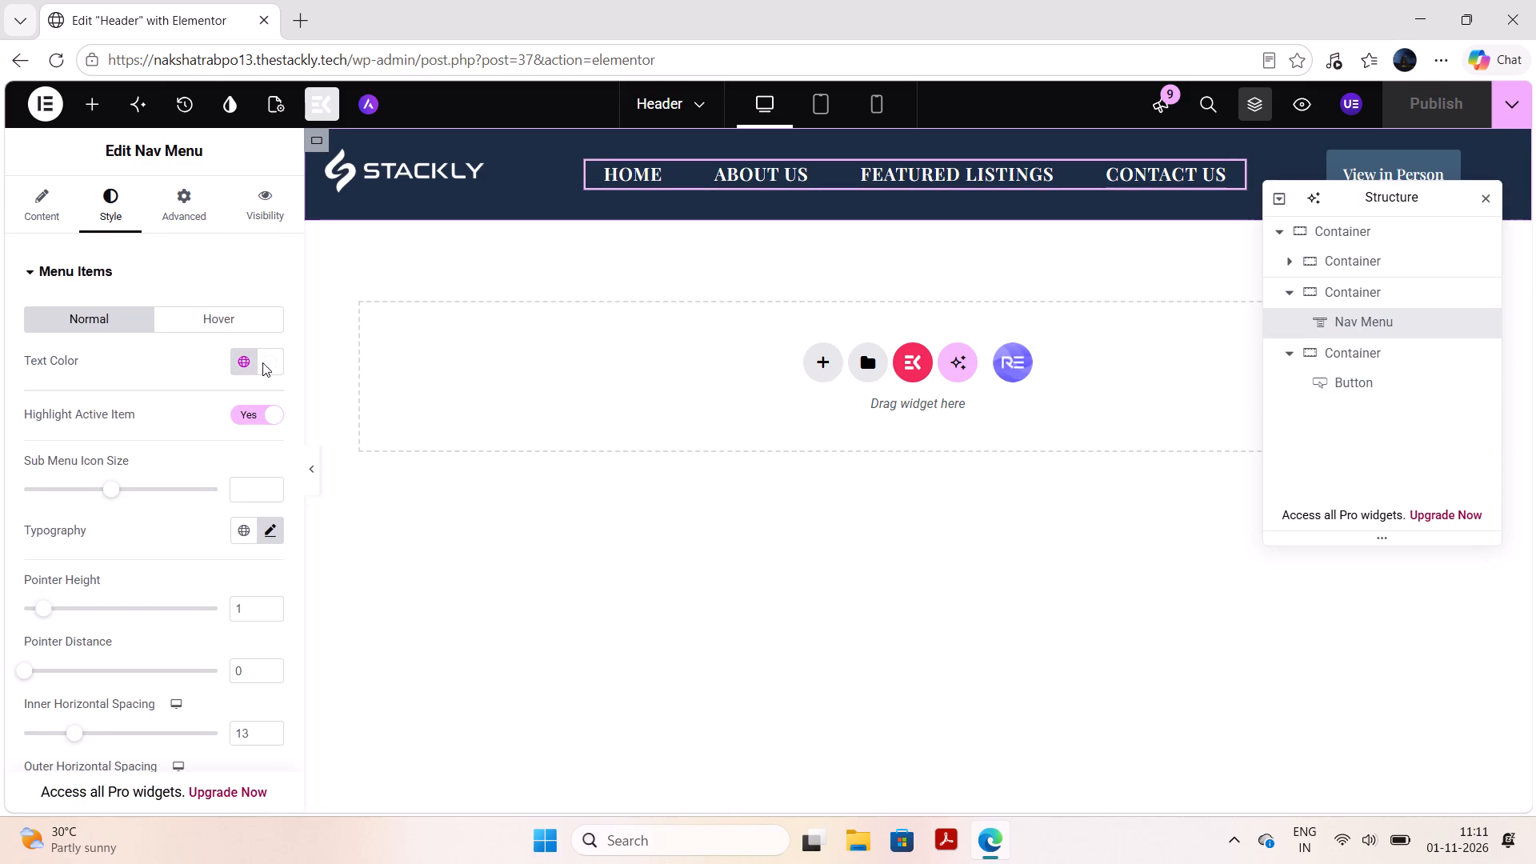
pyautogui.click(266, 535)
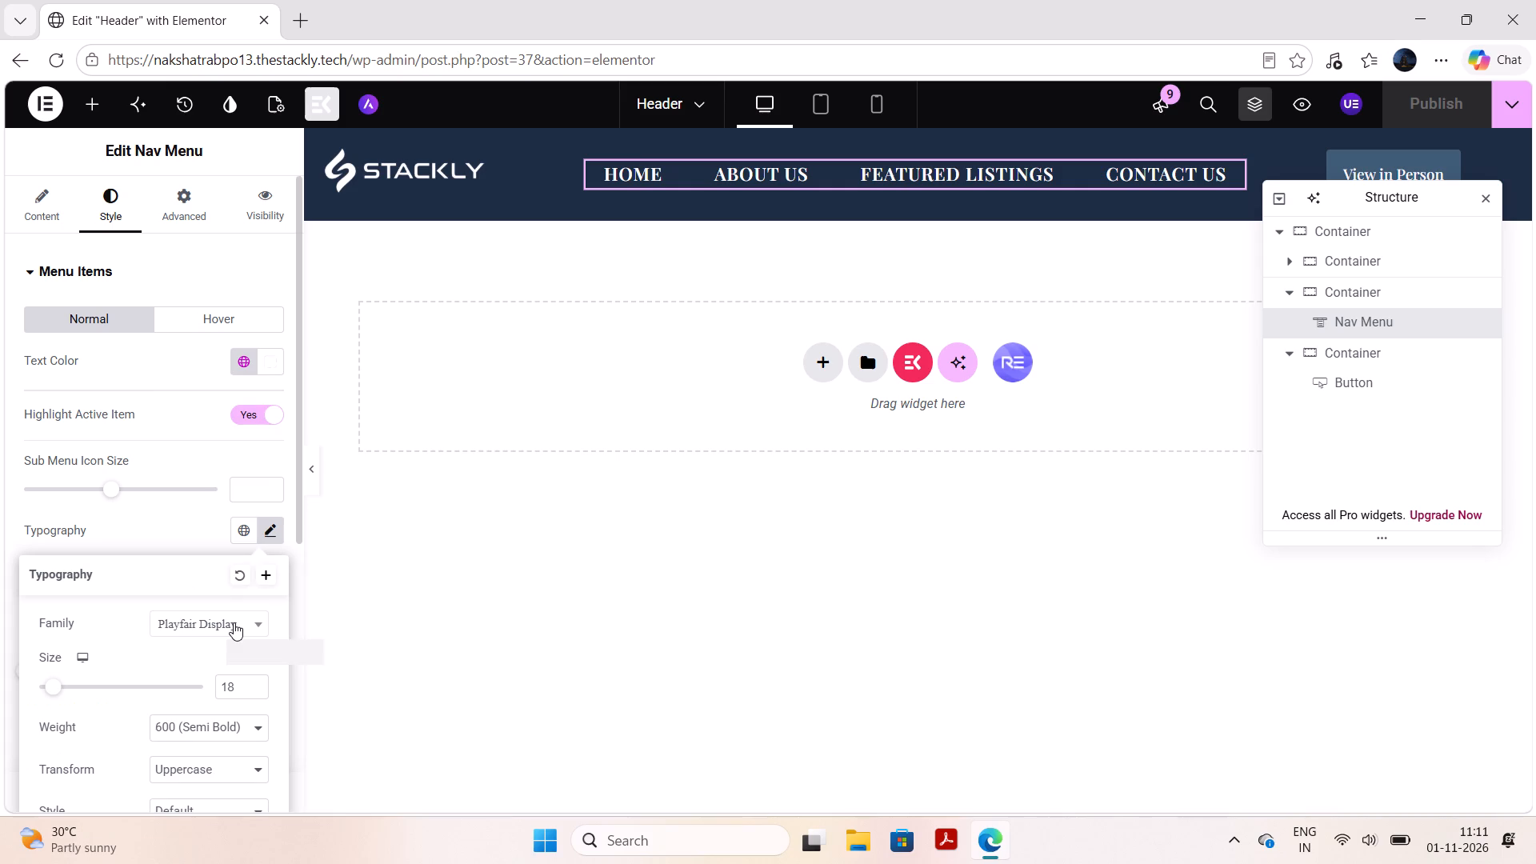
pyautogui.click(234, 622)
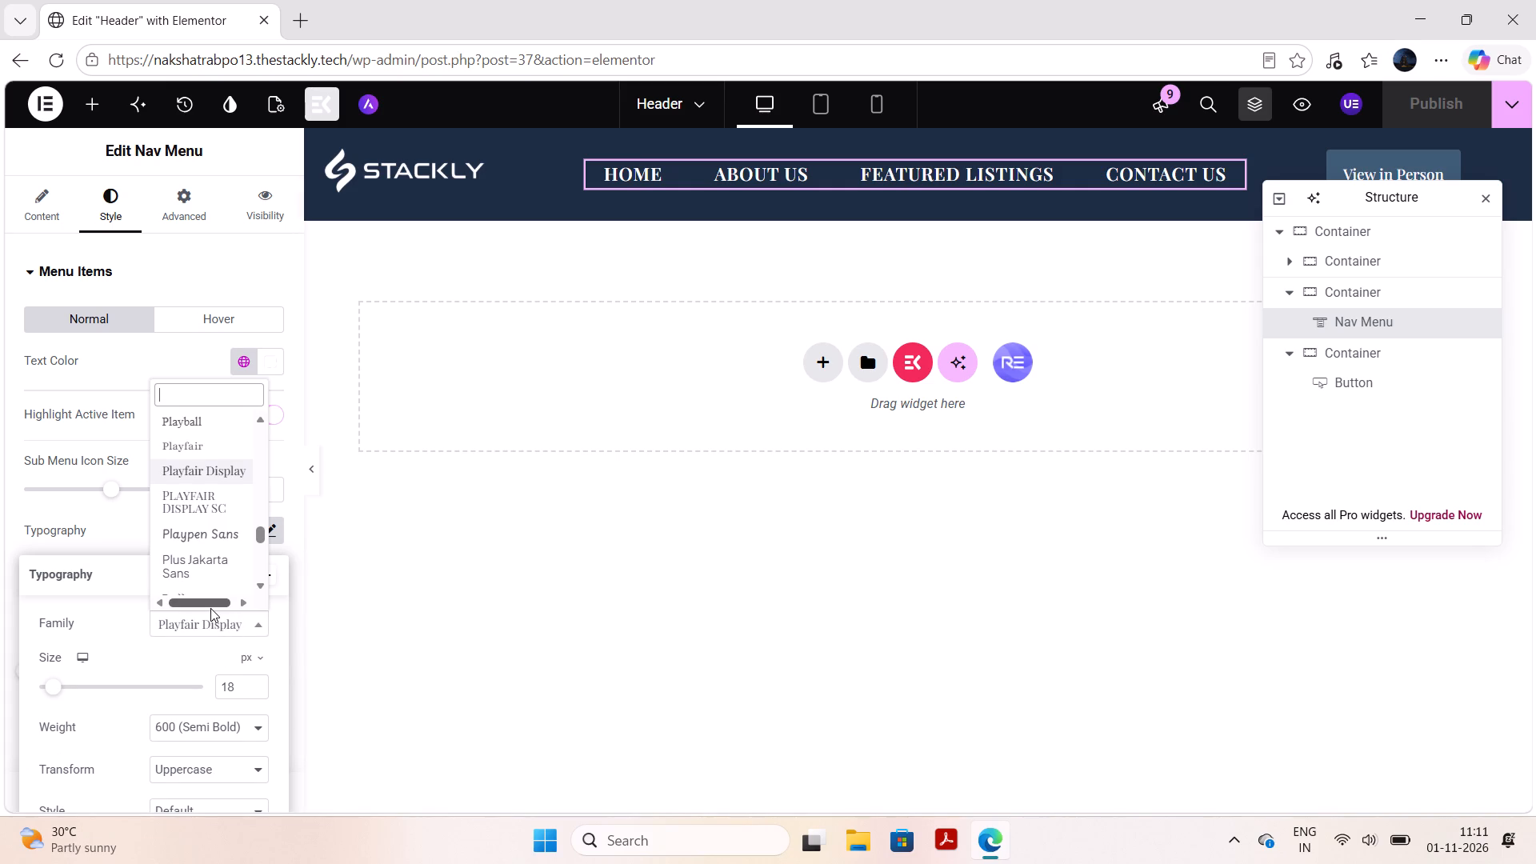
pyautogui.write('quest')
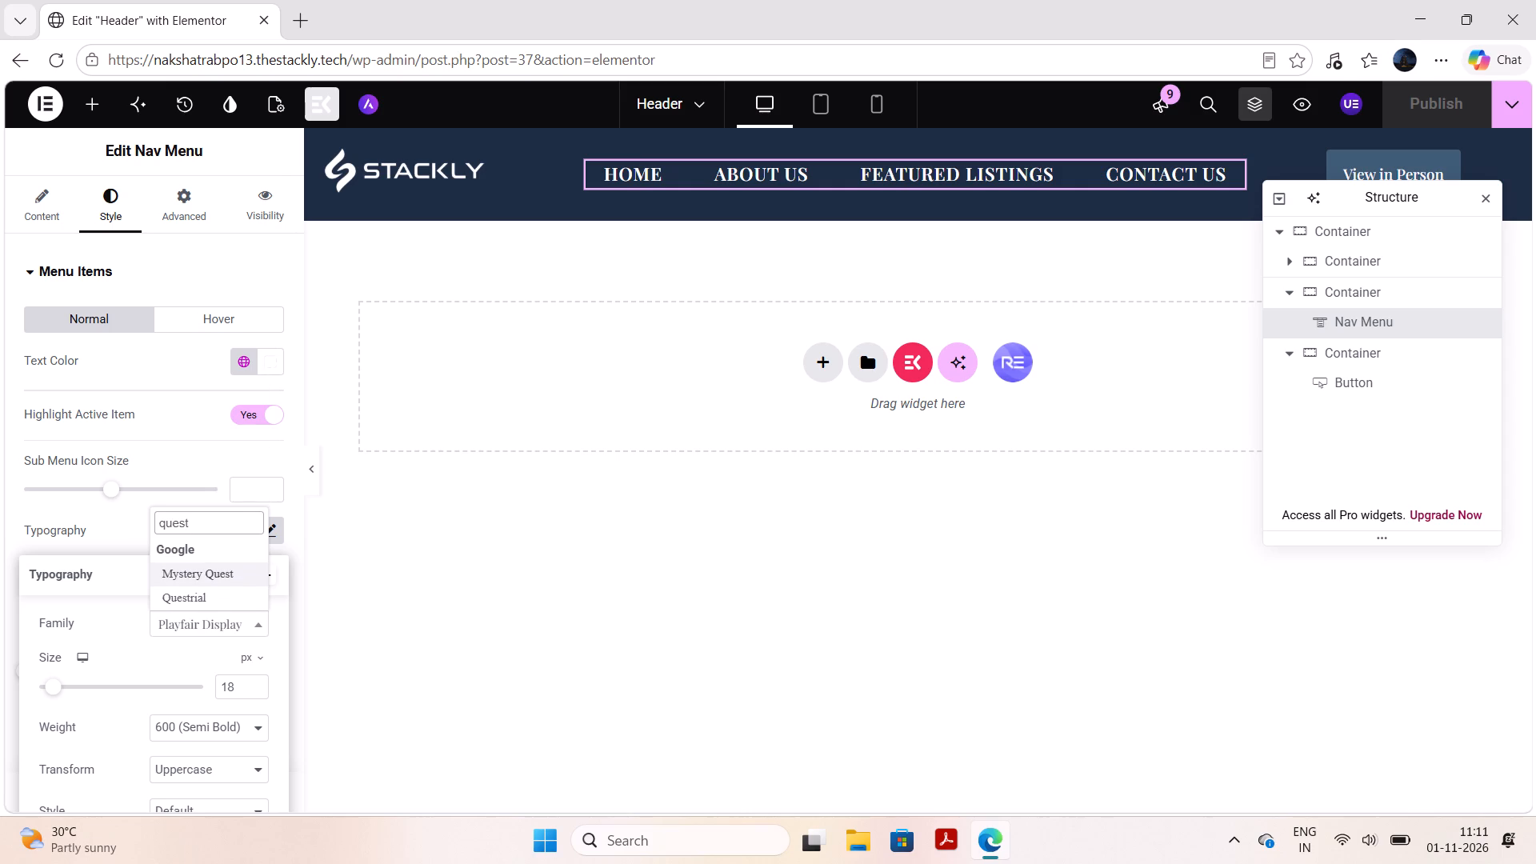
pyautogui.click(205, 593)
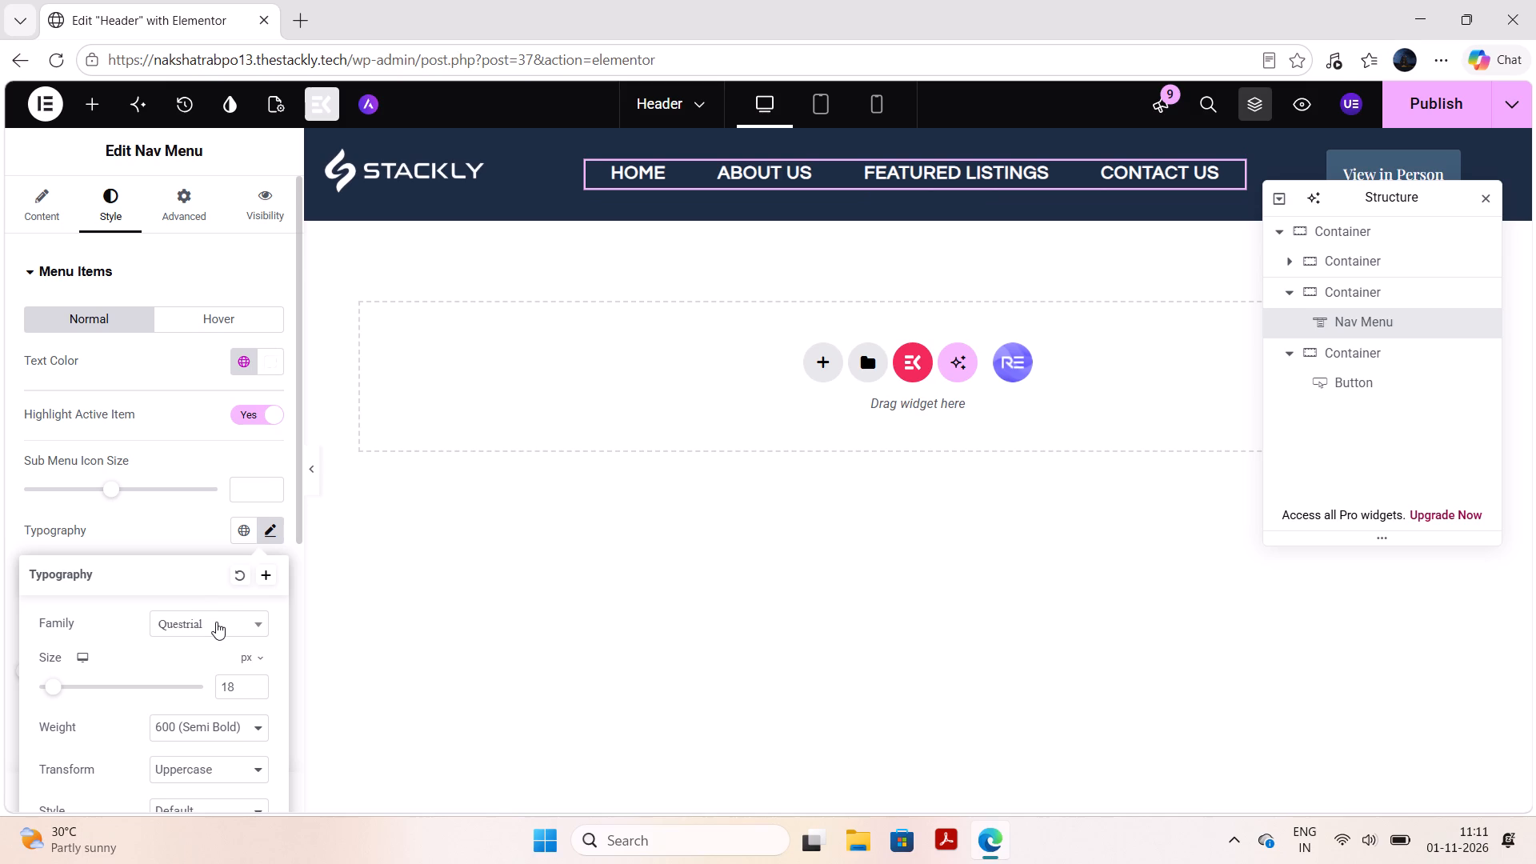
# Search the menu items' font families for "butler" and clear the search.
pyautogui.click(216, 622)
pyautogui.write('bu')
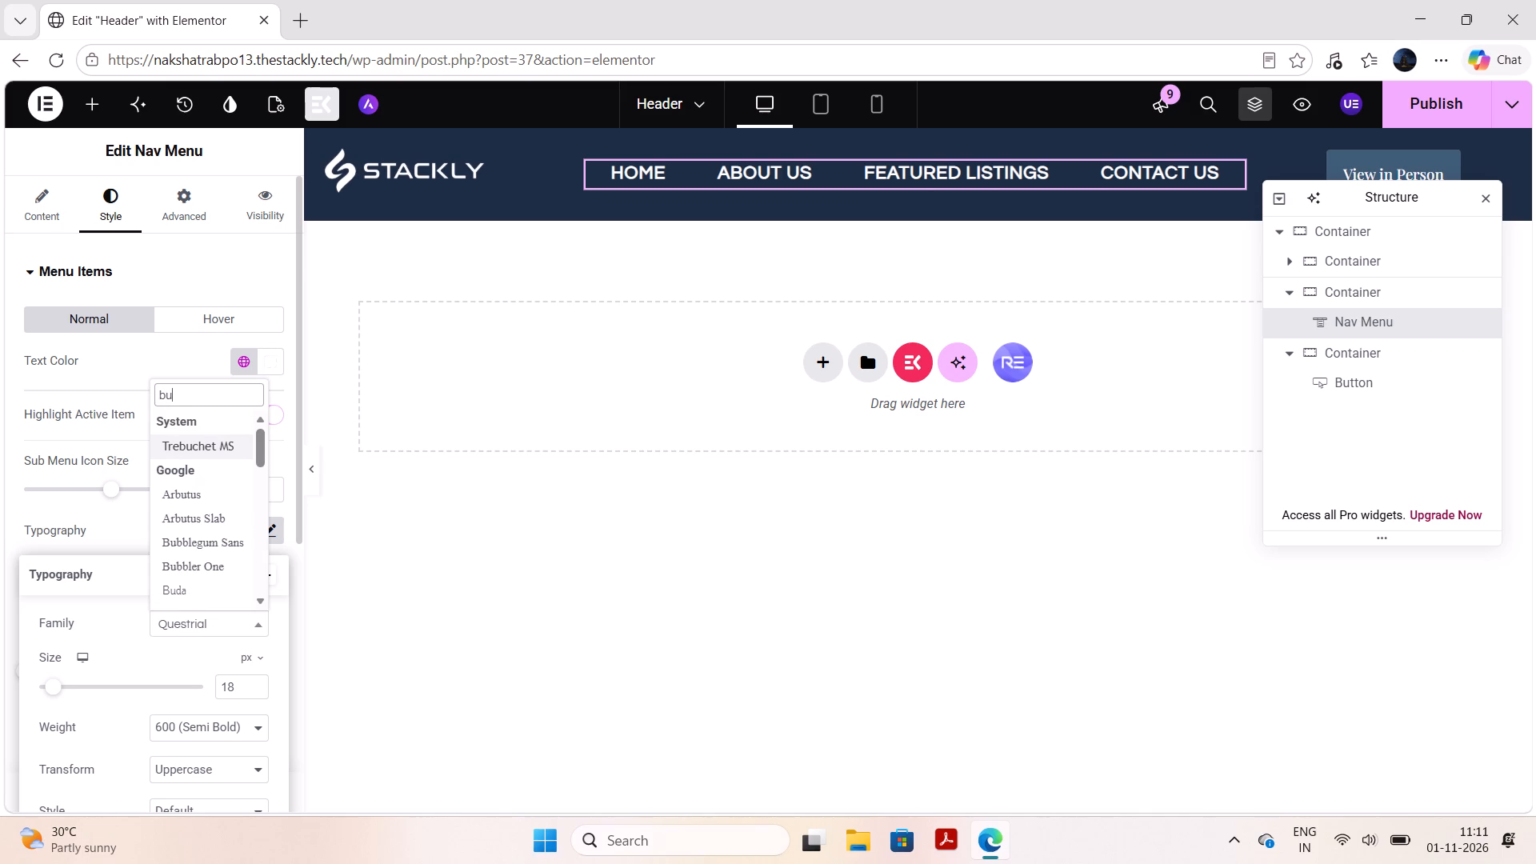
pyautogui.press('t')
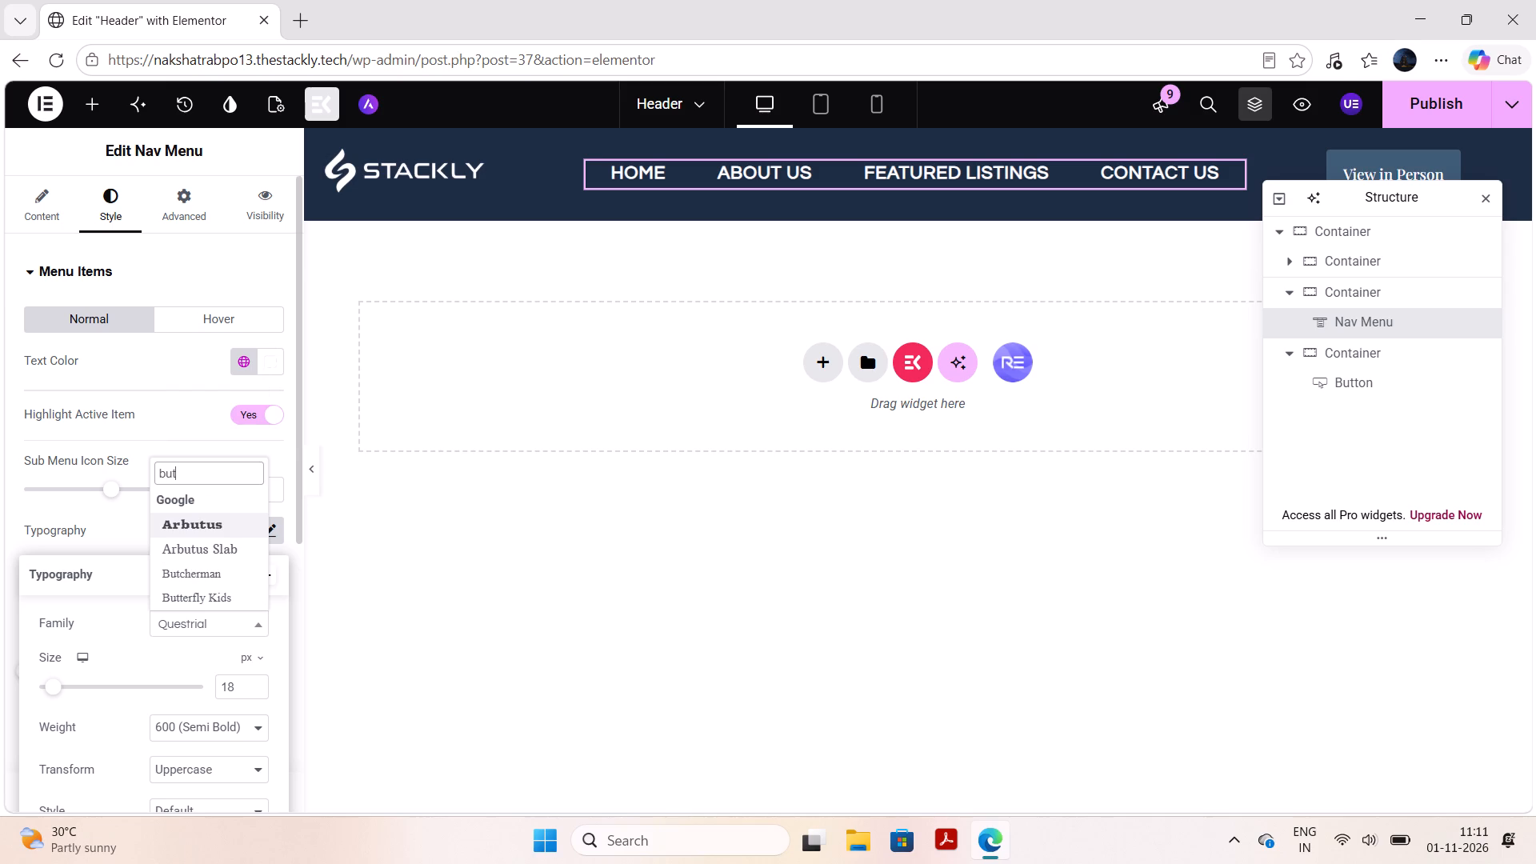
pyautogui.write('ler')
pyautogui.press('BackSpace')
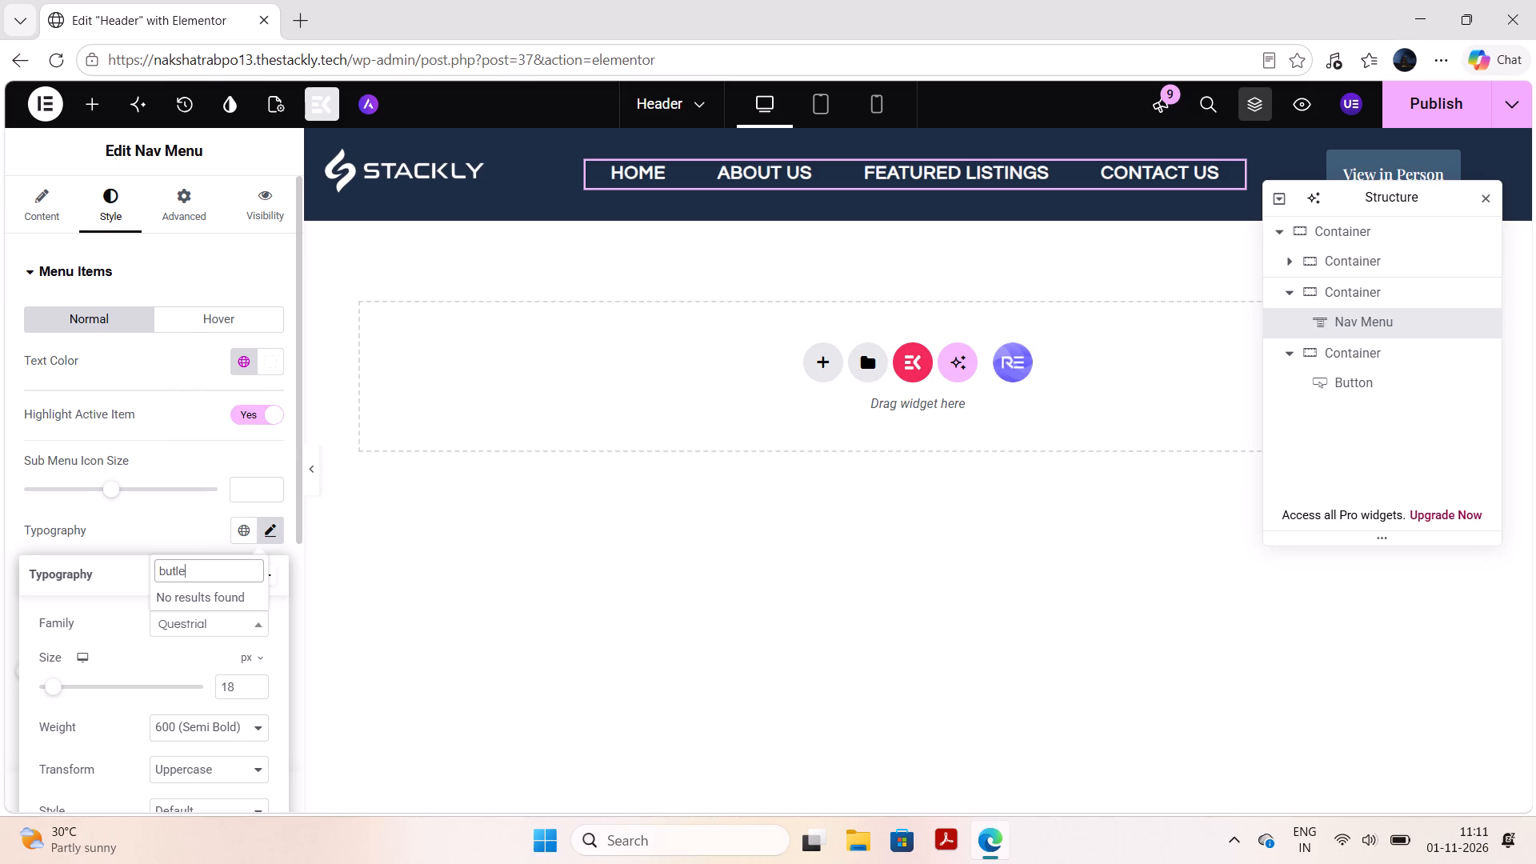
pyautogui.press('BackSpace')
pyautogui.press('BackSpace')
pyautogui.press('BackSpace')
pyautogui.press('BackSpace')
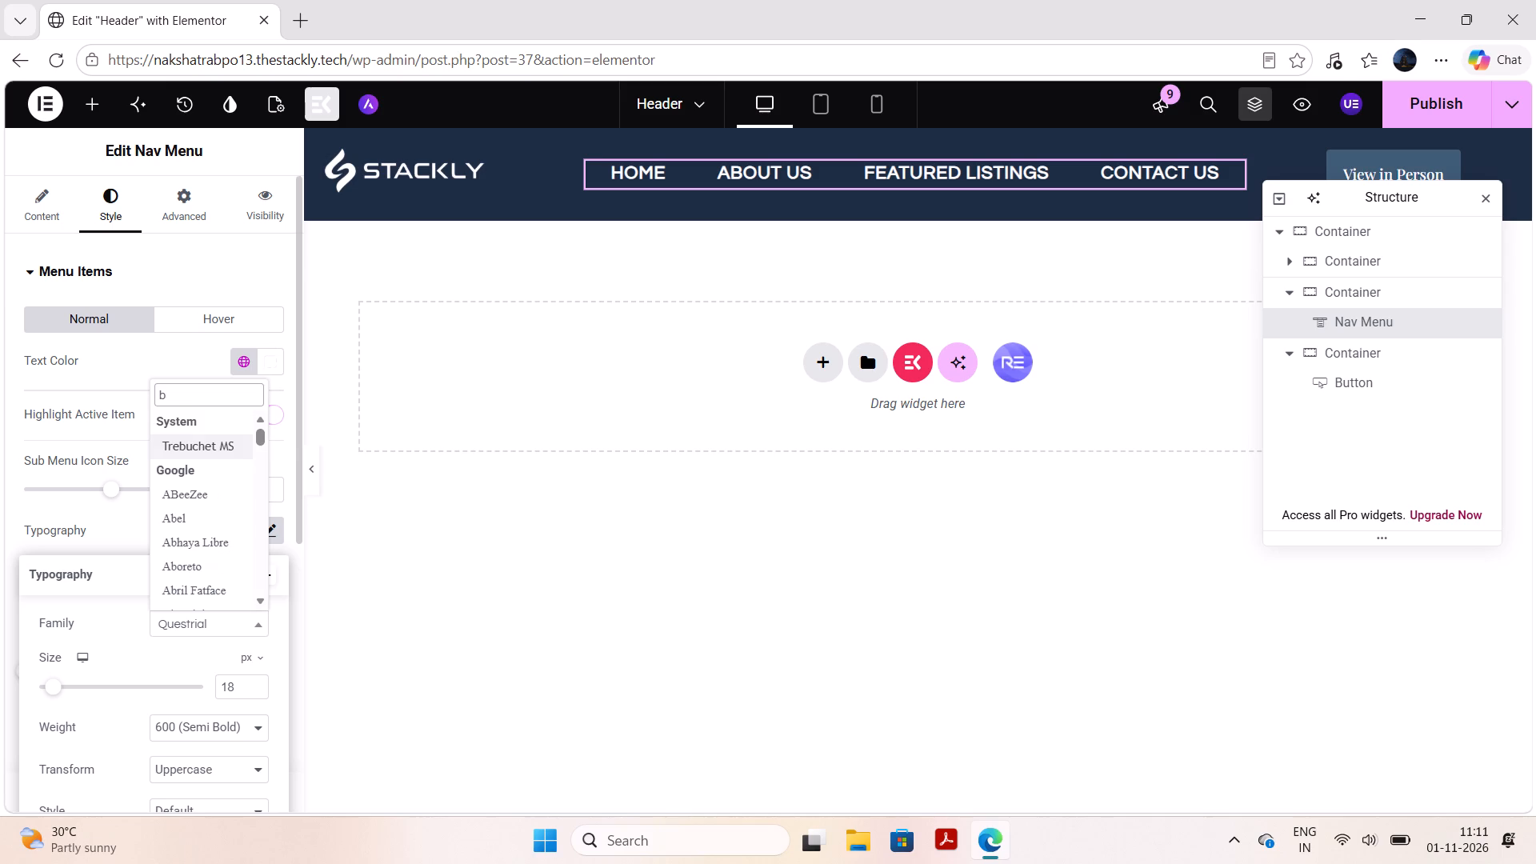
pyautogui.press('BackSpace')
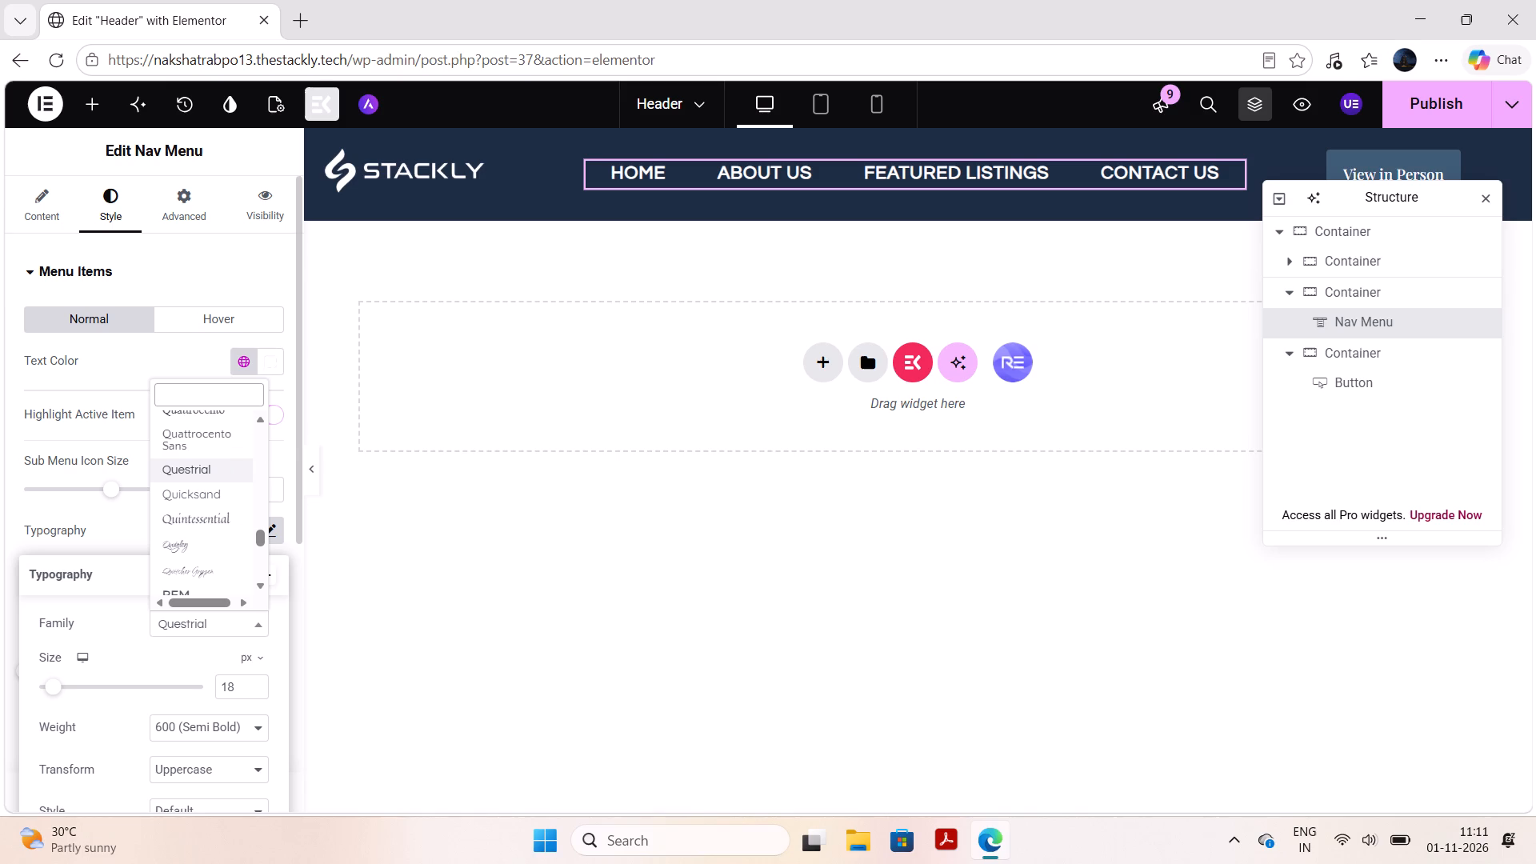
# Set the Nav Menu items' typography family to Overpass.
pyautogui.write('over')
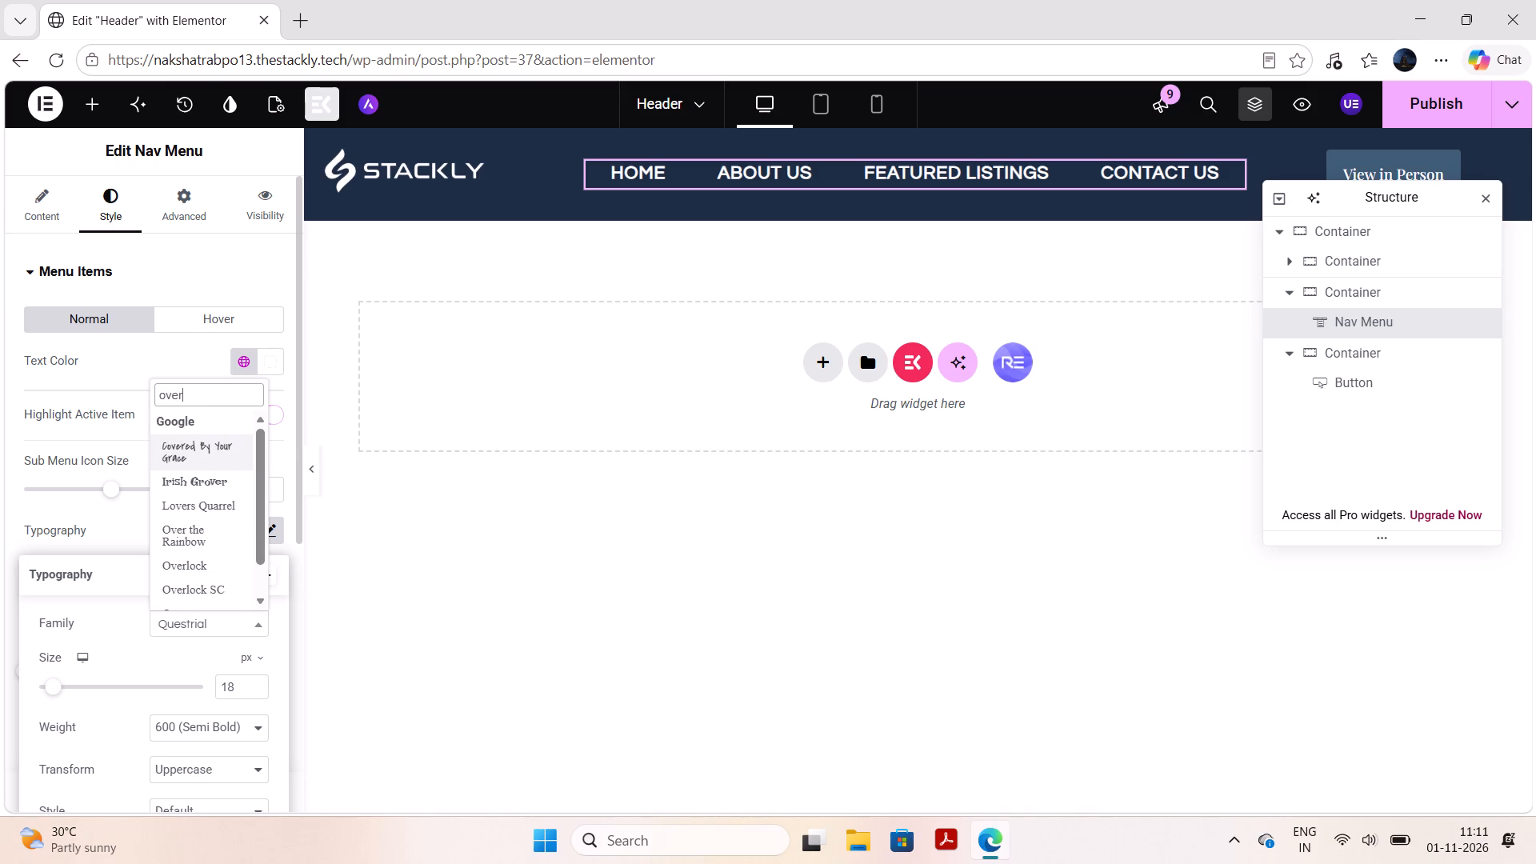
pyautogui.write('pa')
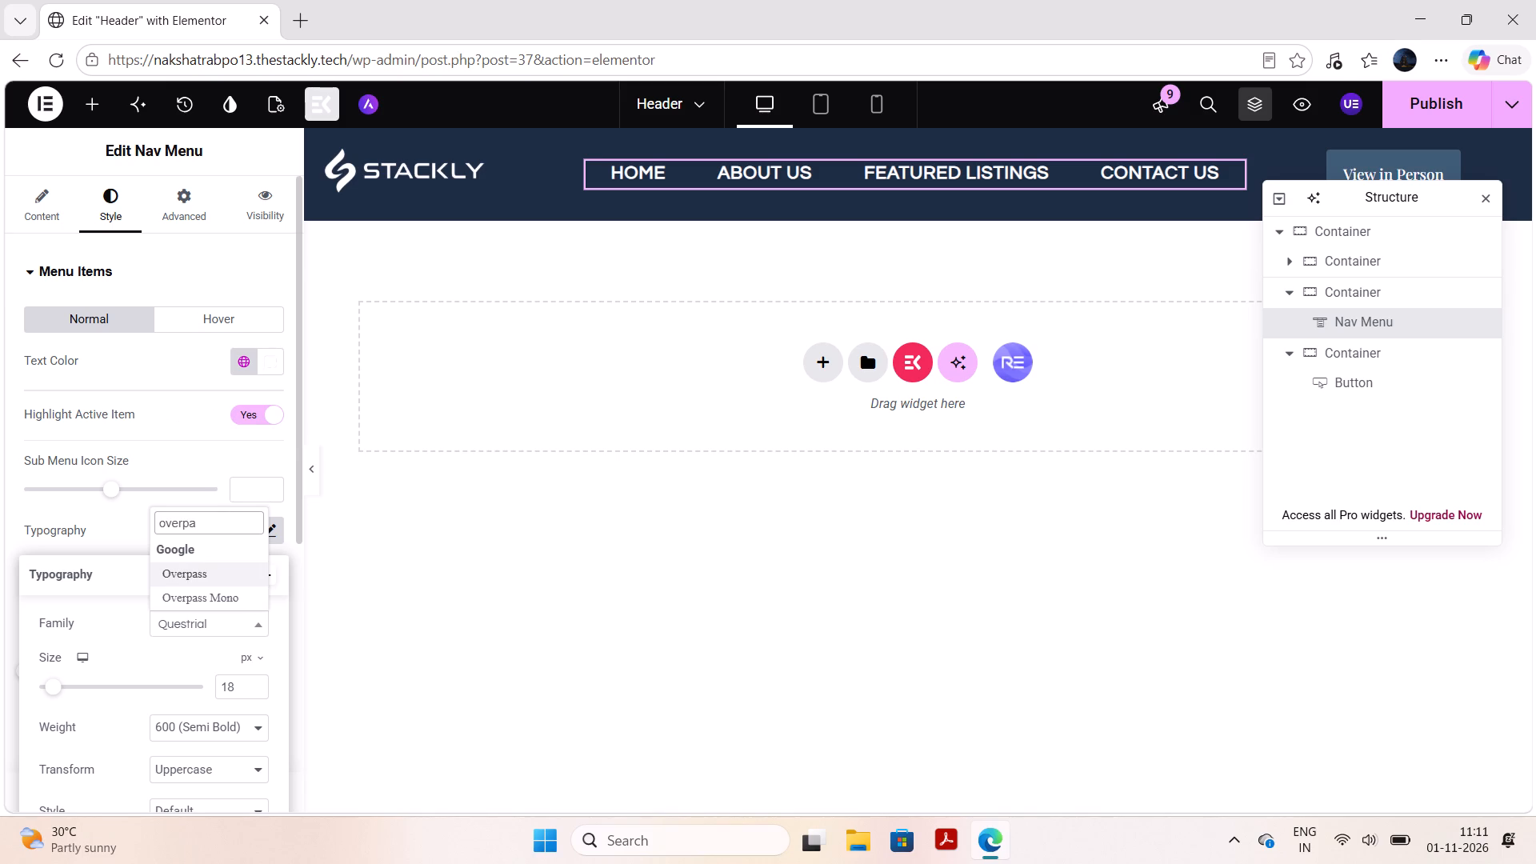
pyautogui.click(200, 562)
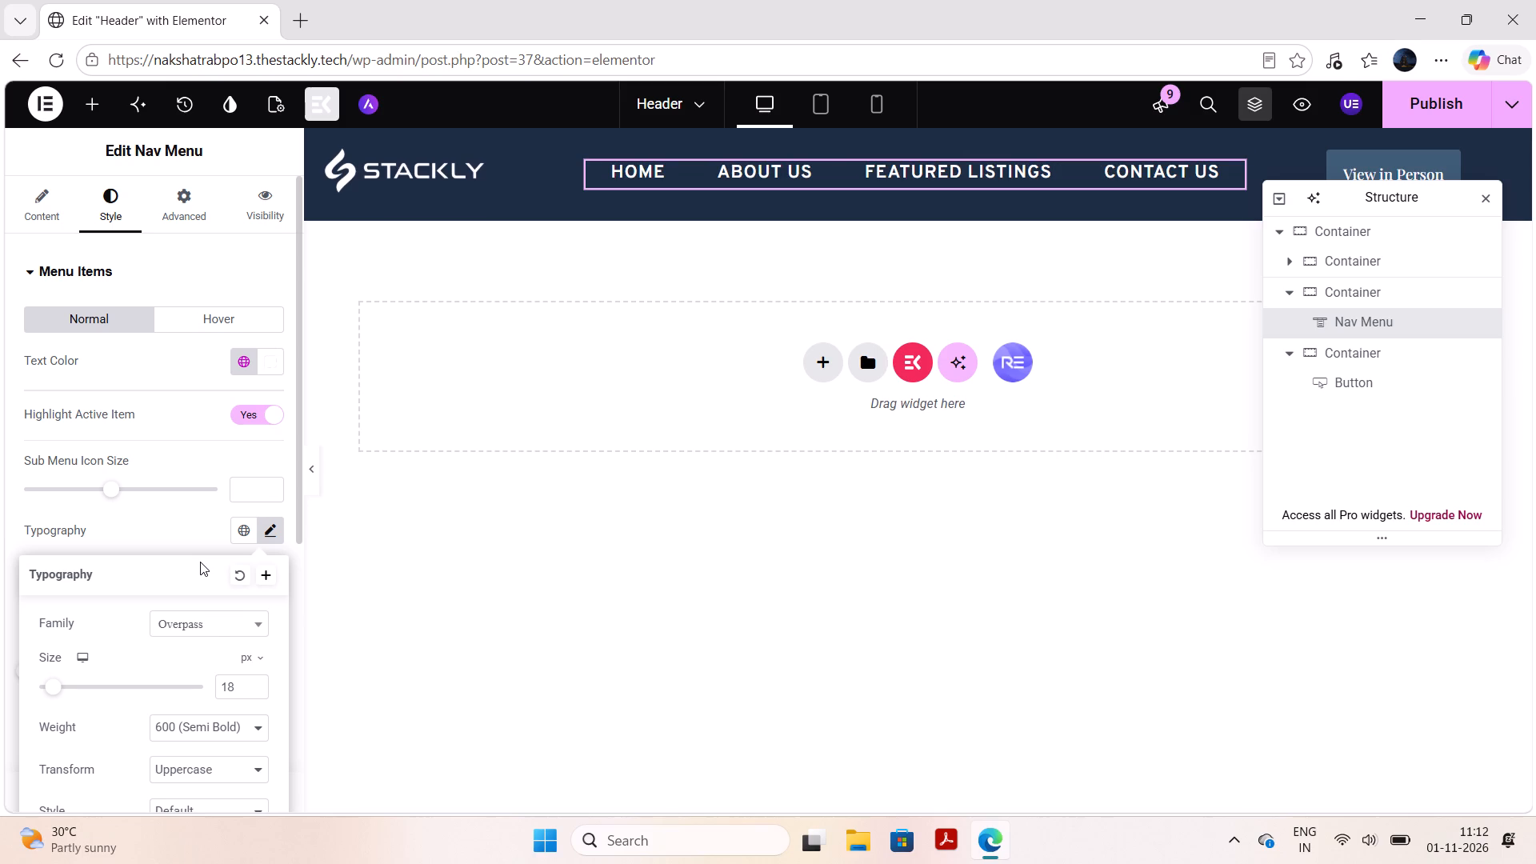
# Set the Nav Menu items' typography family to Overlock SC.
pyautogui.click(210, 622)
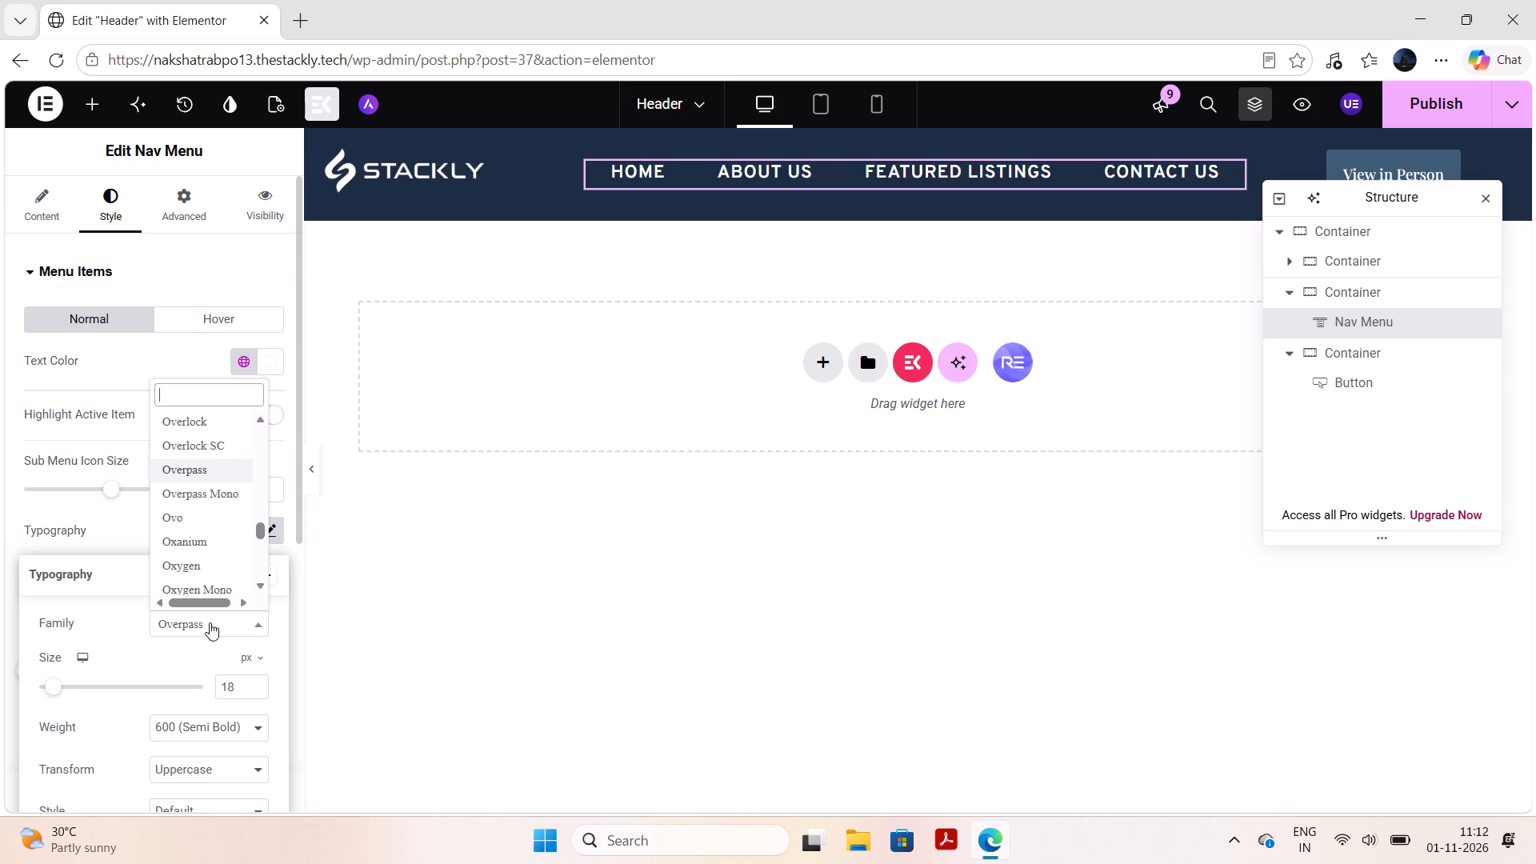
pyautogui.click(221, 451)
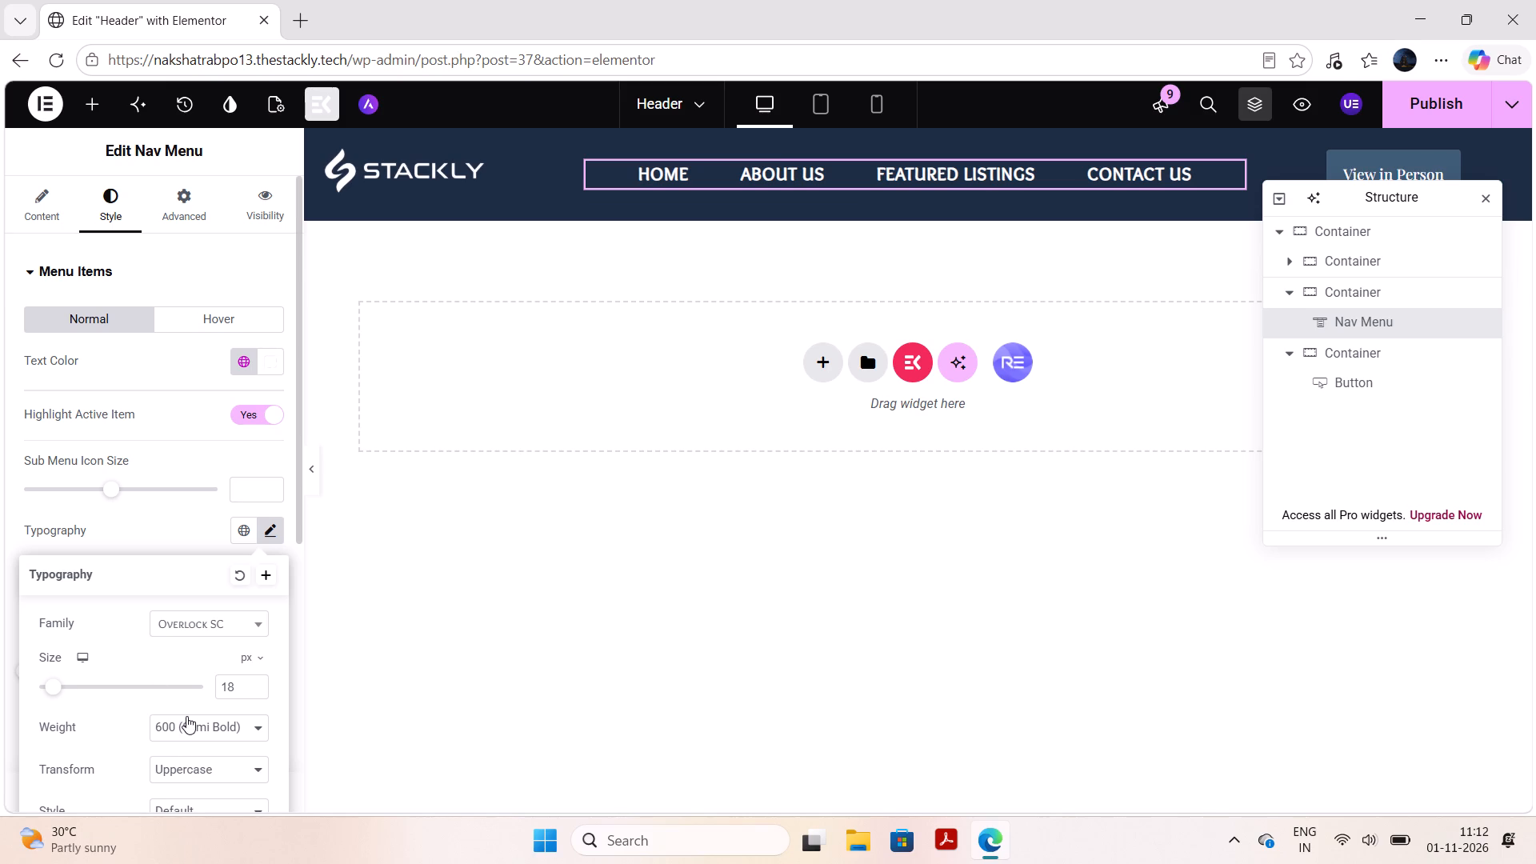
# Check the header's nav menu in the tablet and mobile previews, close the Structure window and return to the desktop preview.
pyautogui.click(826, 107)
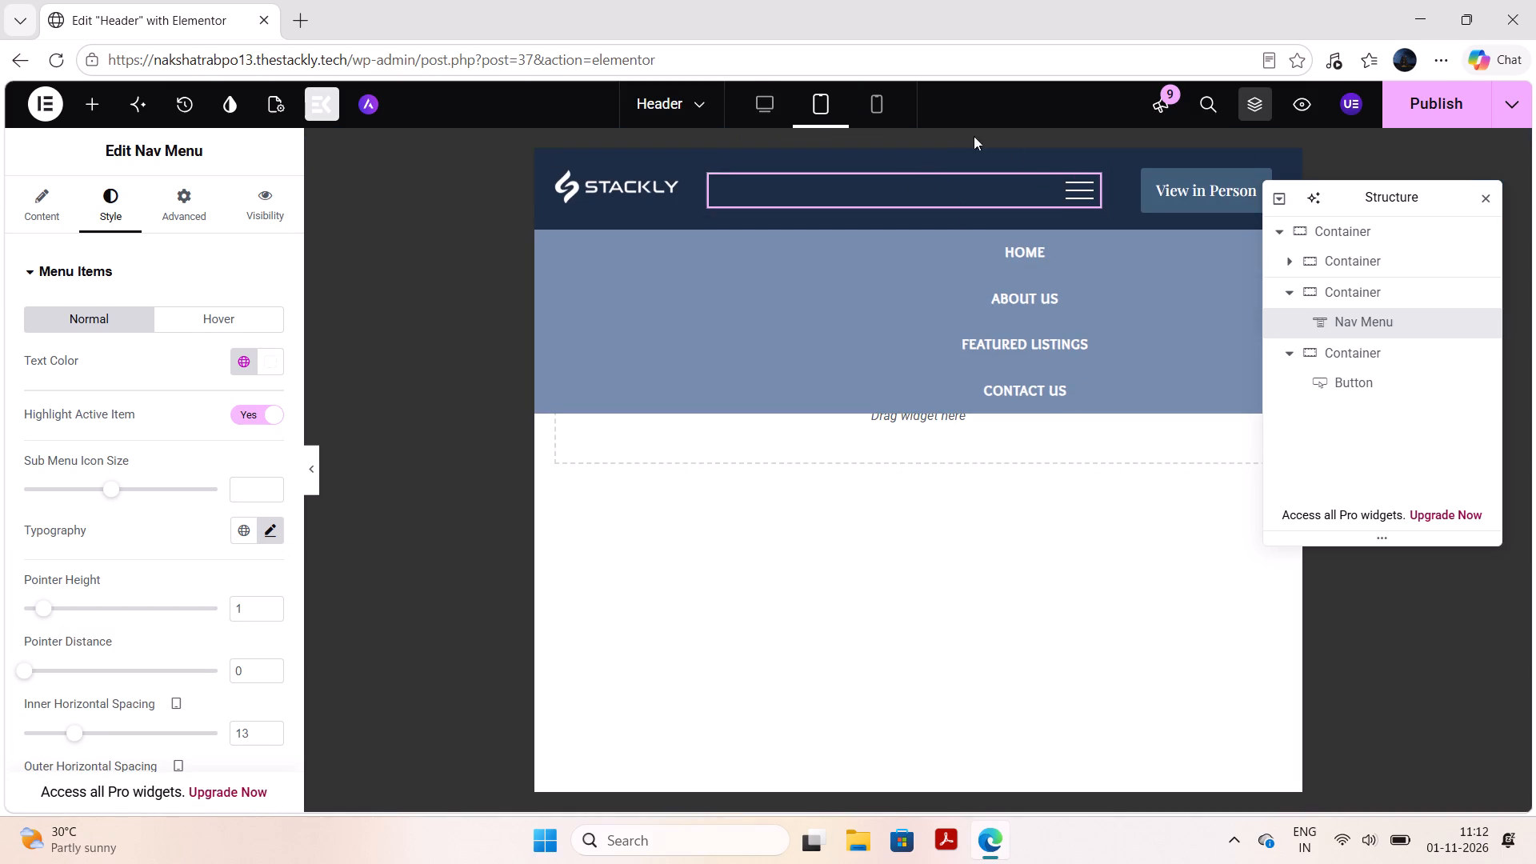
pyautogui.click(1093, 194)
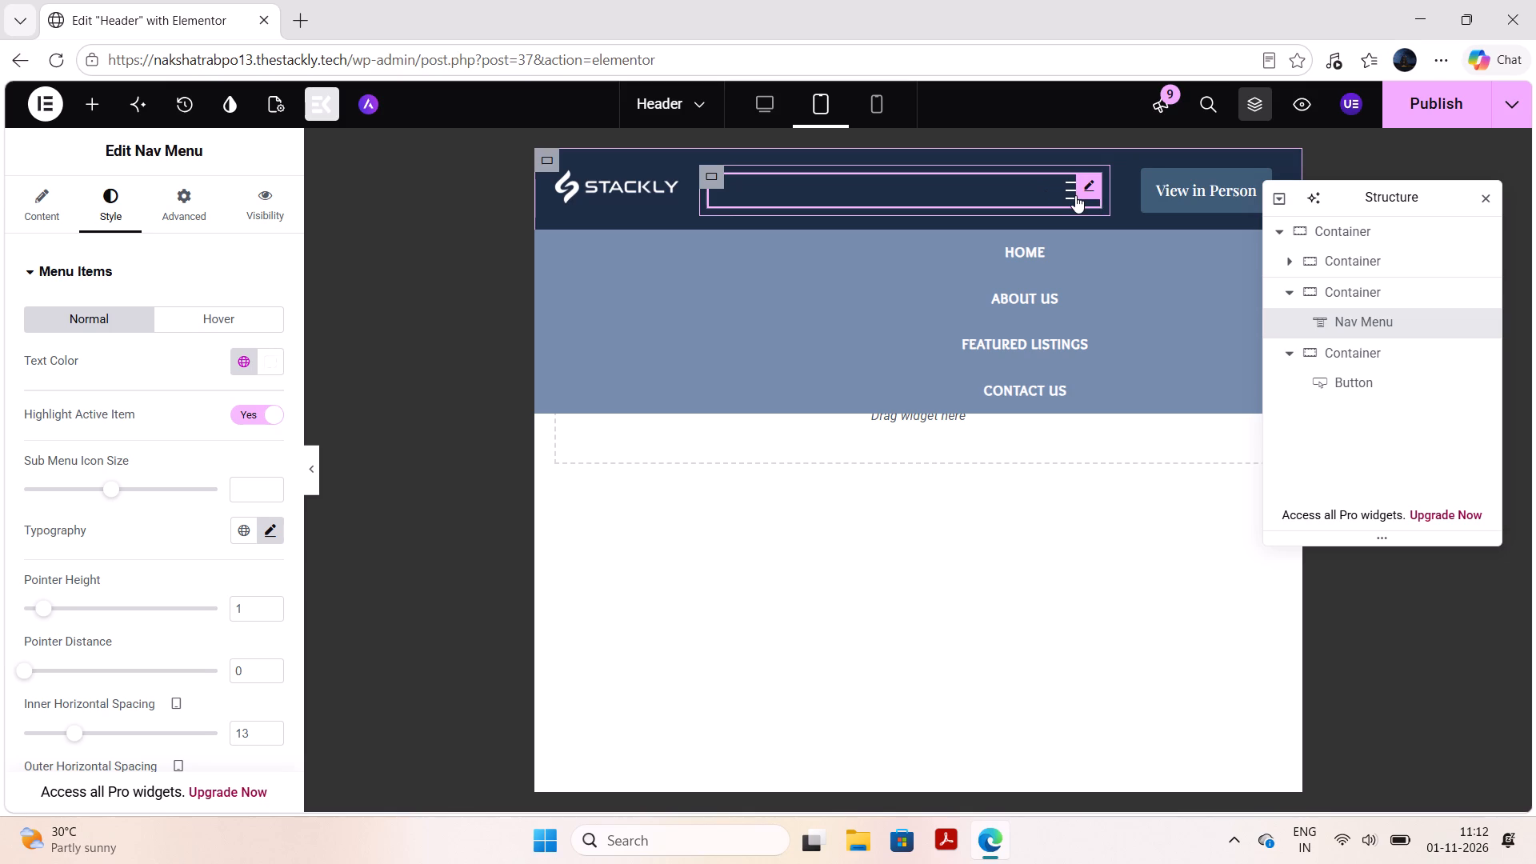
pyautogui.click(1075, 195)
pyautogui.click(1090, 178)
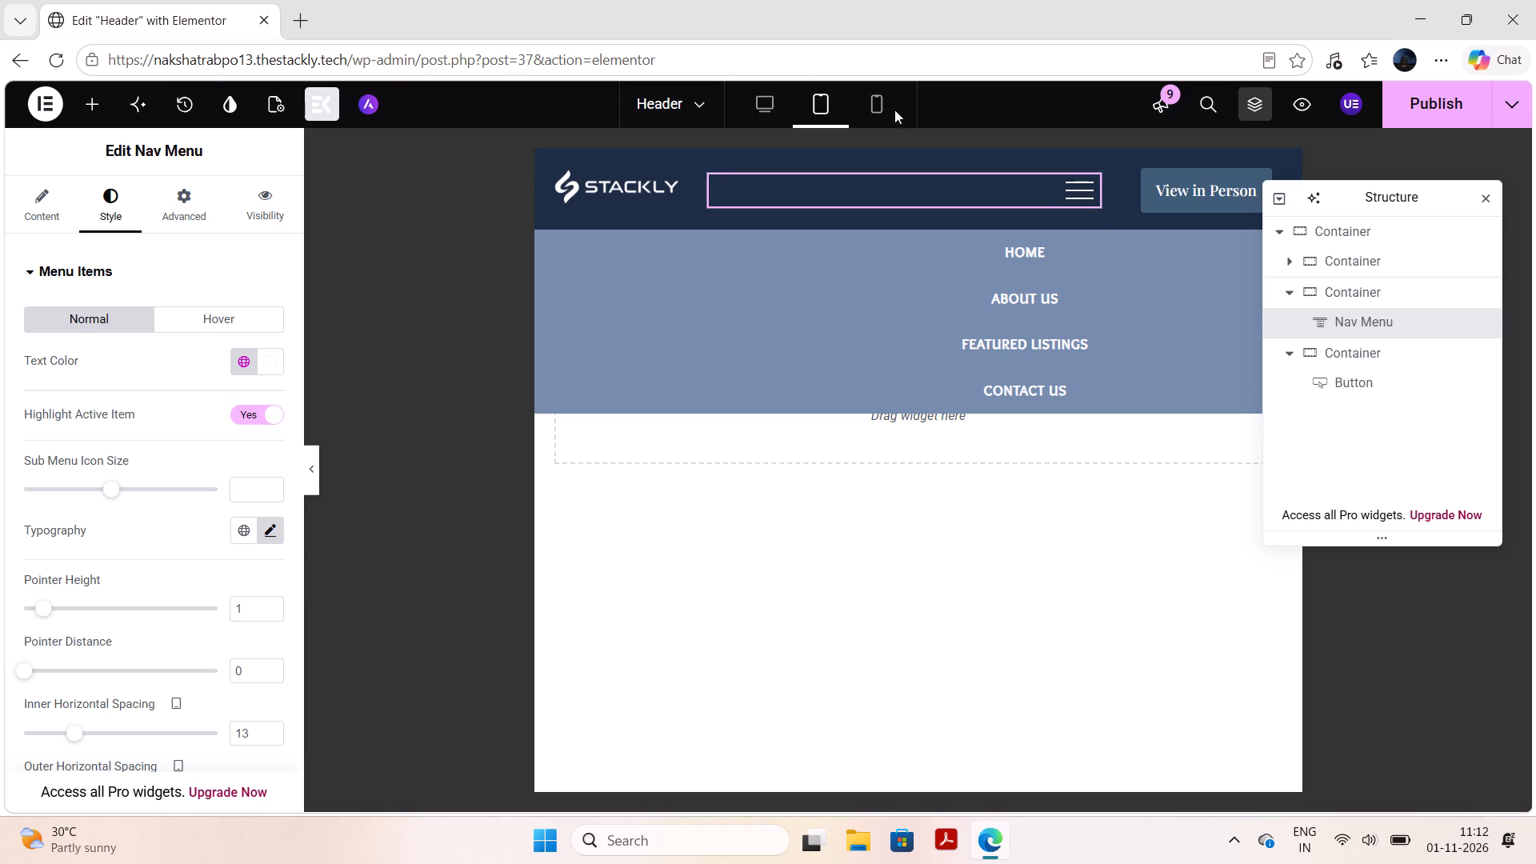
pyautogui.click(749, 97)
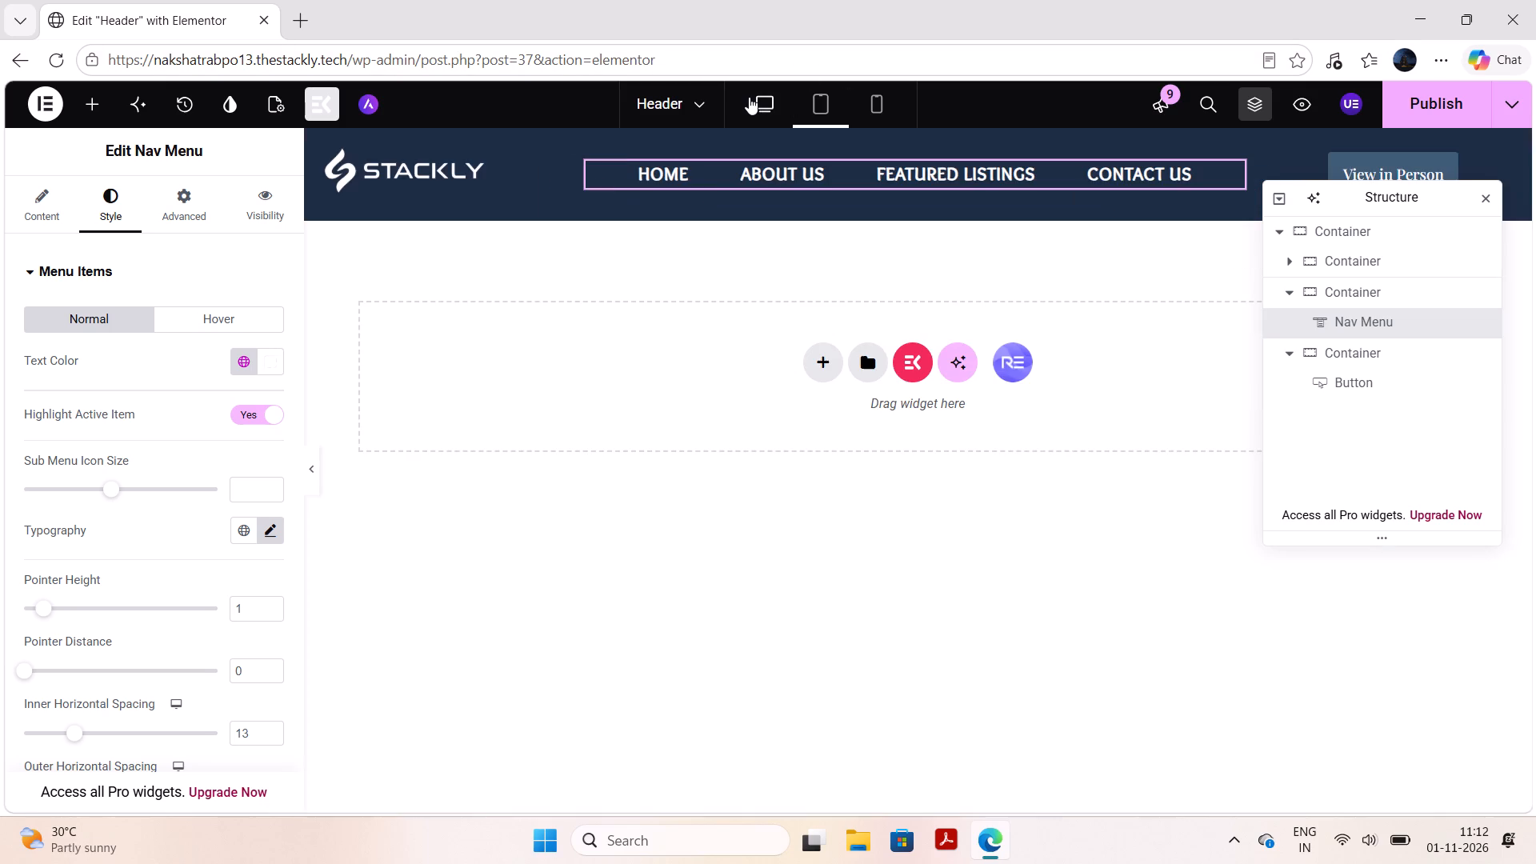
pyautogui.click(818, 95)
pyautogui.click(818, 95)
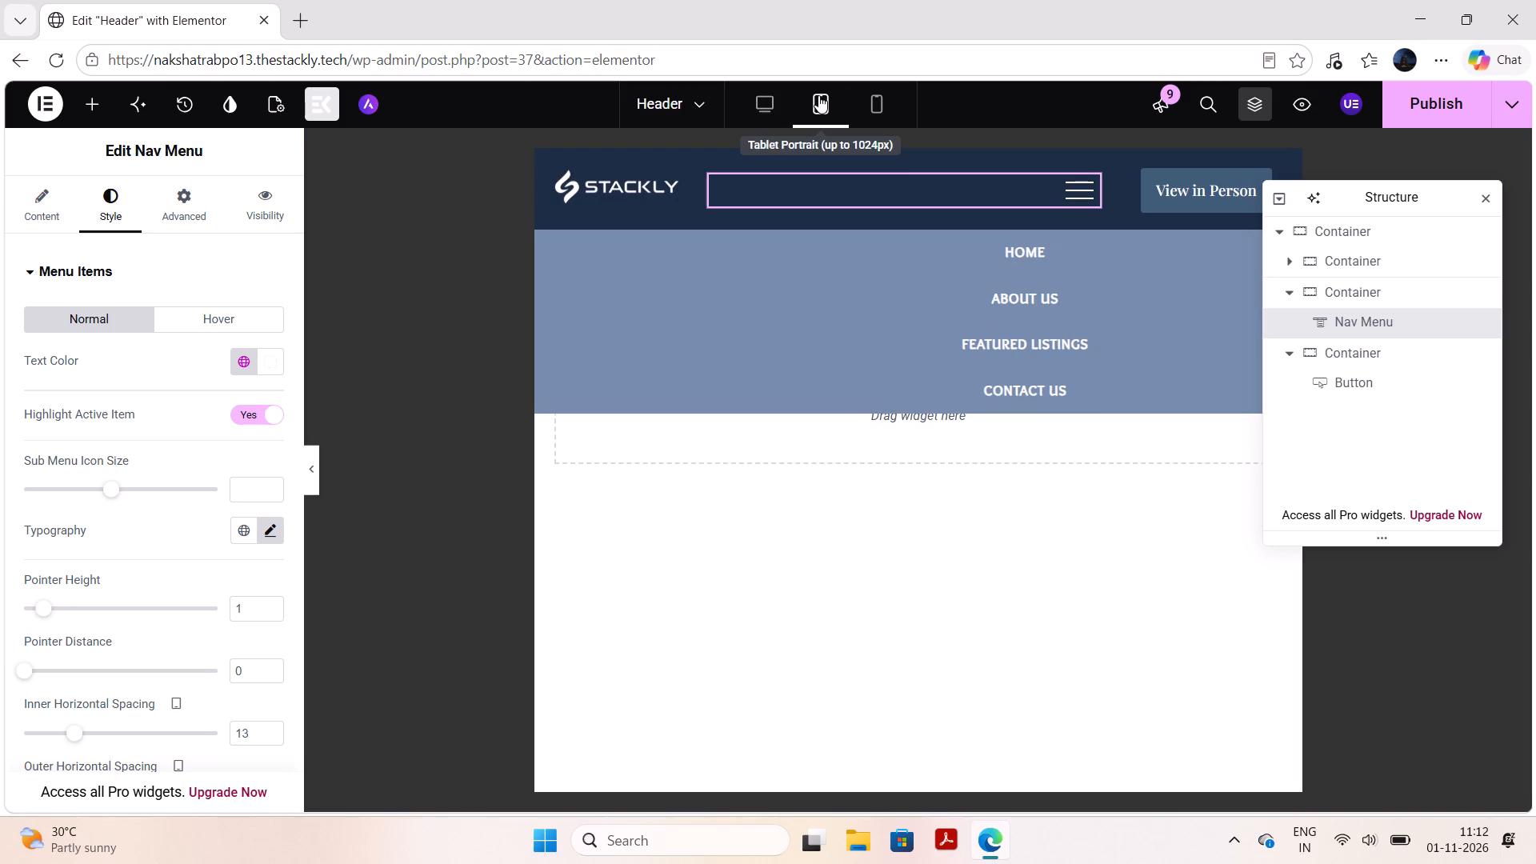
pyautogui.click(1484, 186)
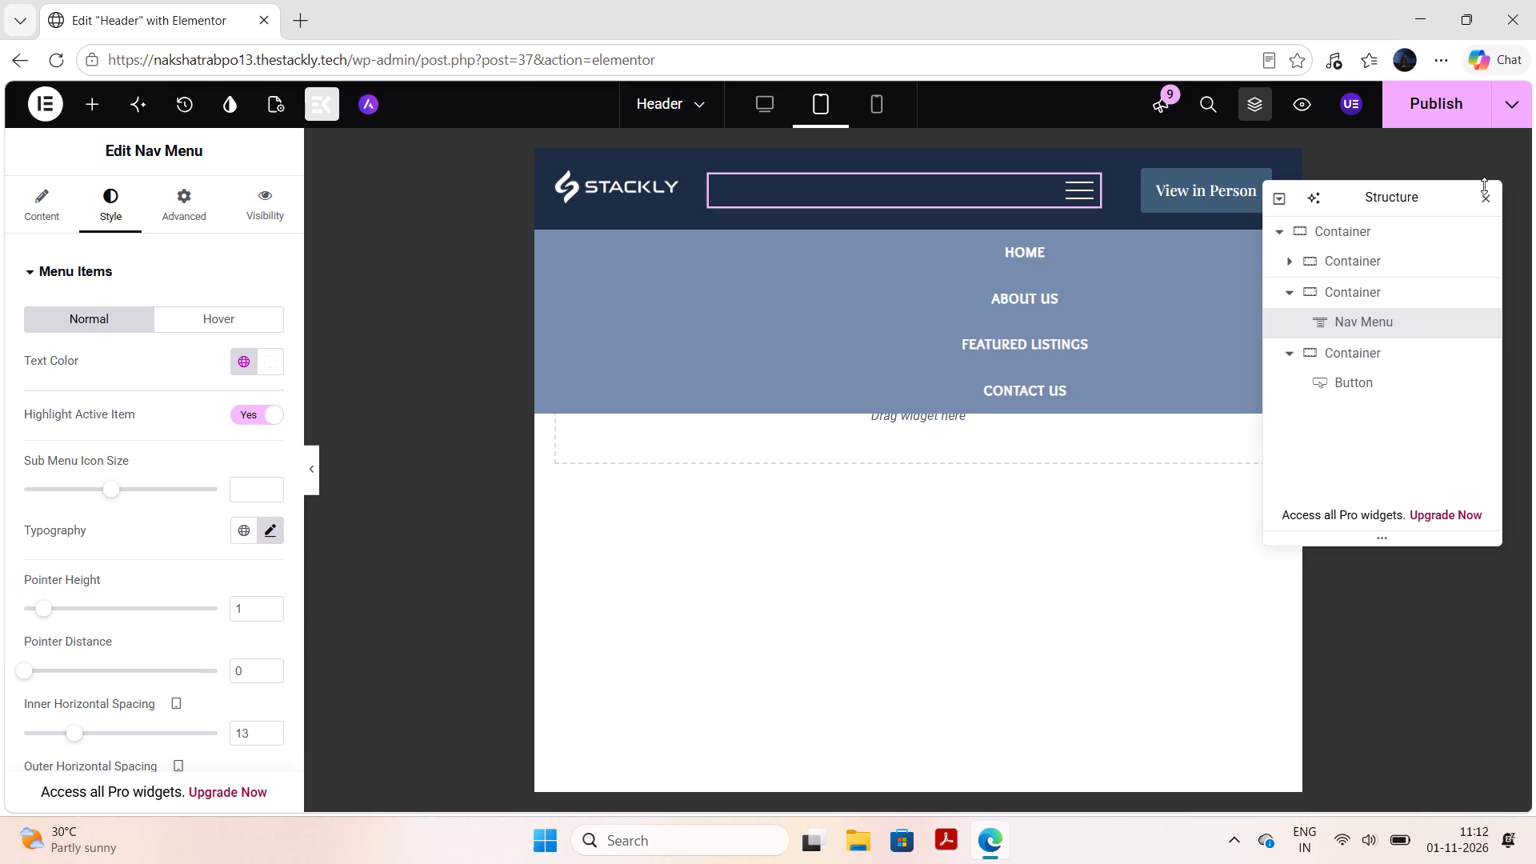
pyautogui.click(1490, 201)
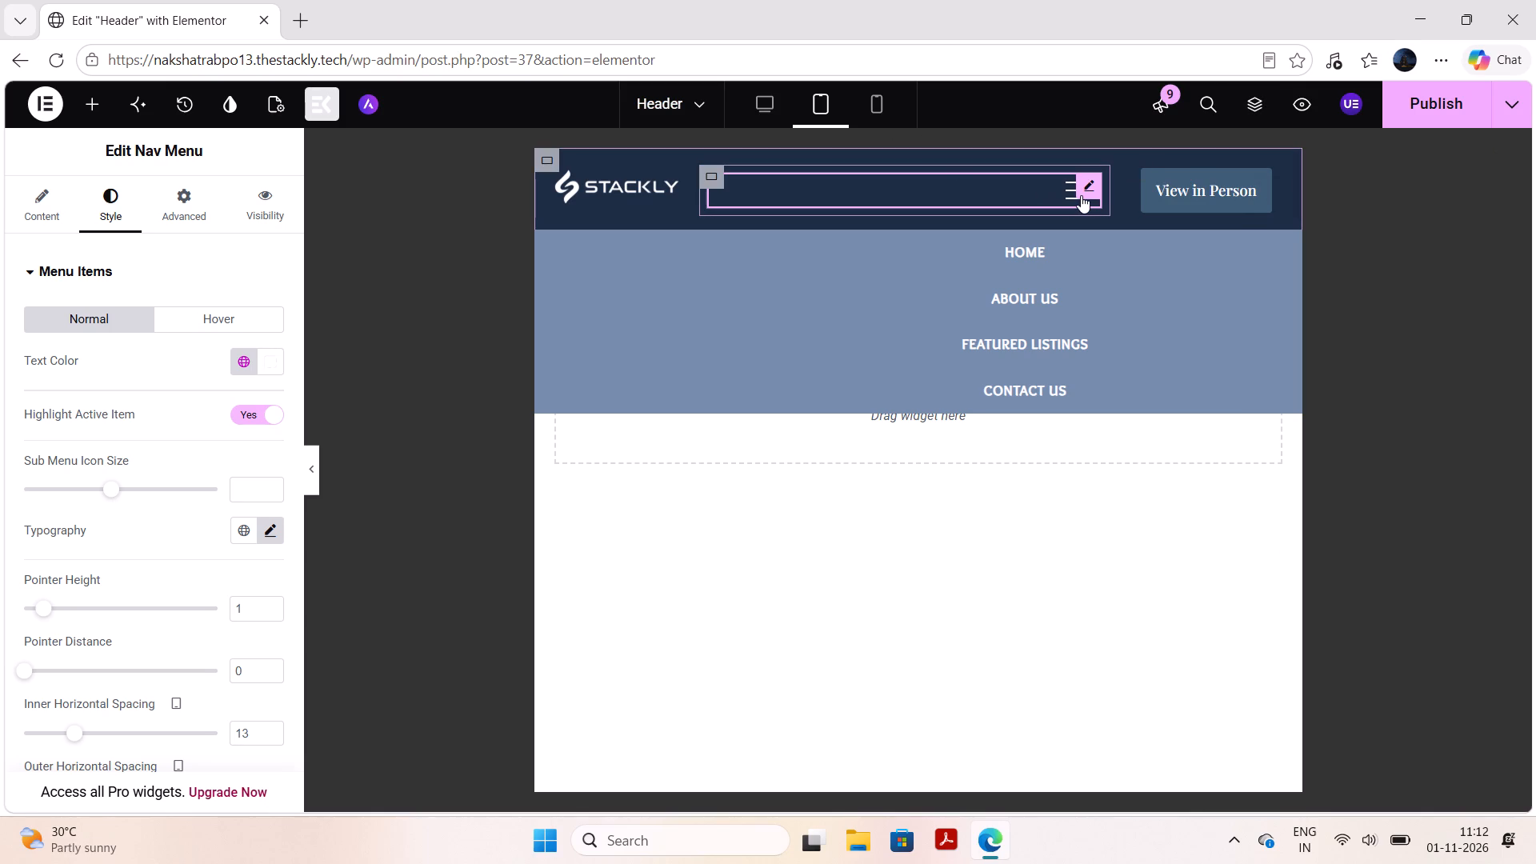
pyautogui.click(1081, 195)
pyautogui.click(875, 111)
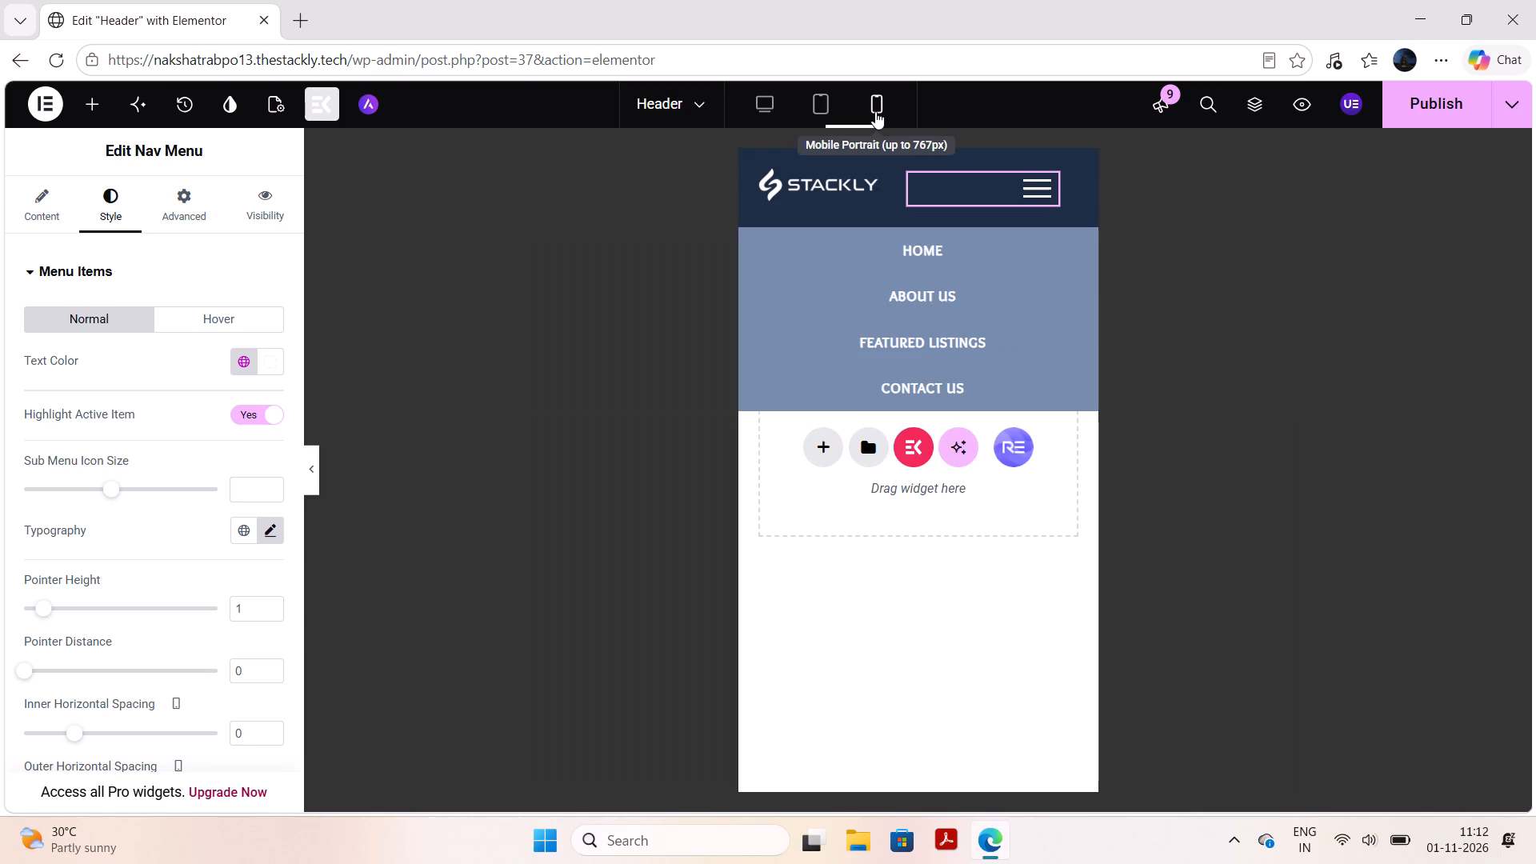
pyautogui.click(805, 106)
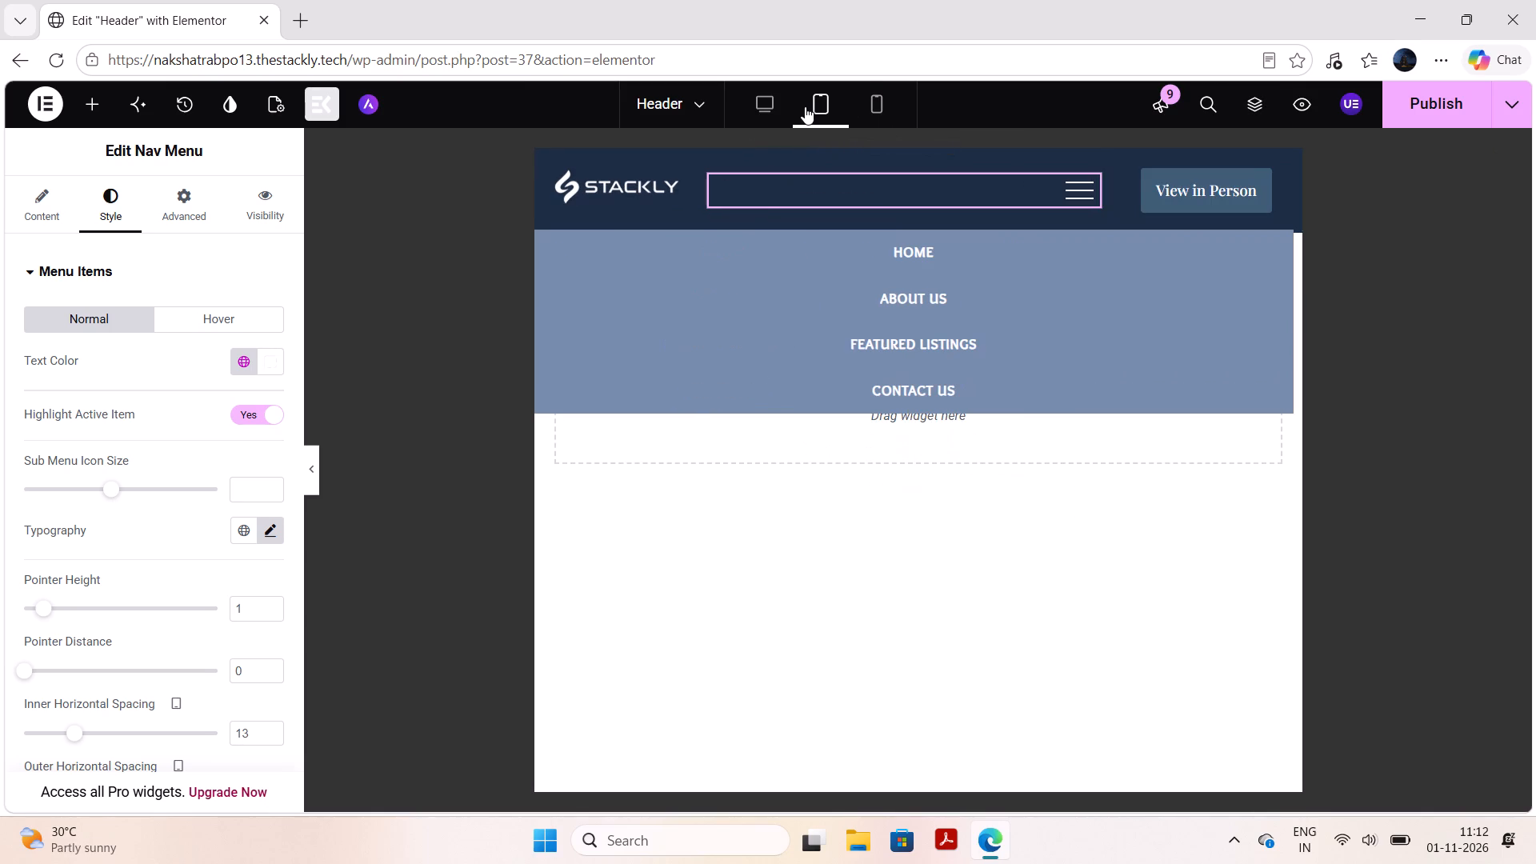
pyautogui.click(769, 104)
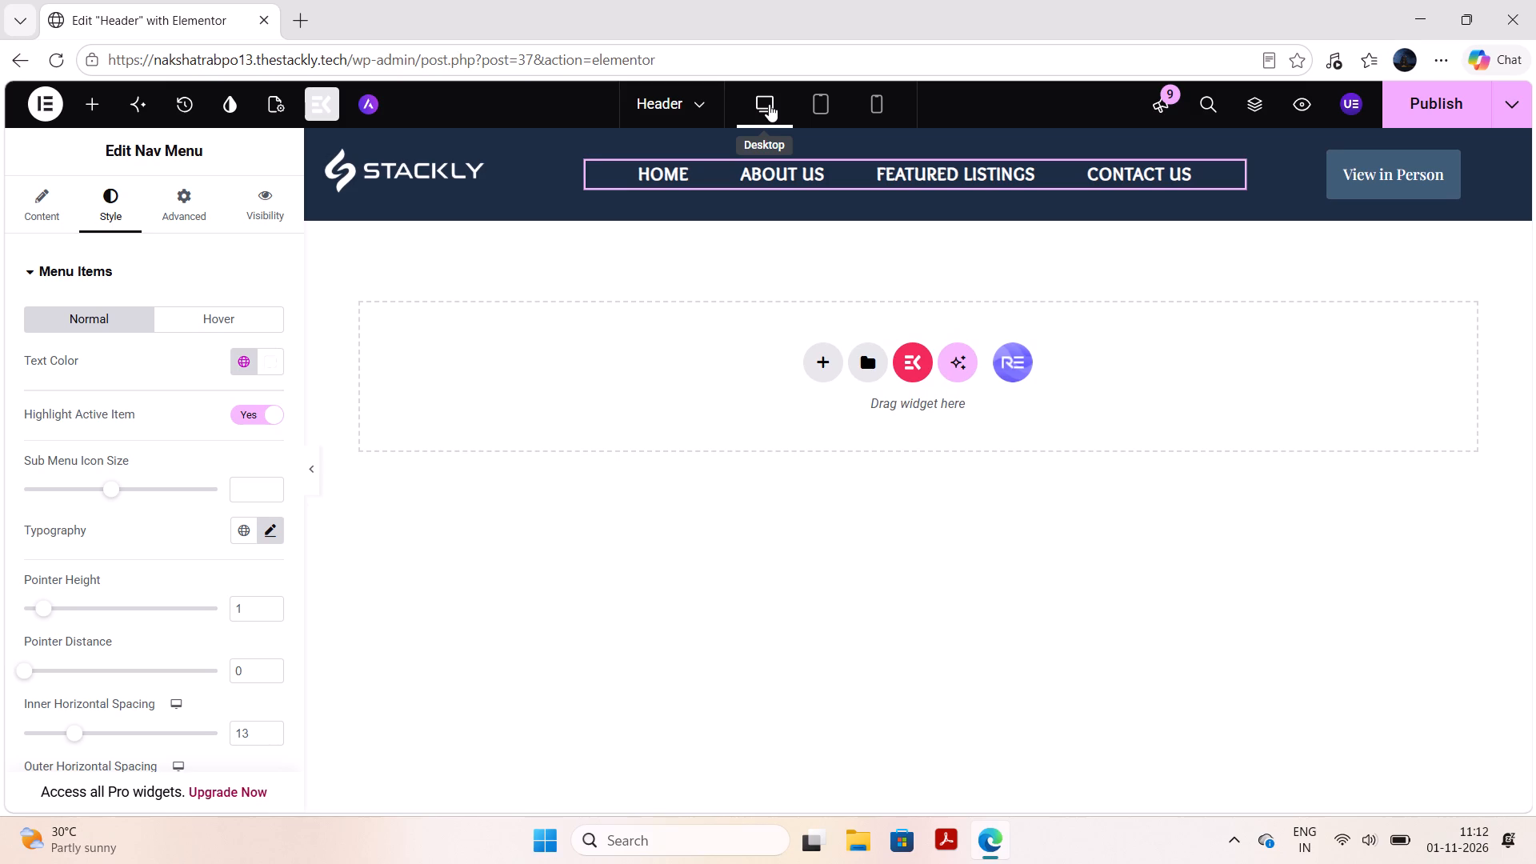
# Set the header's View in Person button typography family to Overlock SC and publish the header.
pyautogui.click(1366, 182)
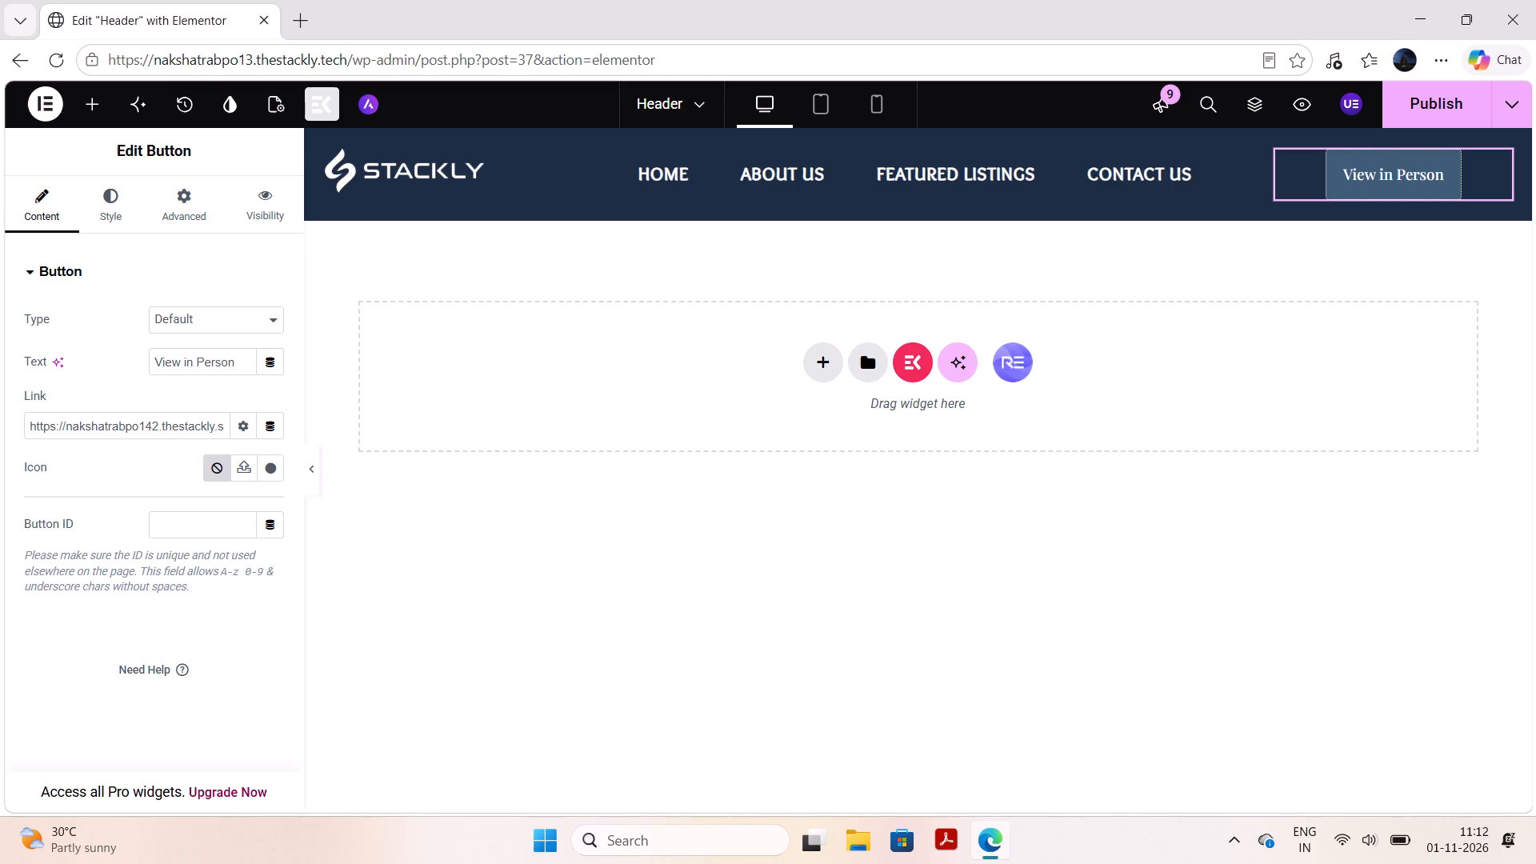
pyautogui.click(113, 186)
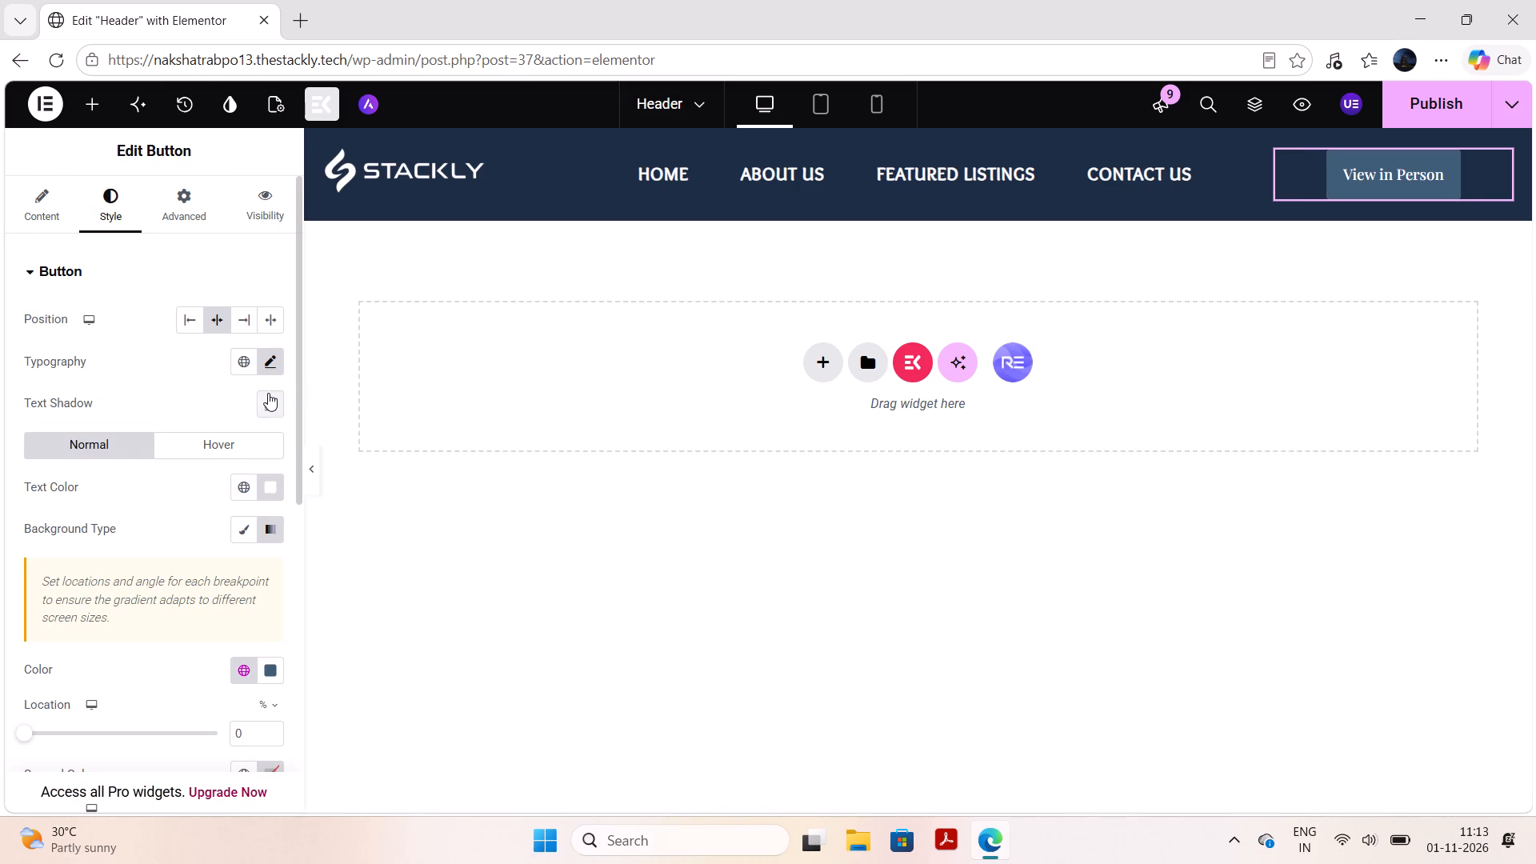
pyautogui.click(274, 361)
pyautogui.click(248, 444)
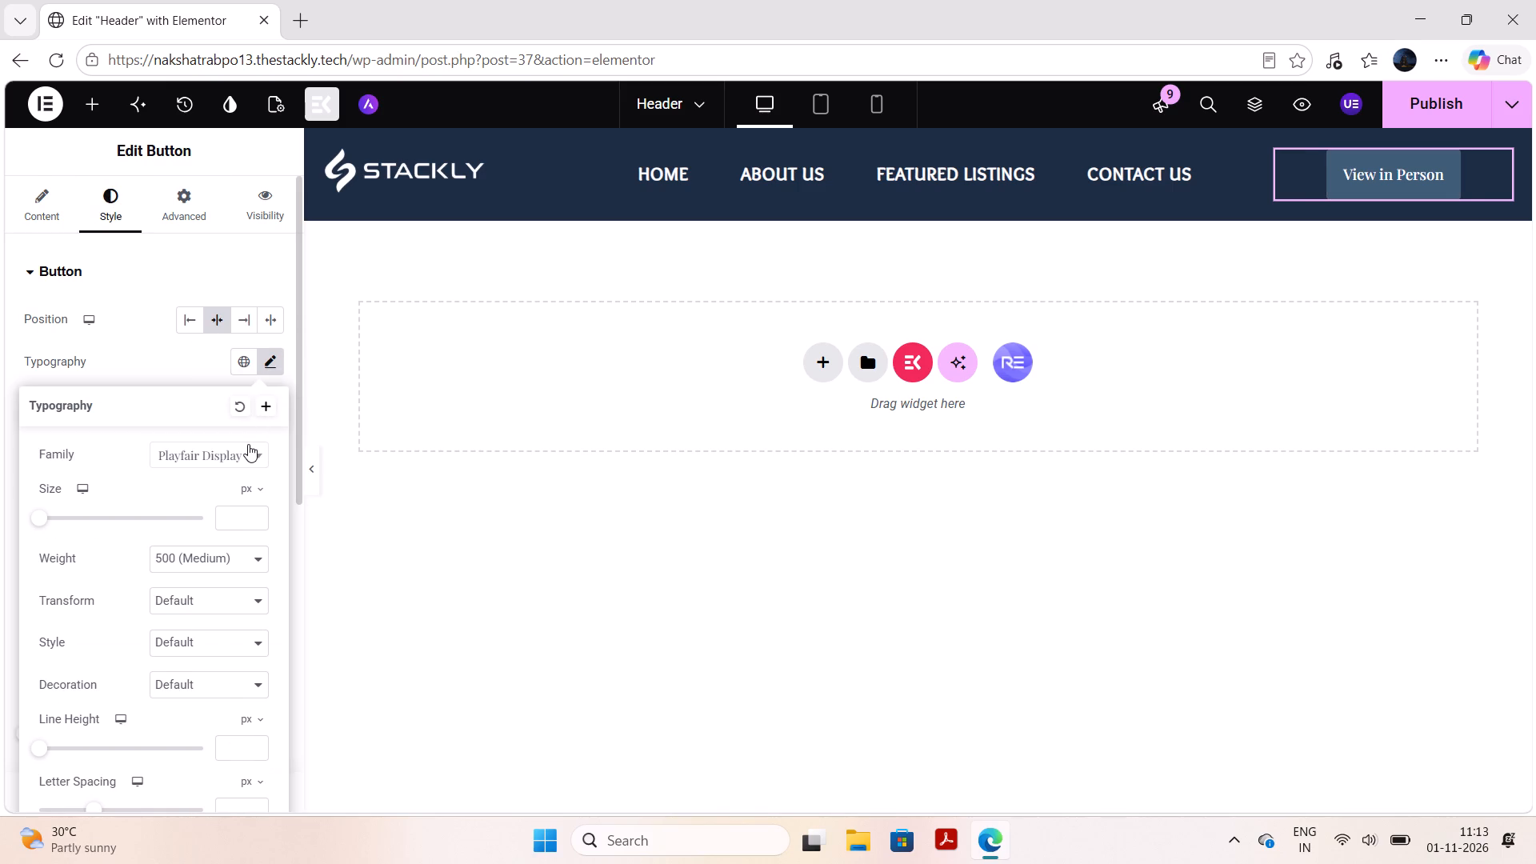
pyautogui.write('over')
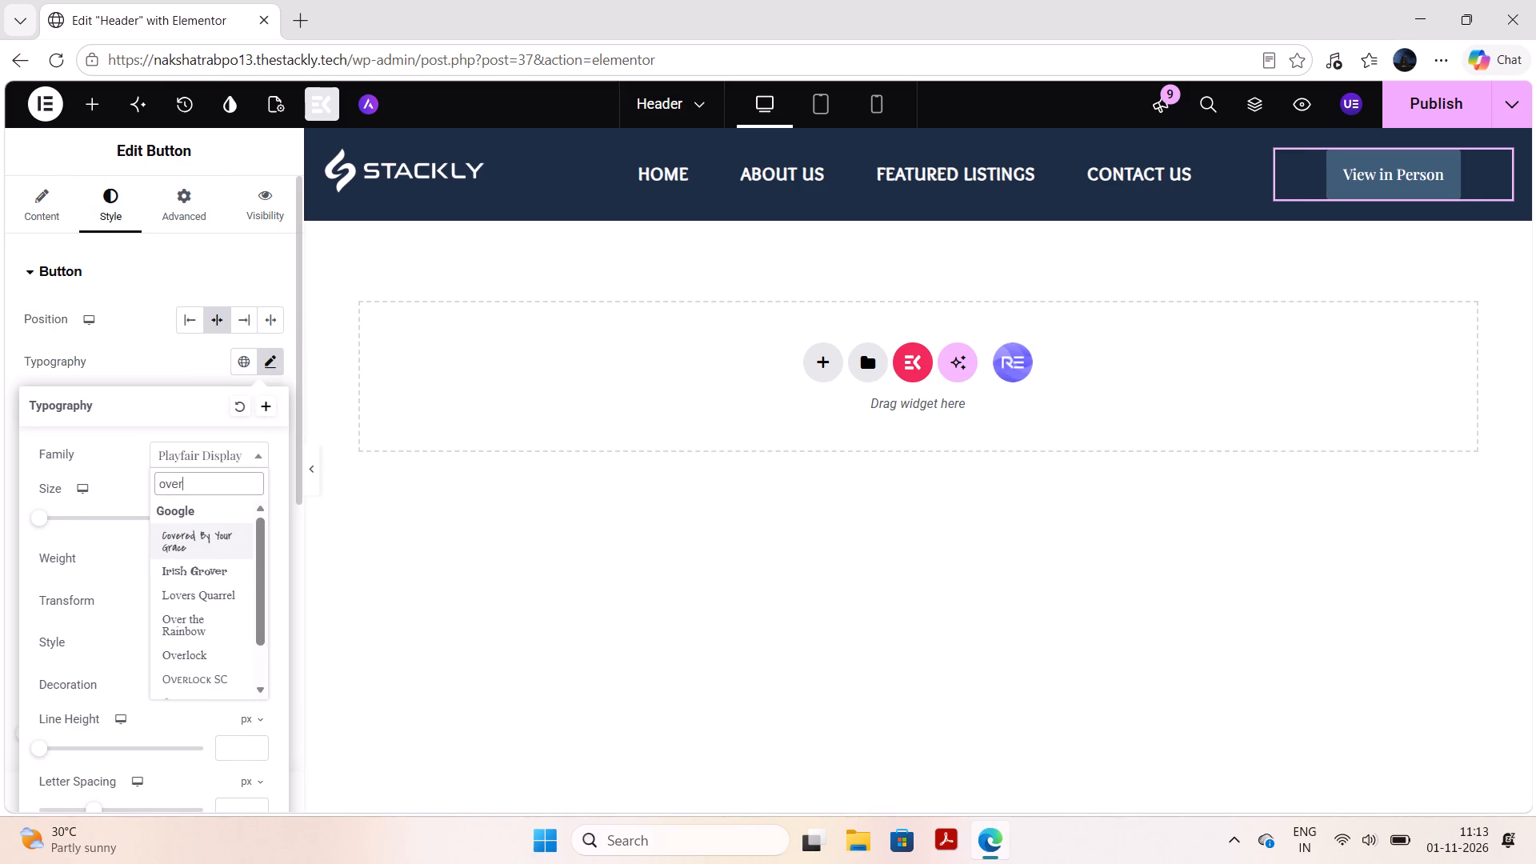
pyautogui.write('lo')
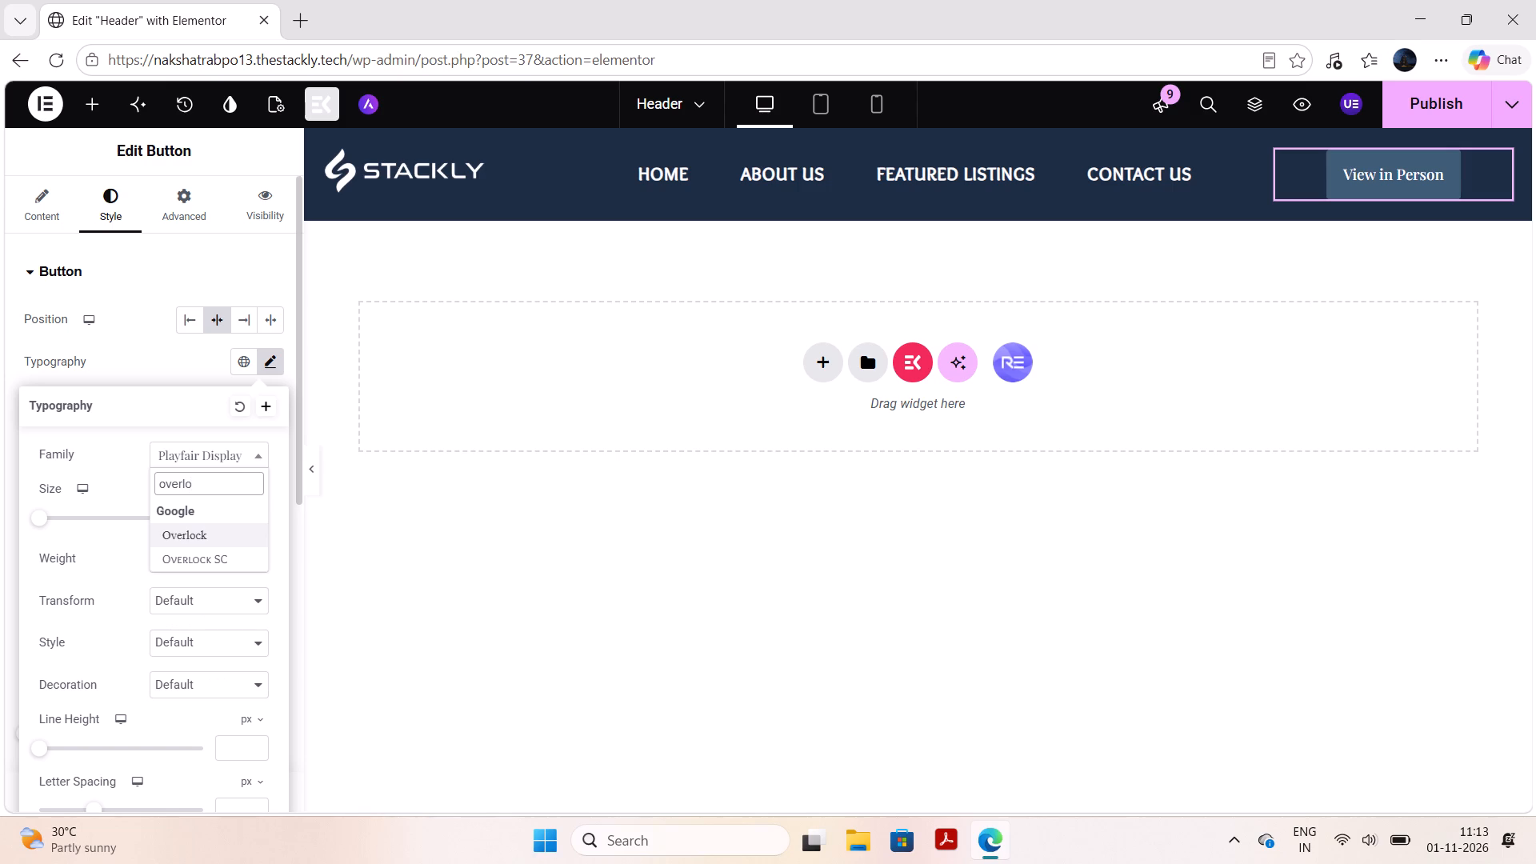
pyautogui.click(194, 554)
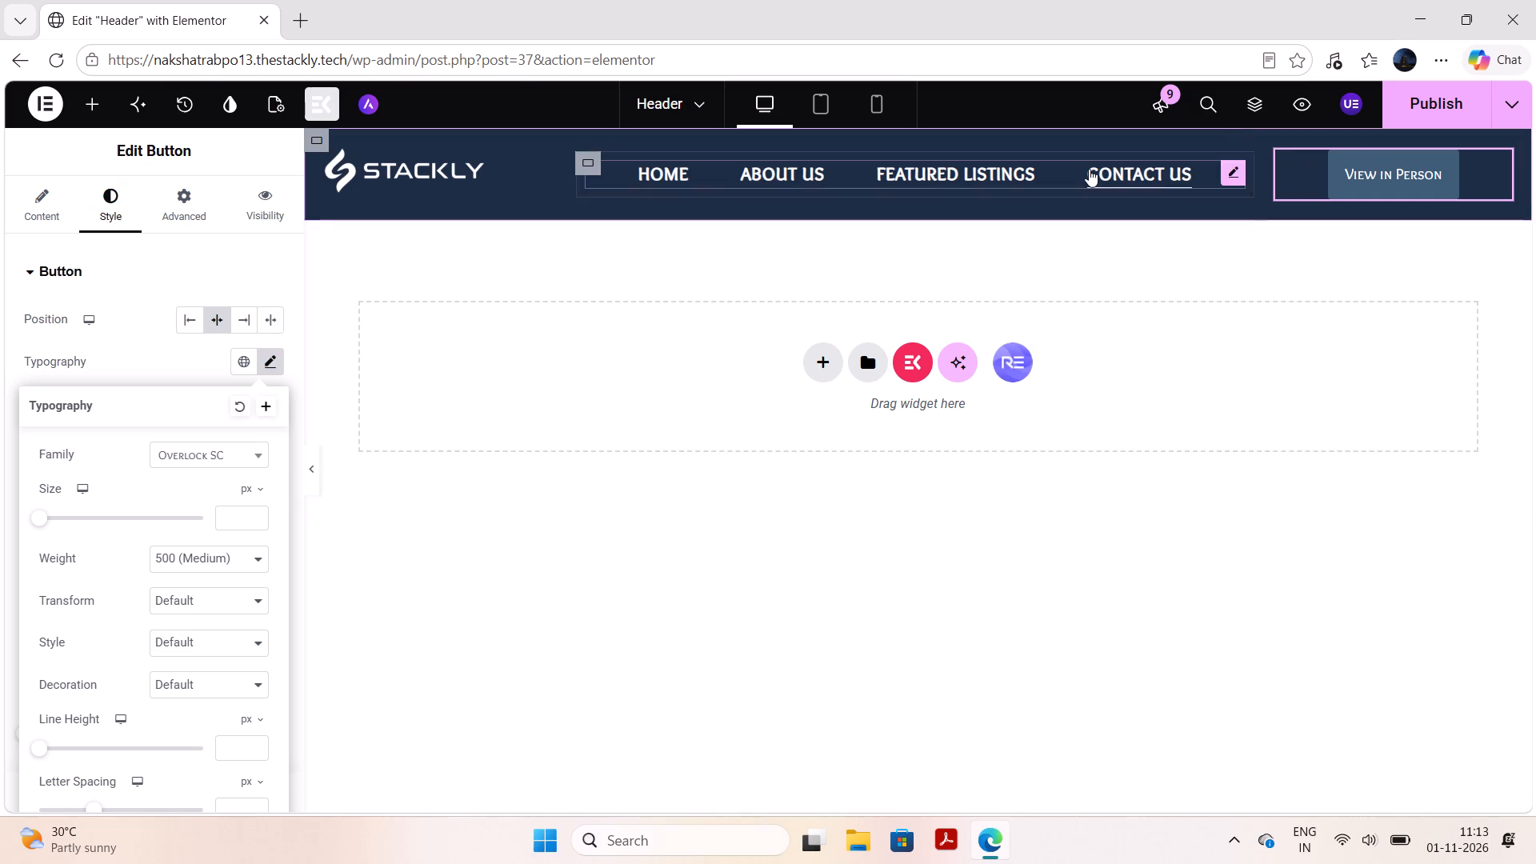
pyautogui.click(1449, 95)
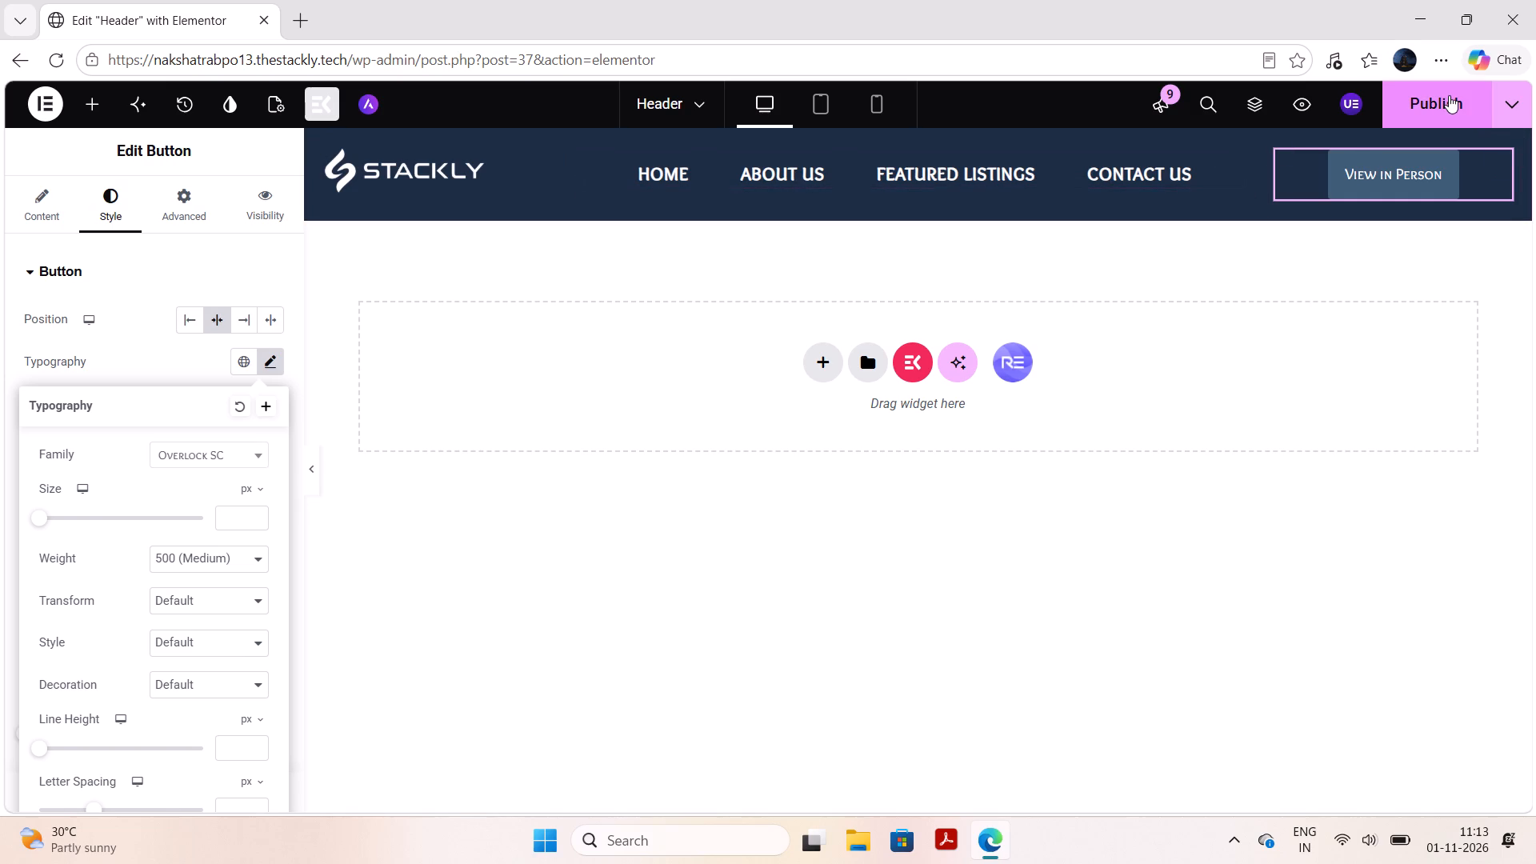
# Preview the header's changes in a separate browser tab.
pyautogui.click(1307, 105)
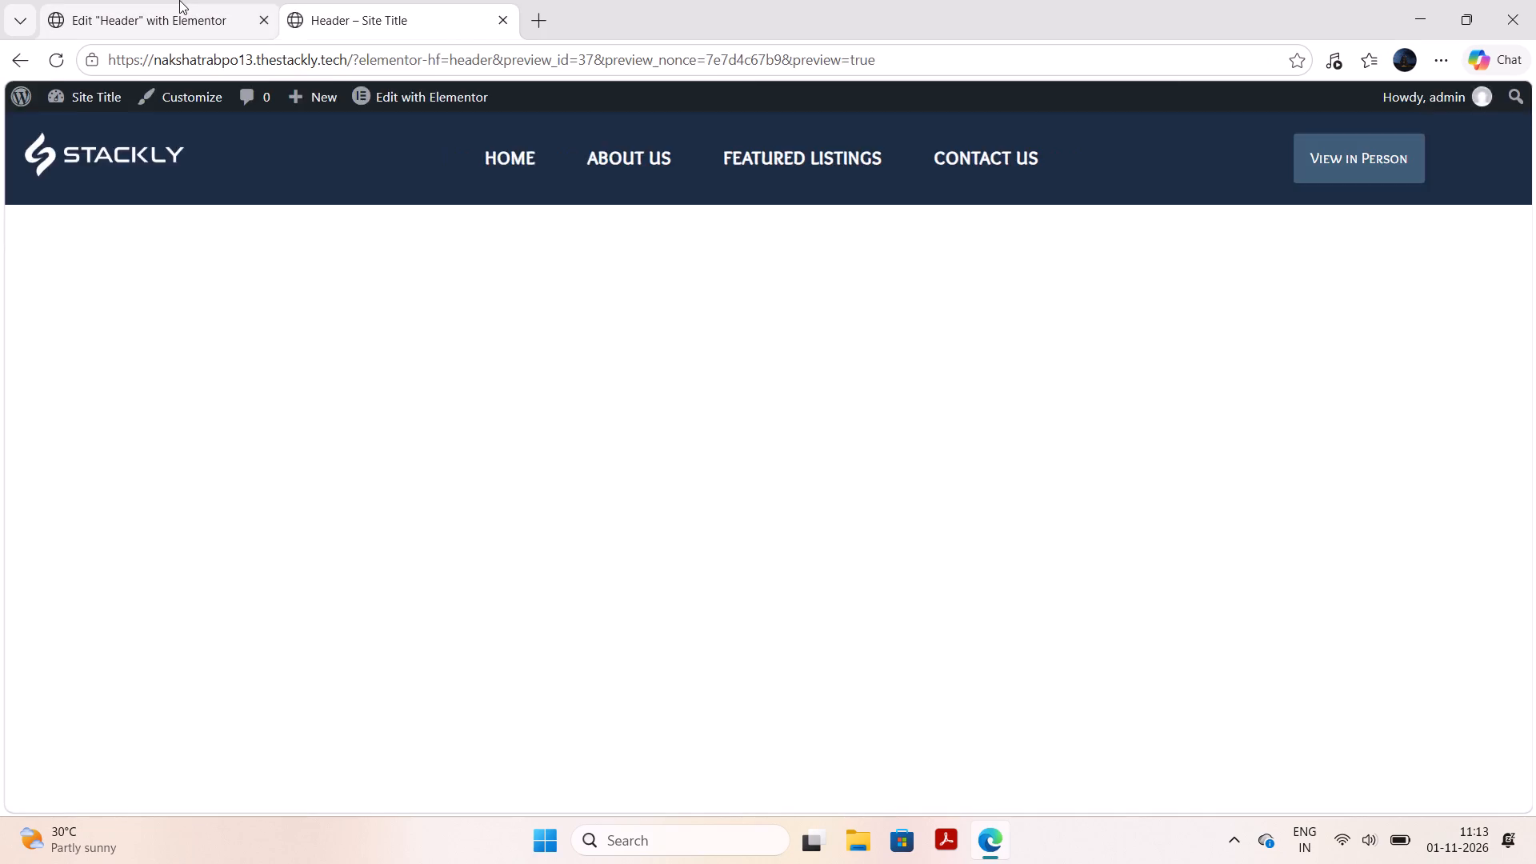
pyautogui.click(179, 0)
pyautogui.click(349, 0)
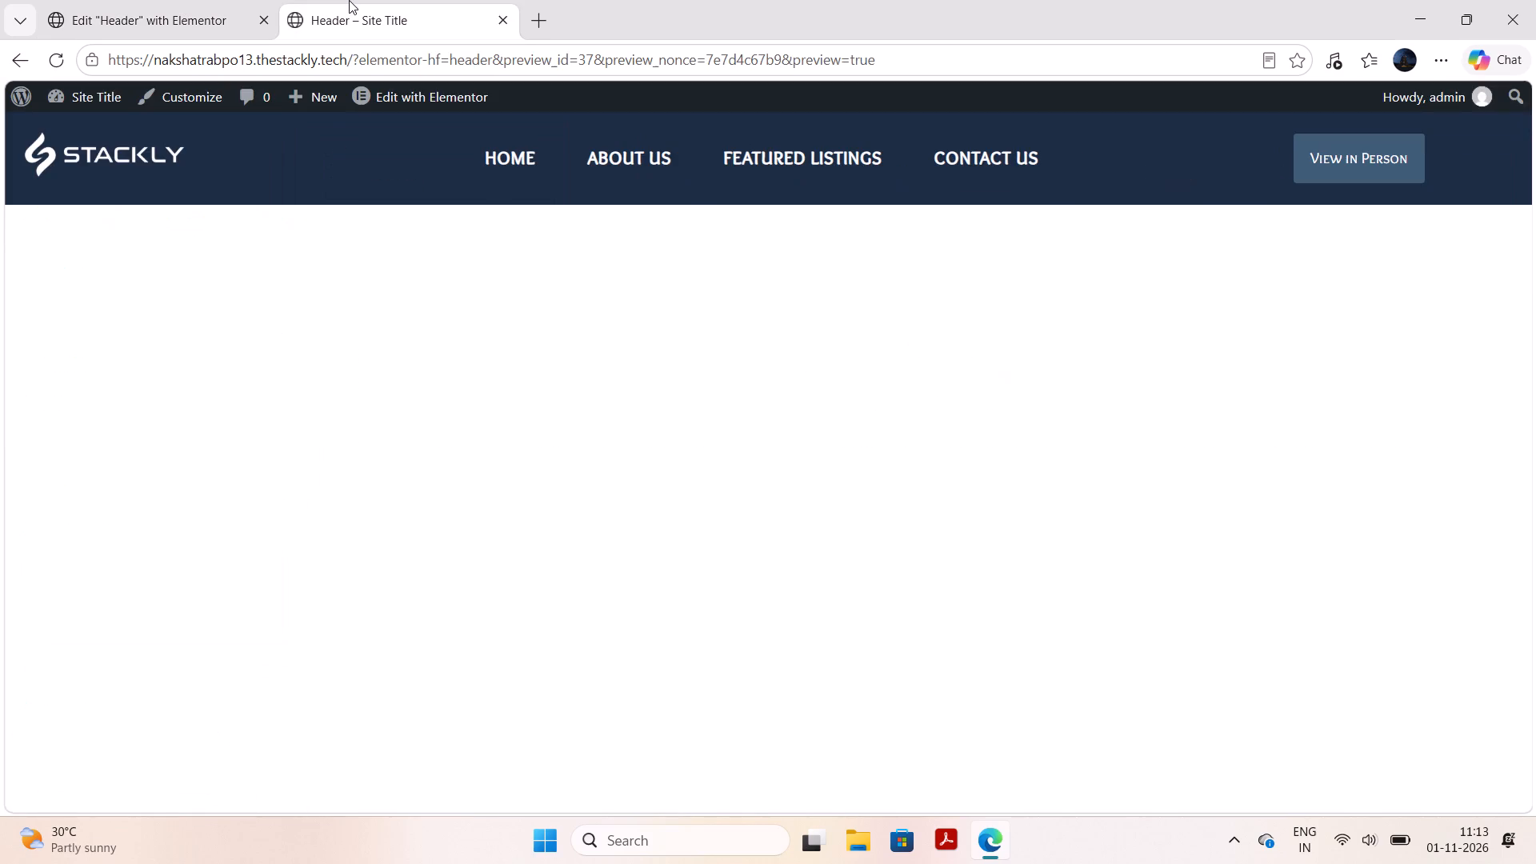
# Open the Contact Us page from the previewed header and copy its web address.
pyautogui.click(1005, 166)
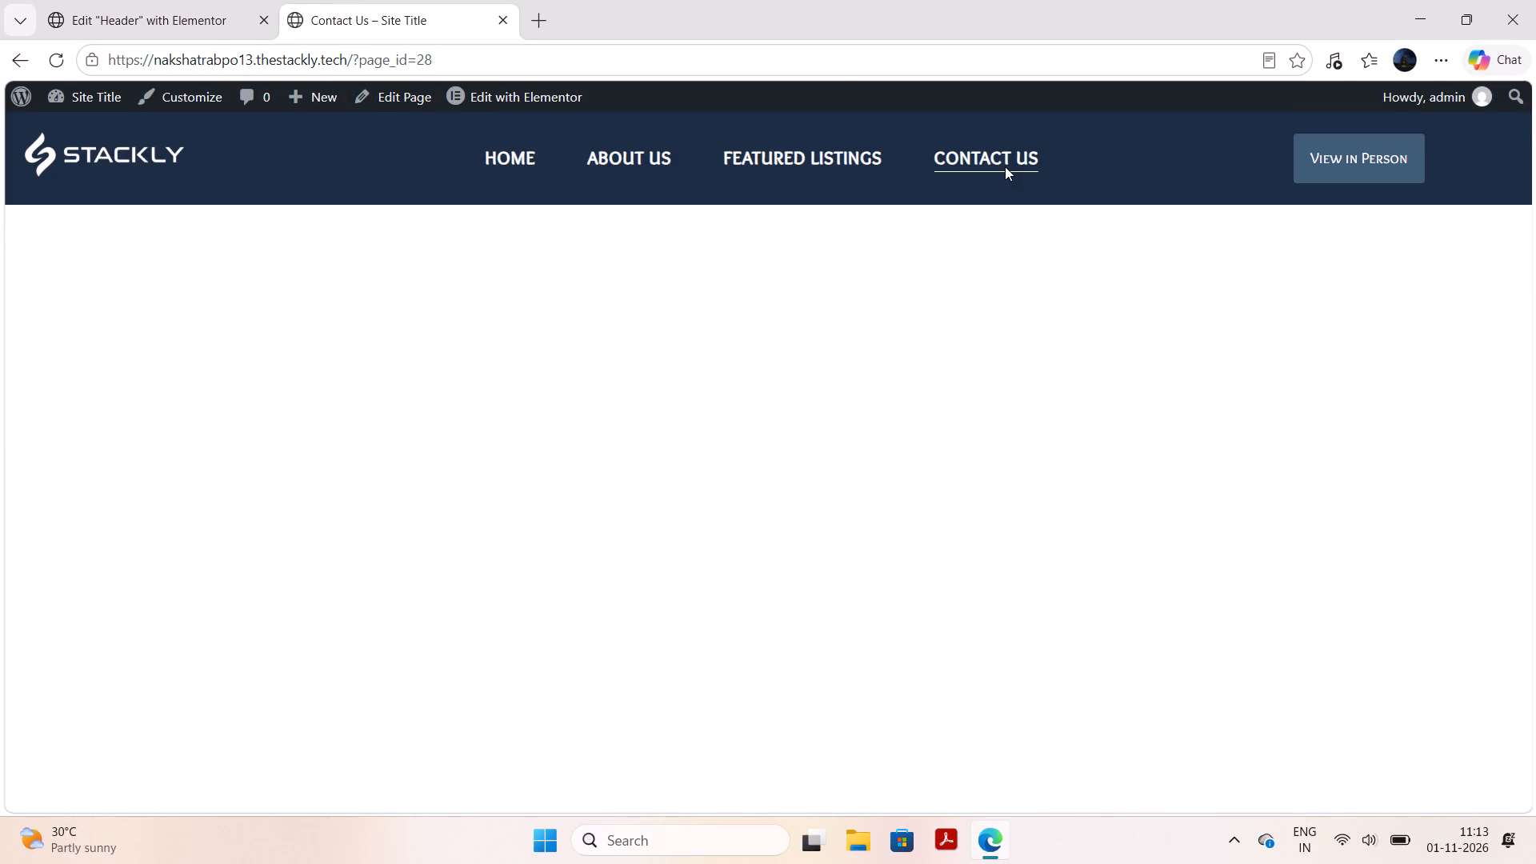
pyautogui.click(687, 50)
pyautogui.hotkey('ctrl', 'c')
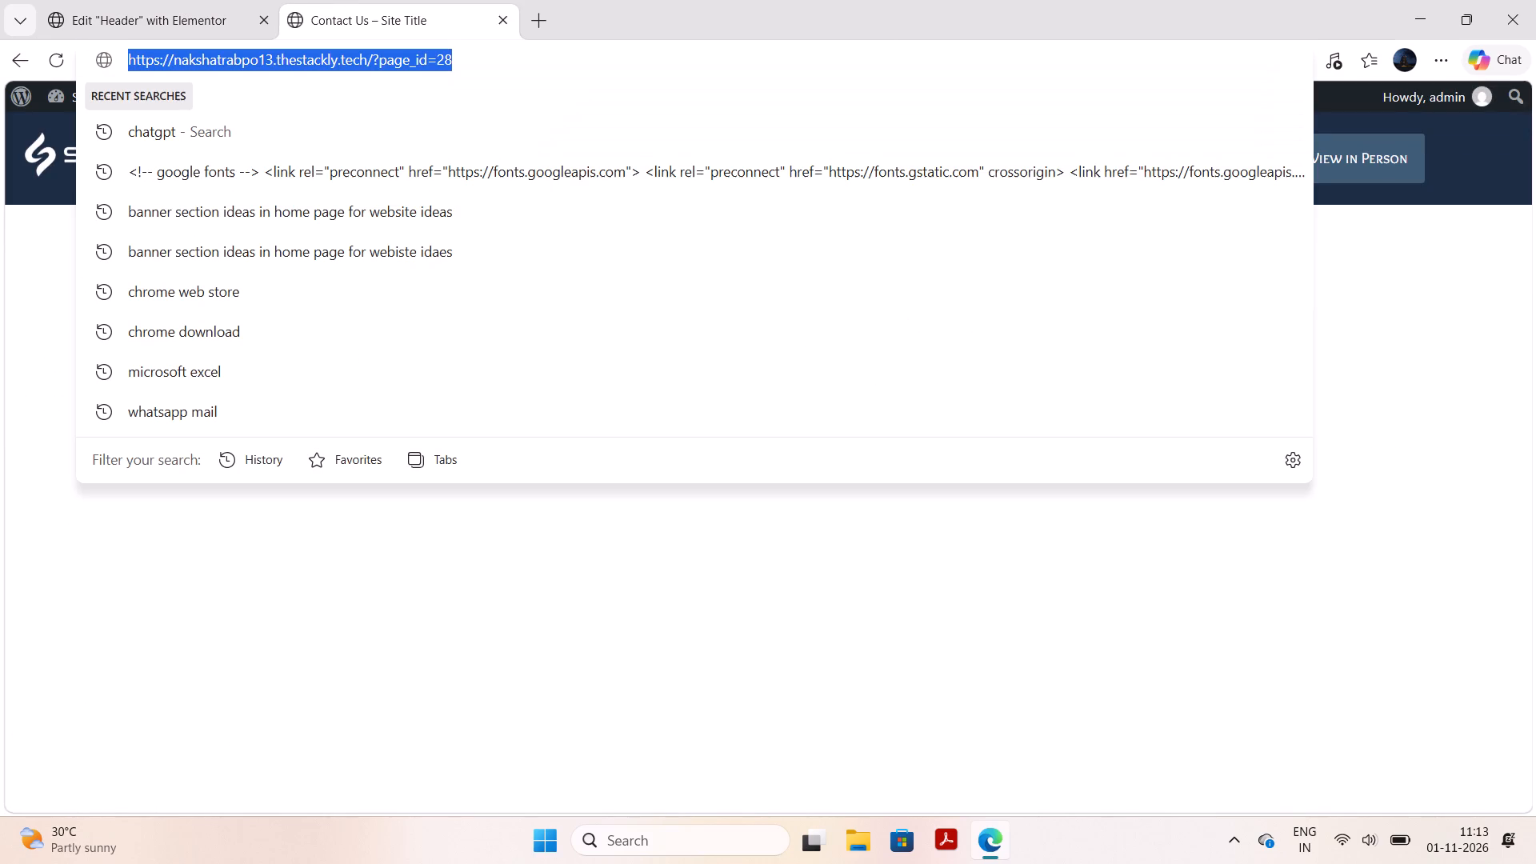
# Replace the View in Person button's link with the copied Contact Us address ending in ?page_id=28 and publish the header.
pyautogui.click(230, 0)
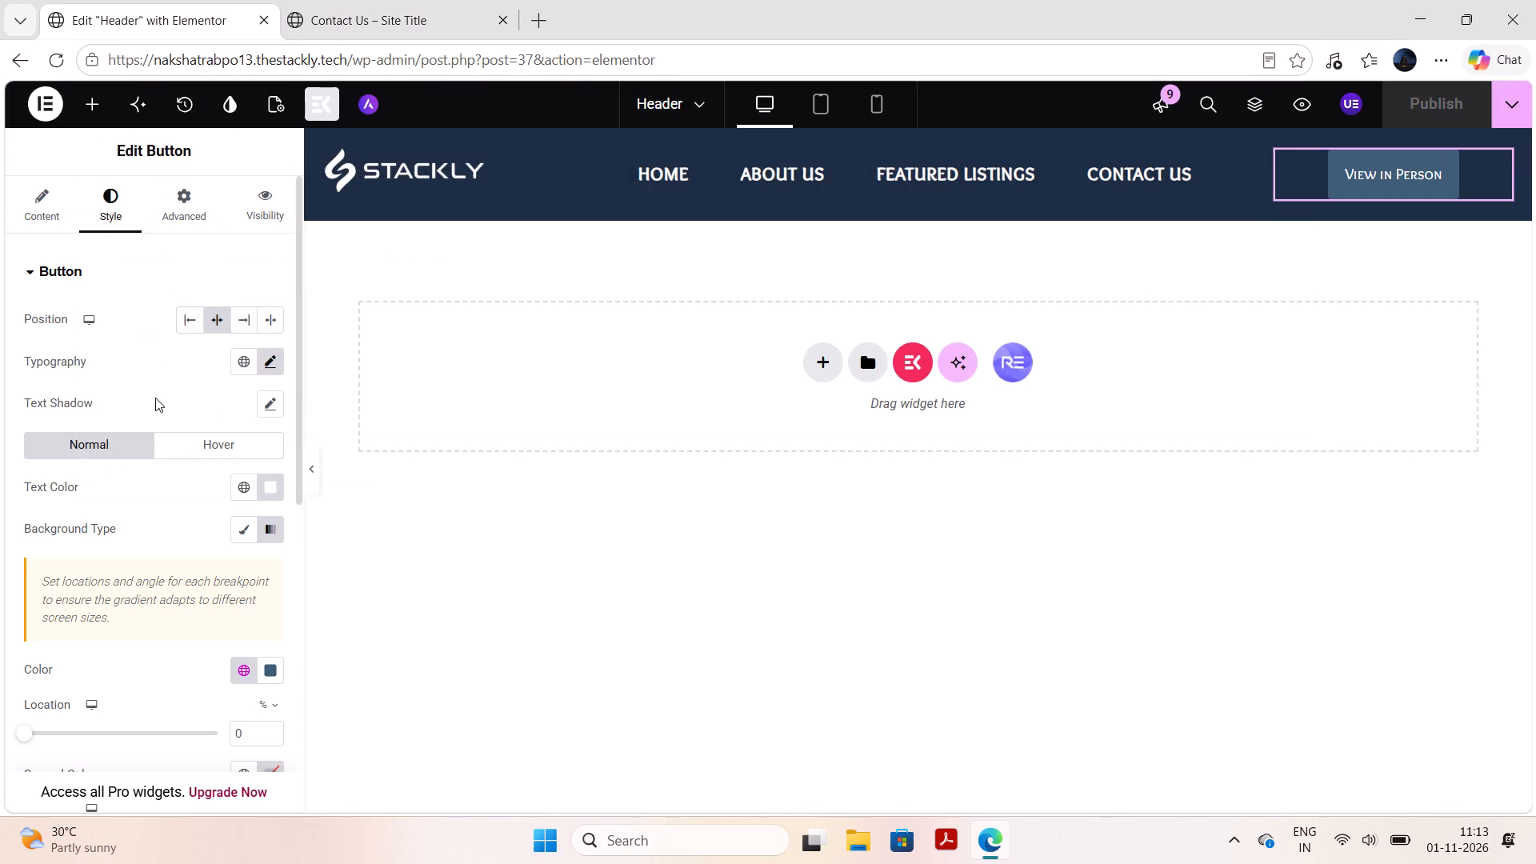
pyautogui.scroll(-1, 155, 398)
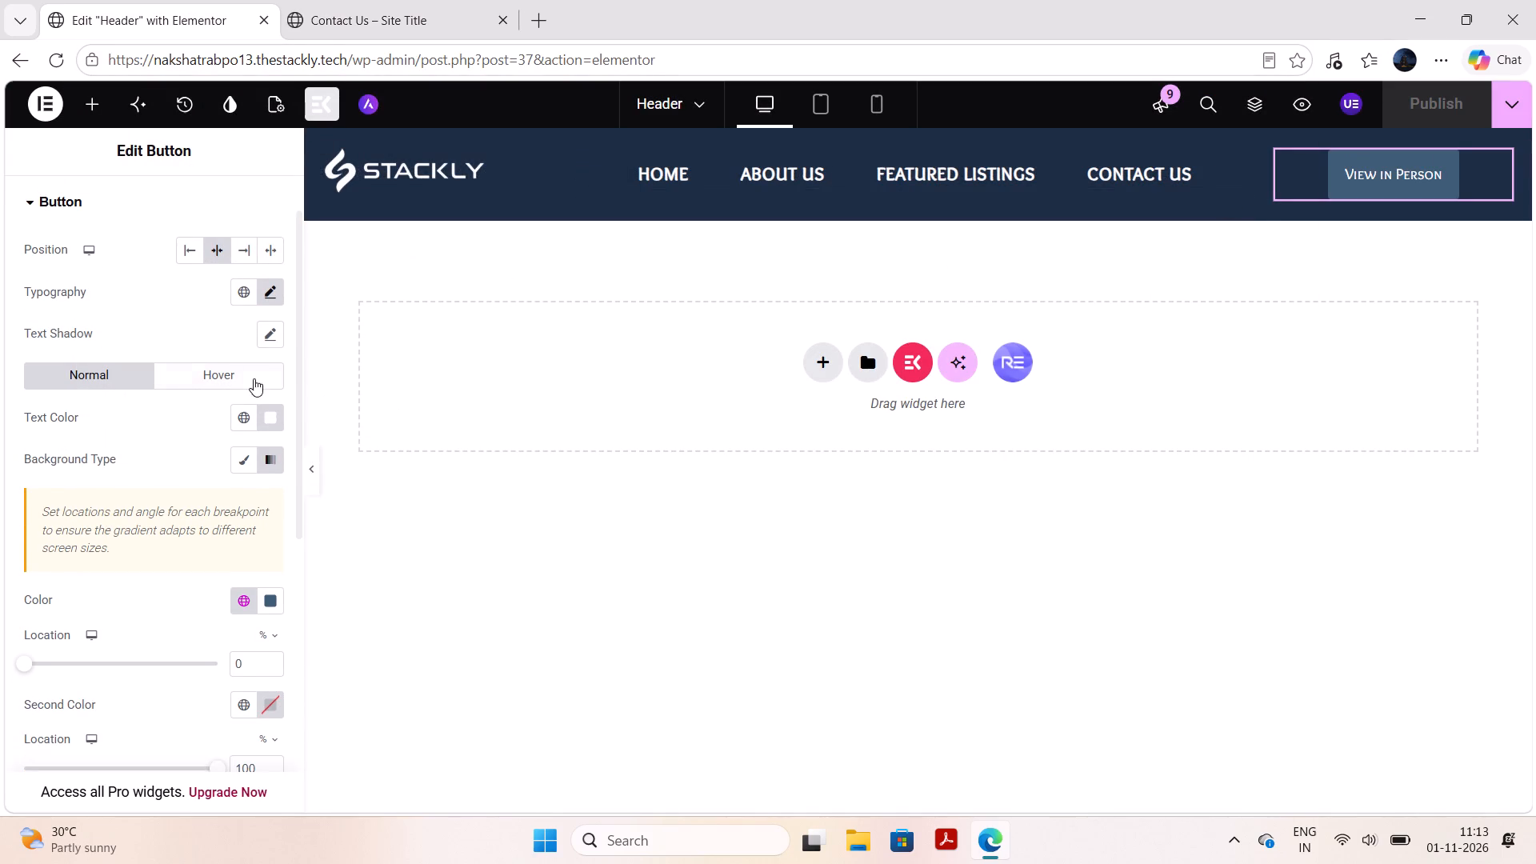
pyautogui.scroll(3, 254, 378)
pyautogui.click(67, 224)
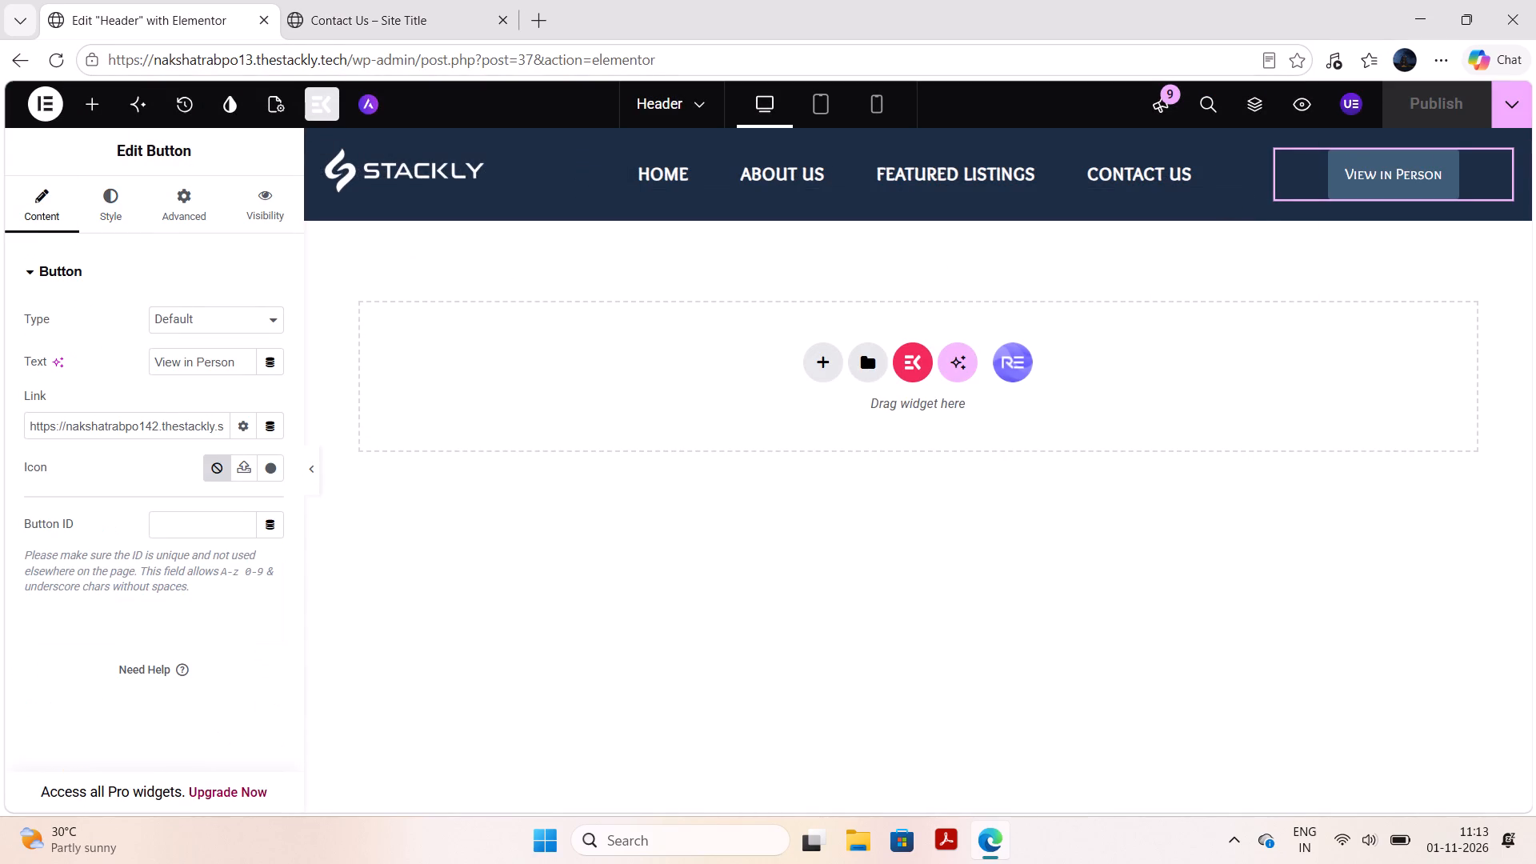
pyautogui.click(122, 430)
pyautogui.press('BackSpace')
pyautogui.press('BackSpace')
pyautogui.press('BackSpace')
pyautogui.press('BackSpace')
pyautogui.press('BackSpace')
pyautogui.press('BackSpace')
pyautogui.press('BackSpace')
pyautogui.press('BackSpace')
pyautogui.press('BackSpace')
pyautogui.press('BackSpace')
pyautogui.press('BackSpace')
pyautogui.press('BackSpace')
pyautogui.press('BackSpace')
pyautogui.press('BackSpace')
pyautogui.press('BackSpace')
pyautogui.press('BackSpace')
pyautogui.press('BackSpace')
pyautogui.press('BackSpace')
pyautogui.press('BackSpace')
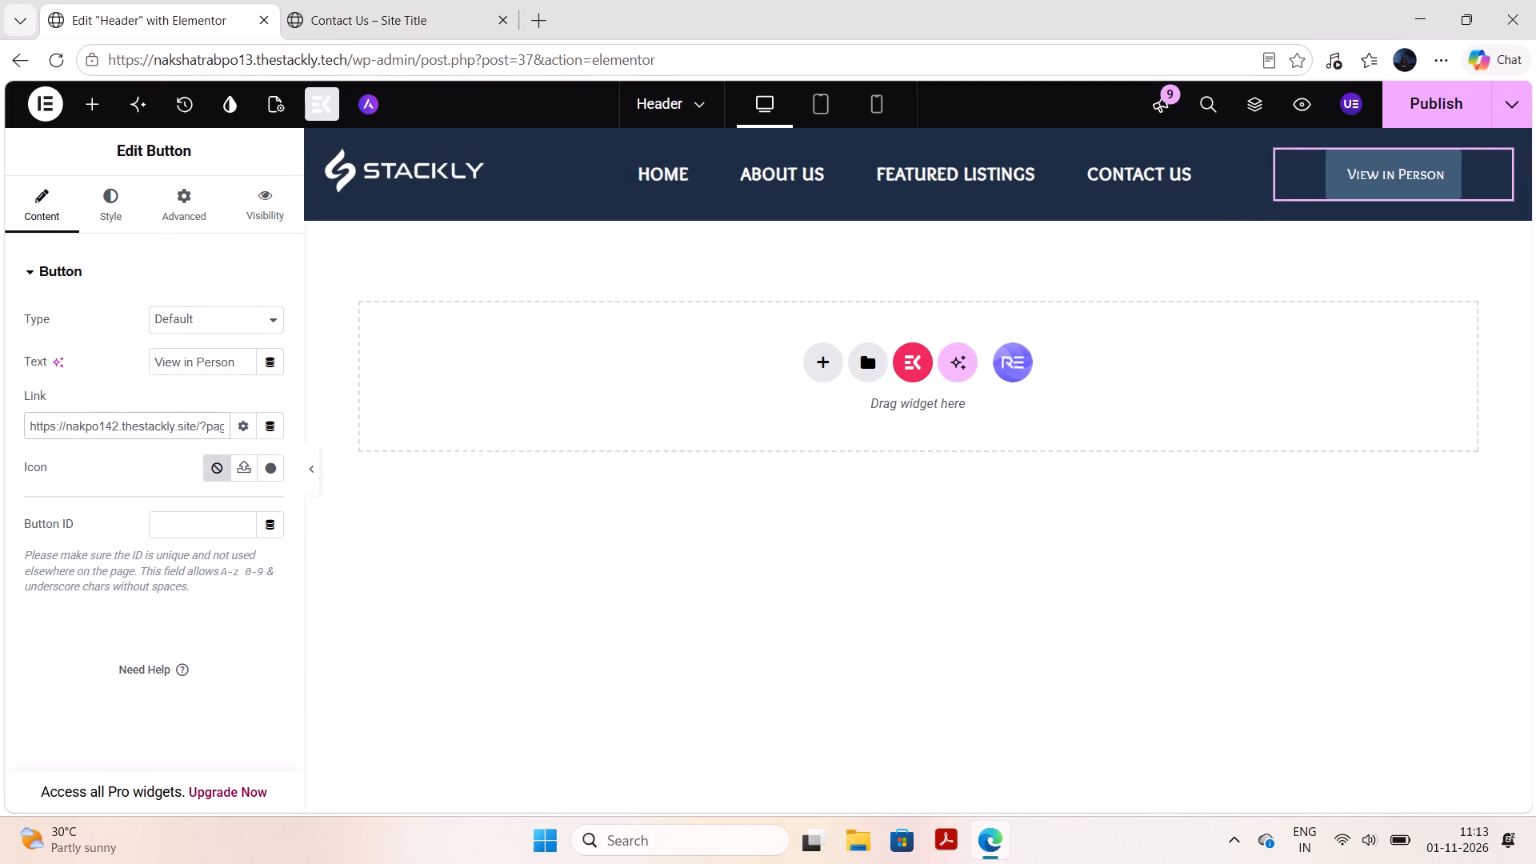
pyautogui.press('Right')
pyautogui.press('Right')
pyautogui.press('Right')
pyautogui.press('Right')
pyautogui.press('Right')
pyautogui.press('Right')
pyautogui.press('Right')
pyautogui.press('Right')
pyautogui.press('Right')
pyautogui.press('Right')
pyautogui.press('Right')
pyautogui.press('Right')
pyautogui.press('Right')
pyautogui.press('Right')
pyautogui.press('Right')
pyautogui.press('Right')
pyautogui.press('Right')
pyautogui.press('Right')
pyautogui.press('Right')
pyautogui.press('Right')
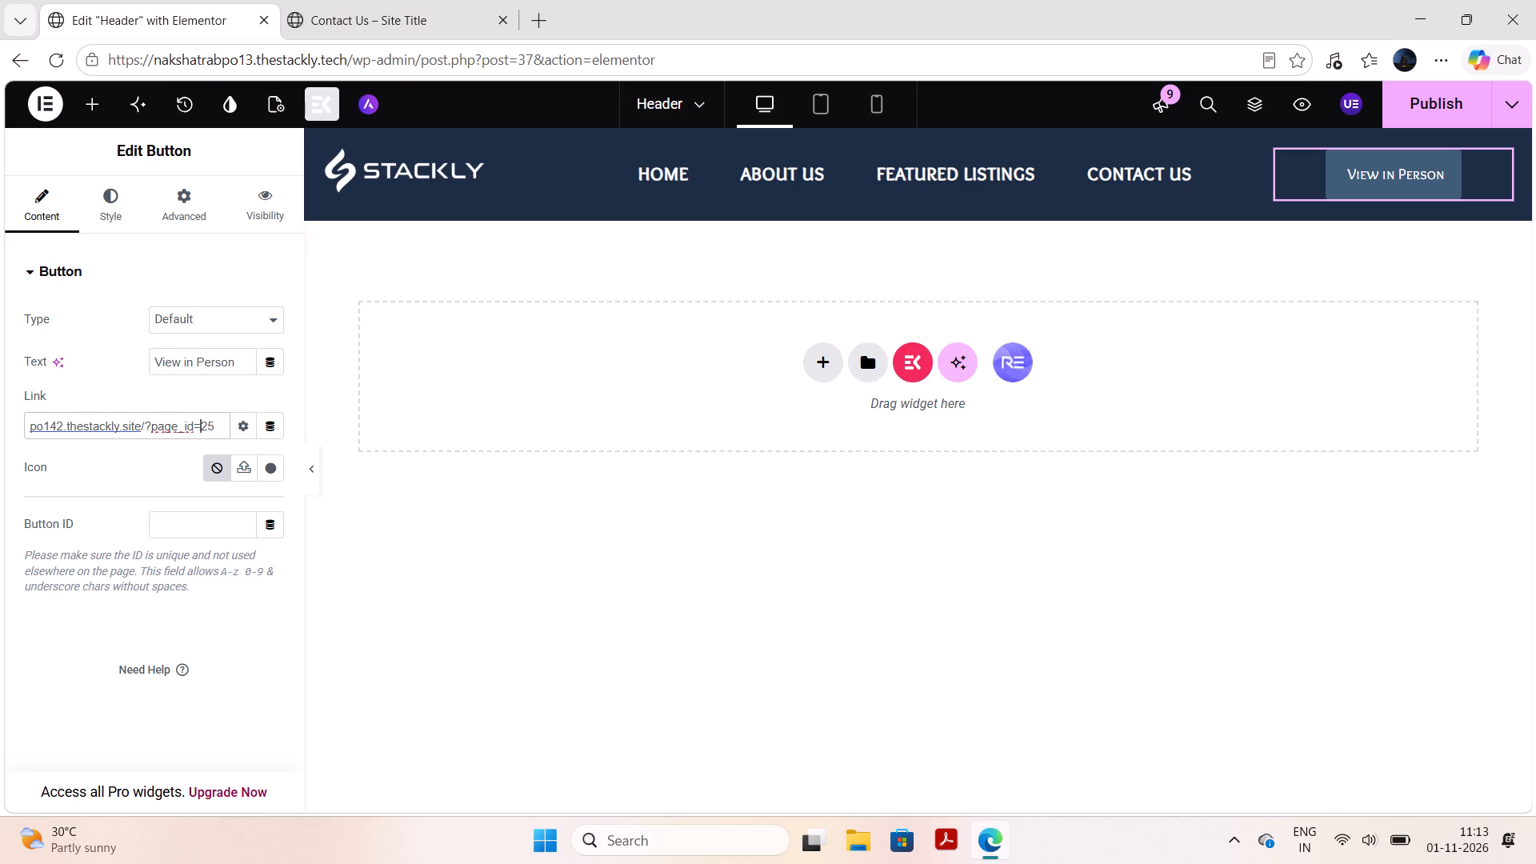
pyautogui.press('BackSpace')
pyautogui.press('BackSpace')
pyautogui.press('BackSpace')
pyautogui.press('BackSpace')
pyautogui.press('BackSpace')
pyautogui.press('BackSpace')
pyautogui.press('BackSpace')
pyautogui.press('BackSpace')
pyautogui.press('BackSpace')
pyautogui.press('BackSpace')
pyautogui.press('BackSpace')
pyautogui.press('BackSpace')
pyautogui.press('BackSpace')
pyautogui.press('BackSpace')
pyautogui.press('BackSpace')
pyautogui.press('BackSpace')
pyautogui.press('BackSpace')
pyautogui.press('BackSpace')
pyautogui.press('BackSpace')
pyautogui.press('BackSpace')
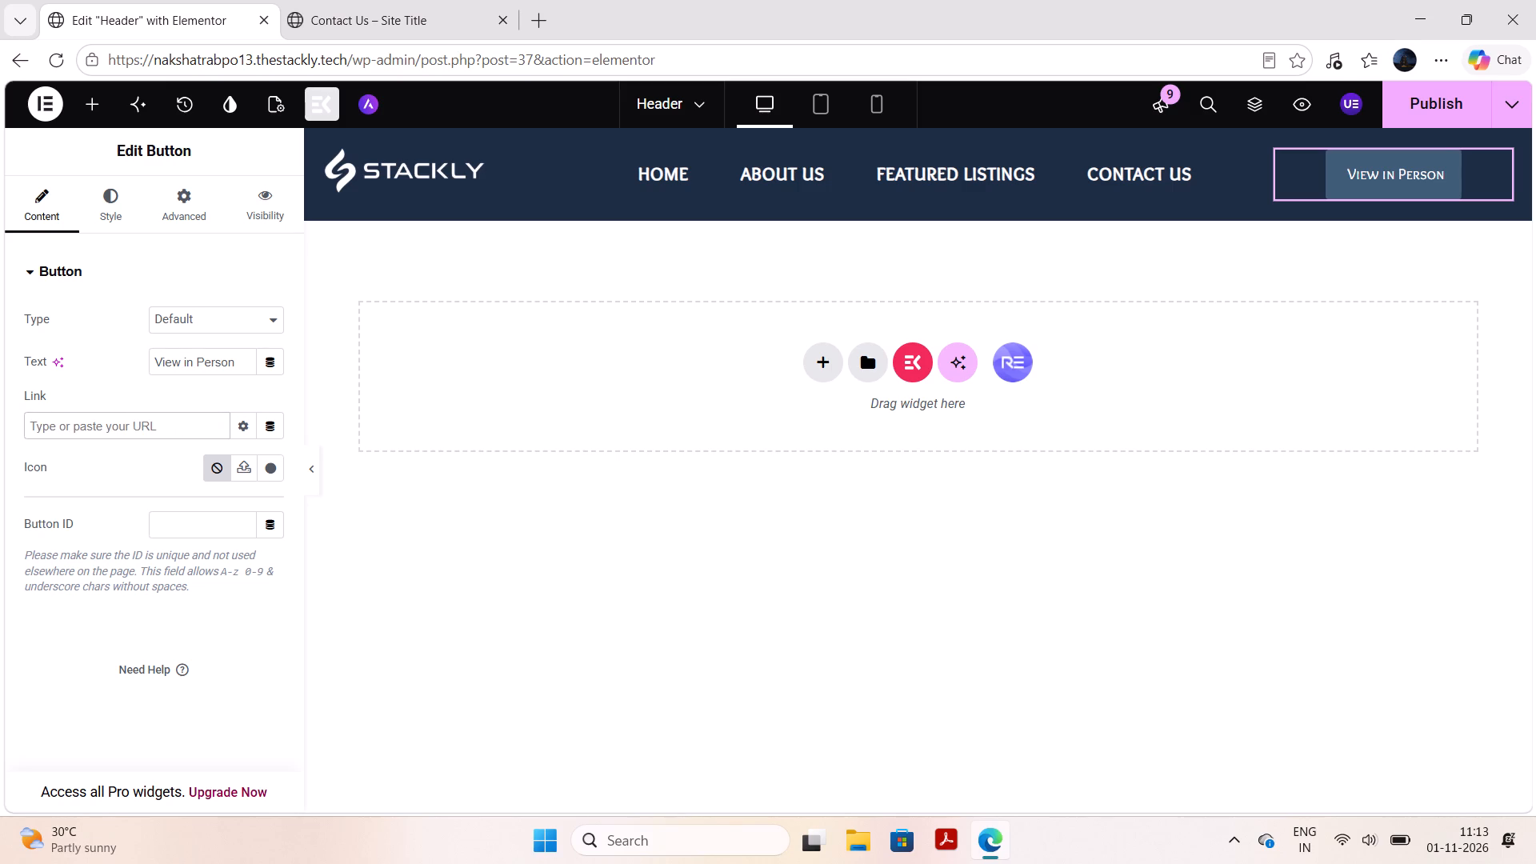
pyautogui.hotkey('ctrl', 'v')
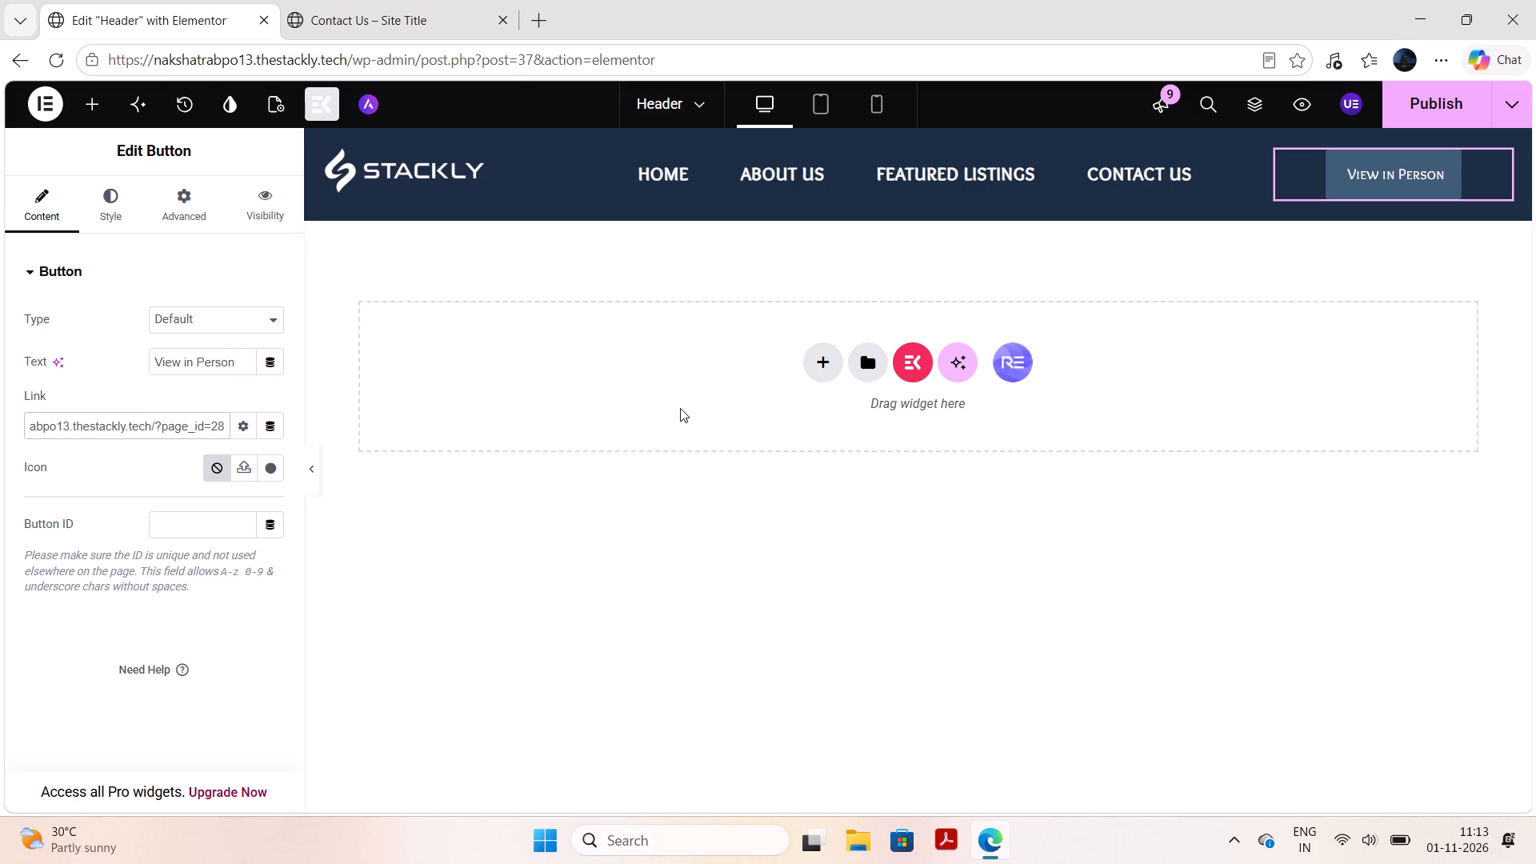
pyautogui.click(1427, 110)
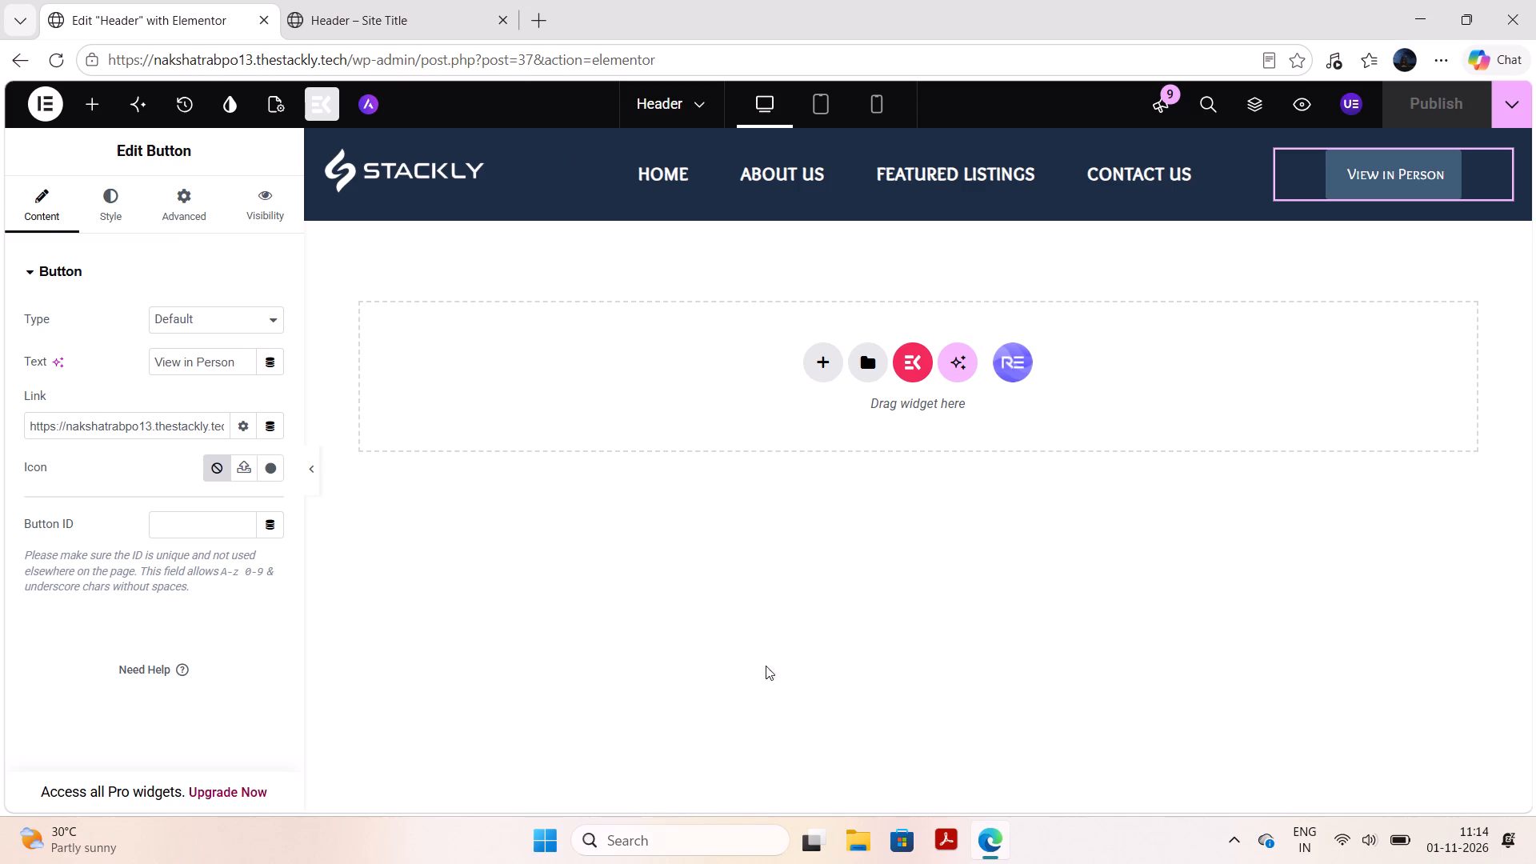
# Minimize the browser window to show the desktop.
pyautogui.click(1426, 6)
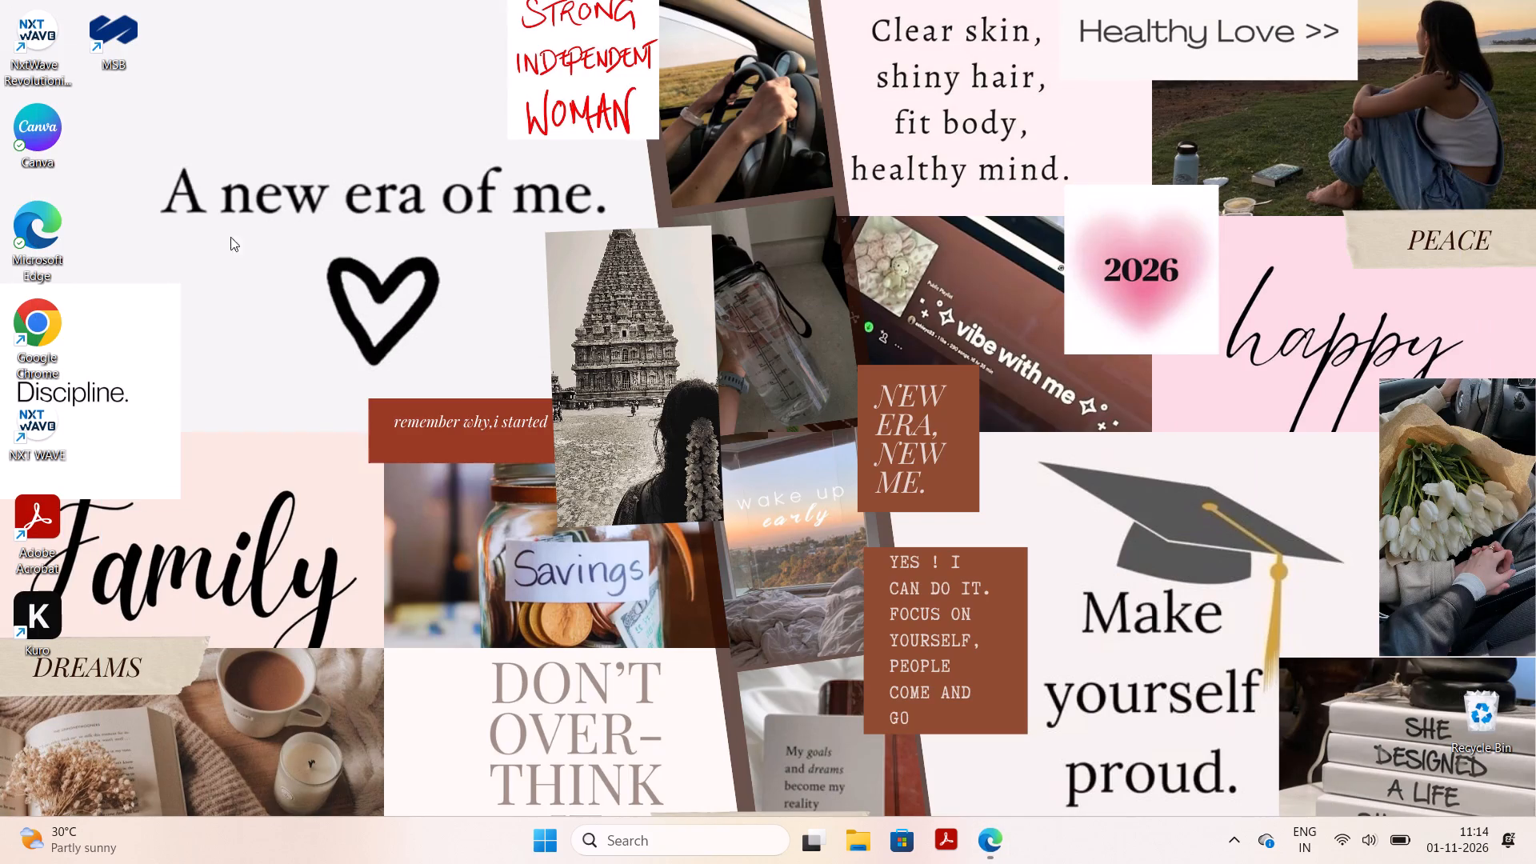
# Open Google Chrome, search for "overlock sc font family combinations font for subheading and body text", and review the suggested font pairings.
pyautogui.doubleClick(65, 318)
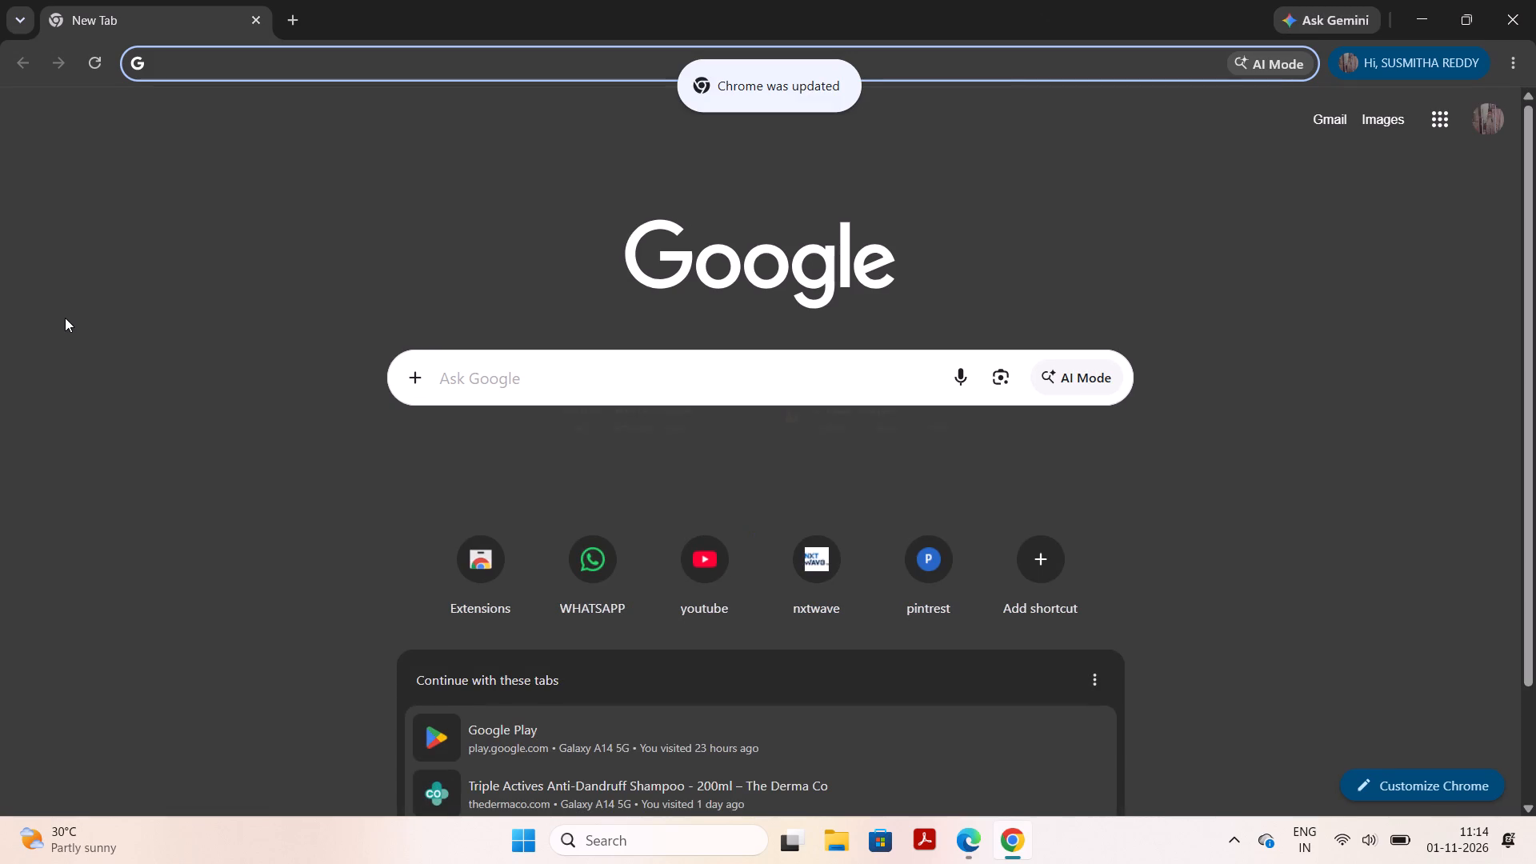
pyautogui.write('oversc')
pyautogui.press('BackSpace')
pyautogui.press('BackSpace')
pyautogui.write('loacck s')
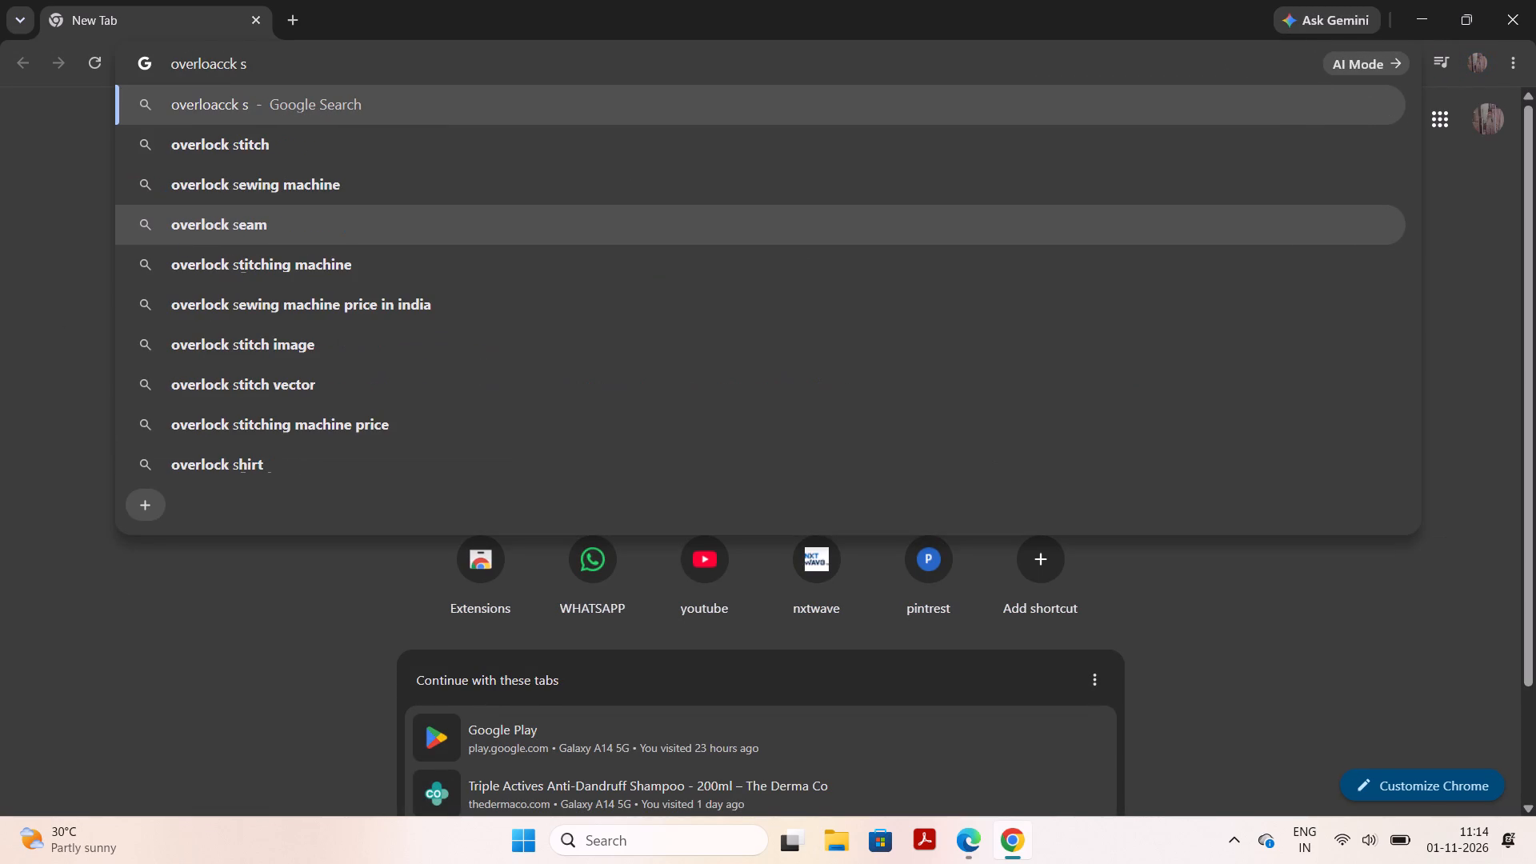
pyautogui.press('BackSpace')
pyautogui.press('BackSpace')
pyautogui.press('BackSpace')
pyautogui.press('BackSpace')
pyautogui.press('BackSpace')
pyautogui.press('BackSpace')
pyautogui.write('ck sc')
pyautogui.press('space')
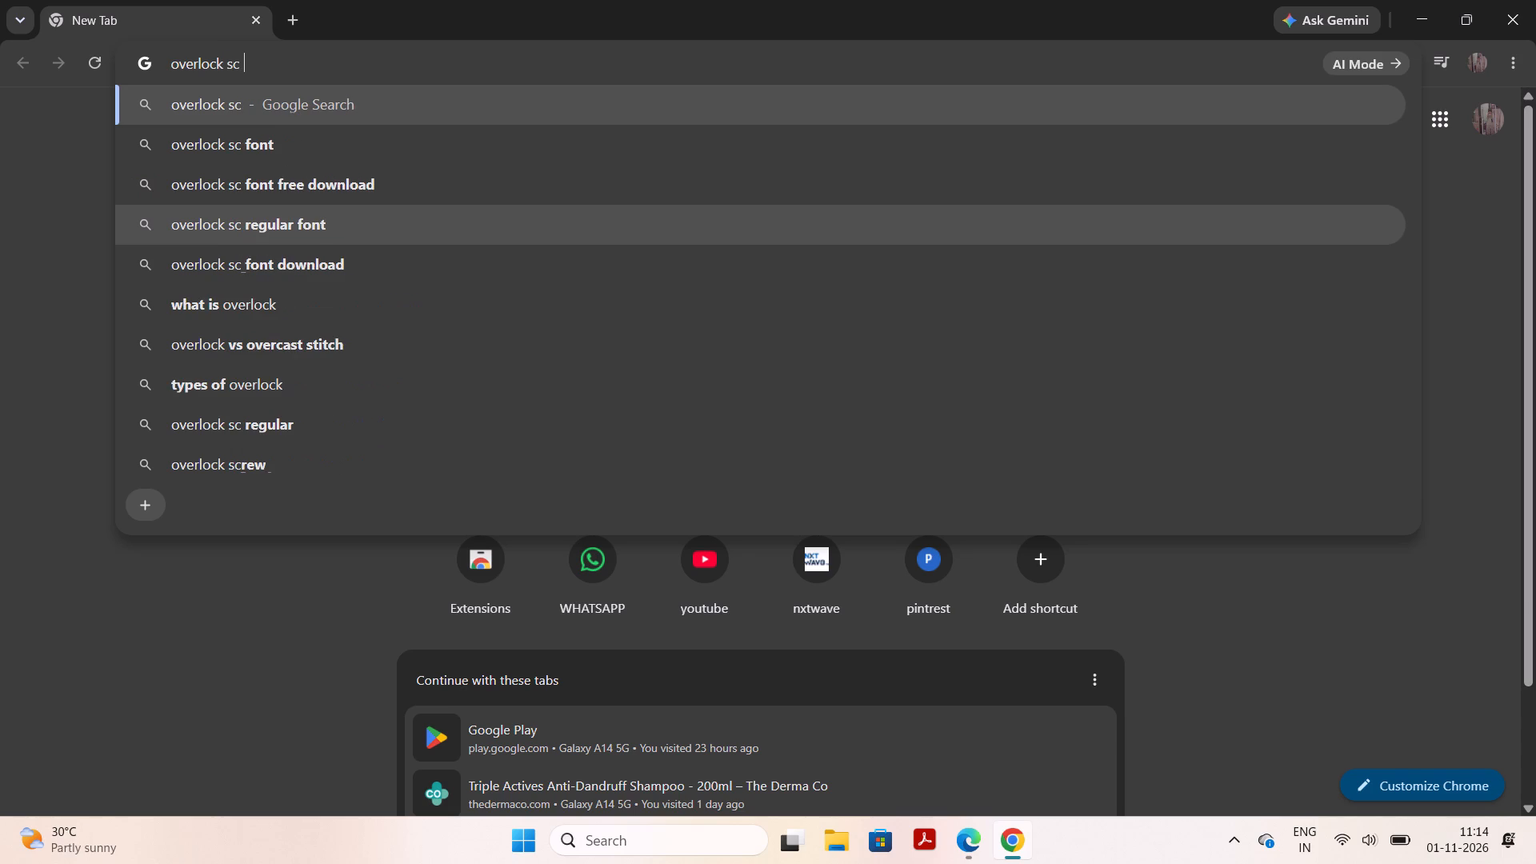
pyautogui.write('font d')
pyautogui.press('BackSpace')
pyautogui.write('famiily combinaations color')
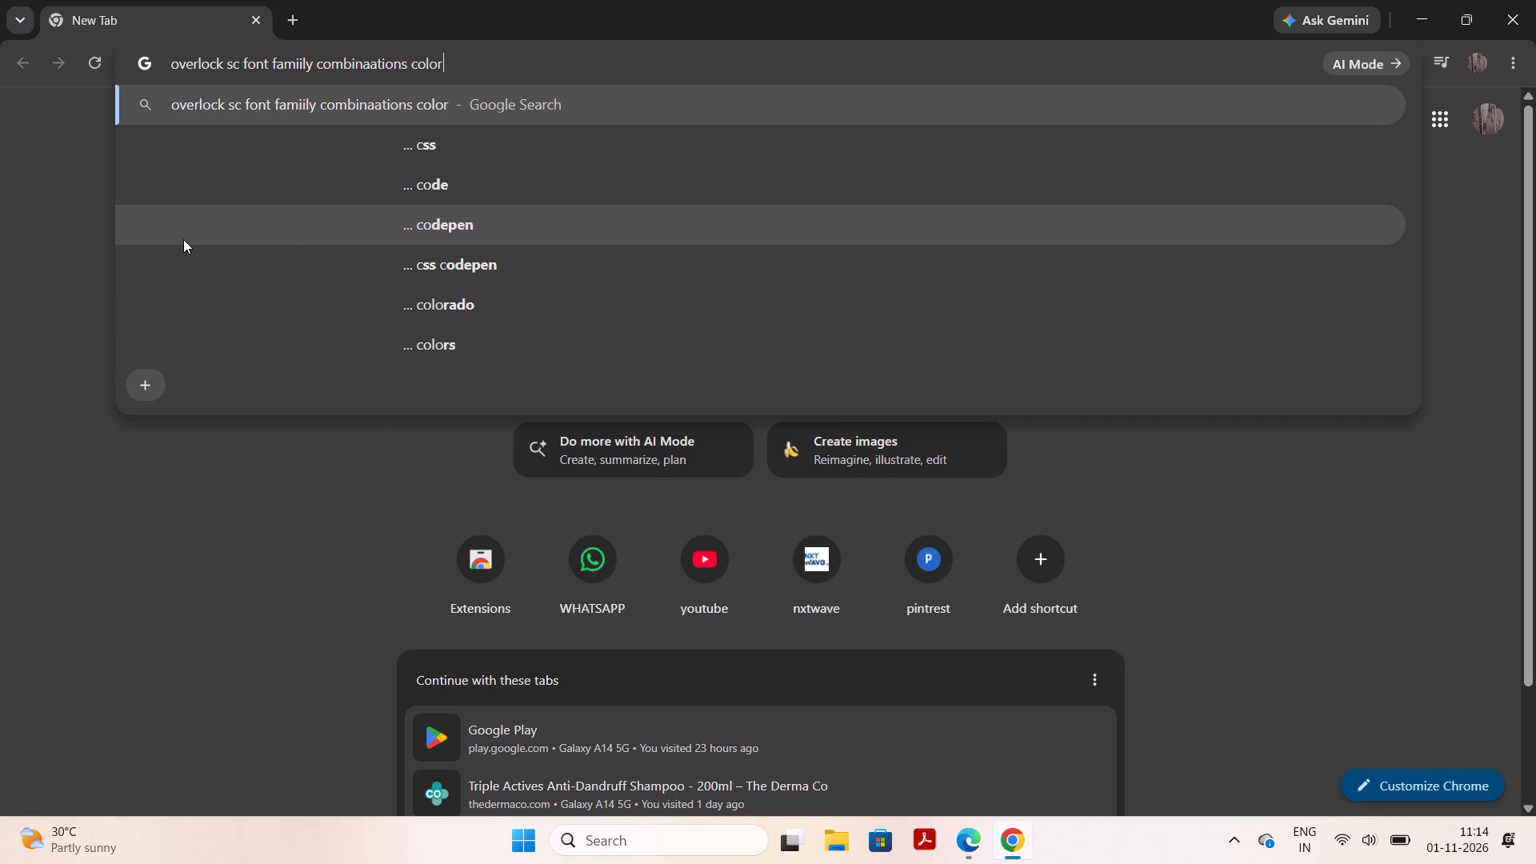
pyautogui.press('BackSpace')
pyautogui.press('BackSpace')
pyautogui.press('BackSpace')
pyautogui.press('BackSpace')
pyautogui.press('BackSpace')
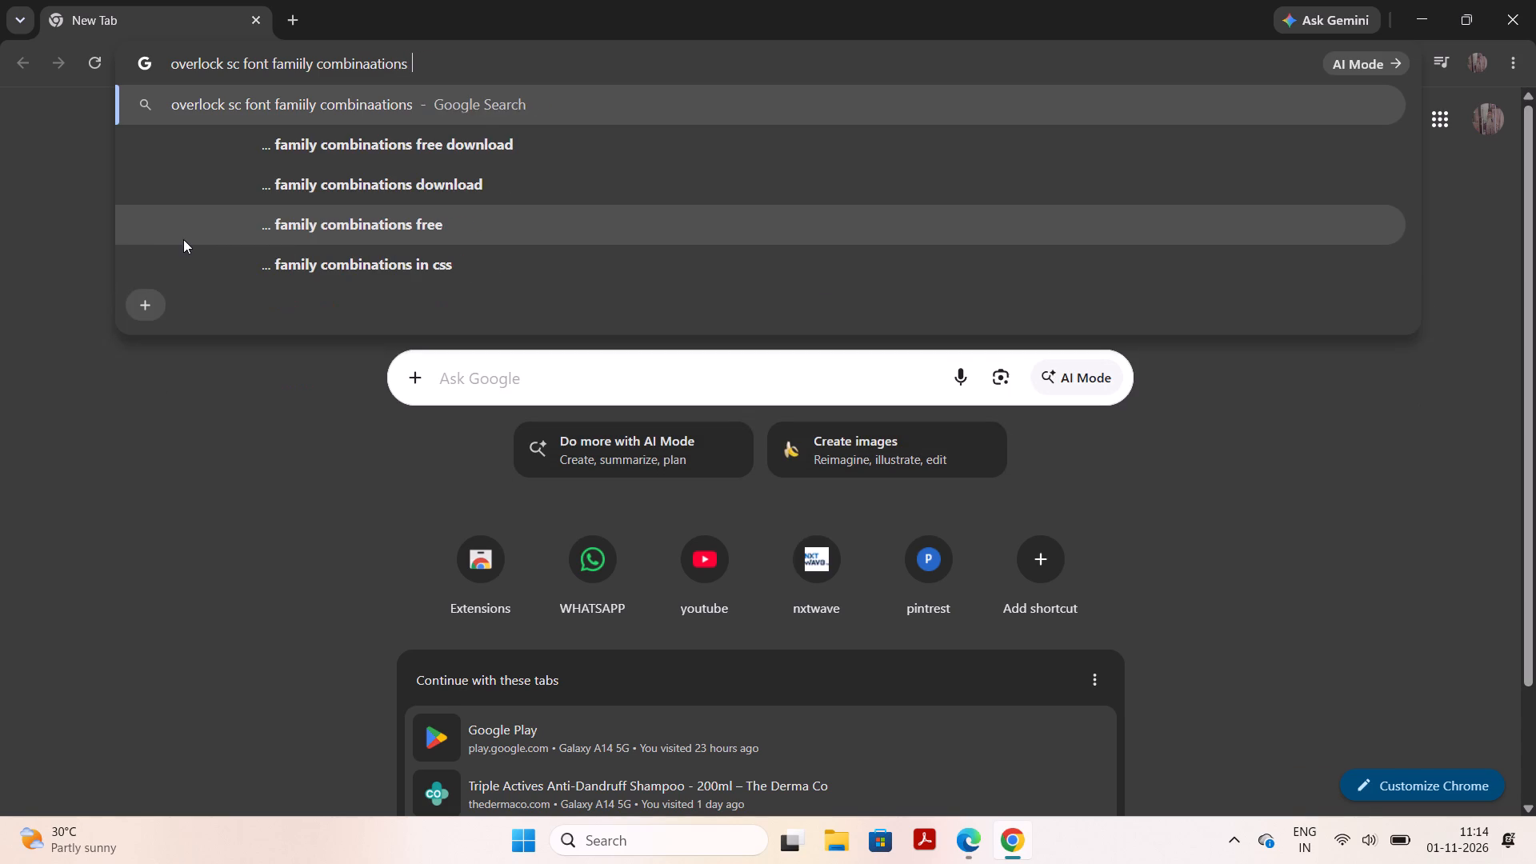
pyautogui.write('font for')
pyautogui.press('space')
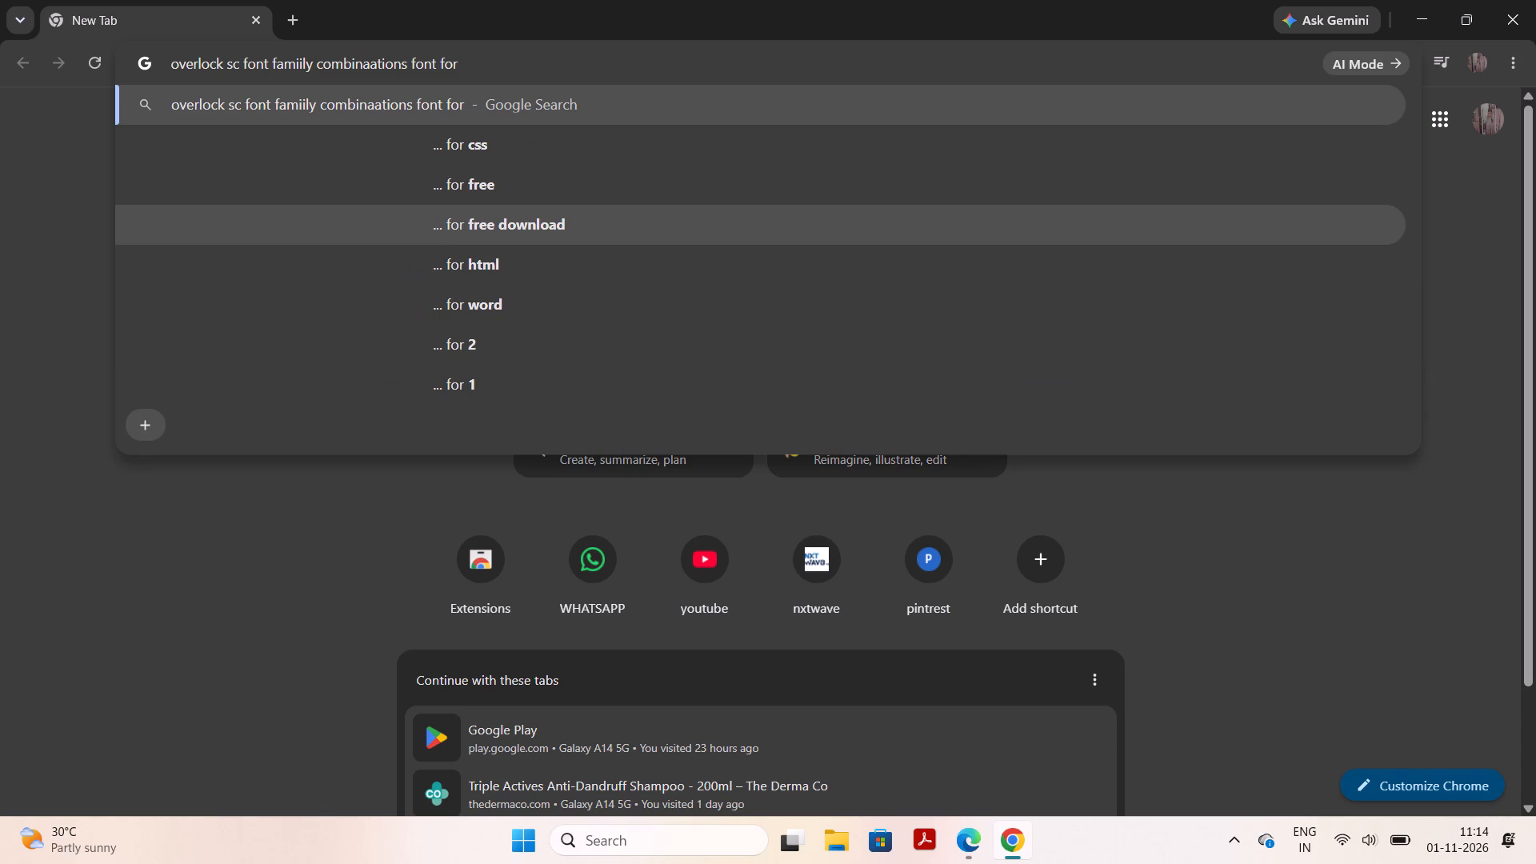
pyautogui.write('subheadt')
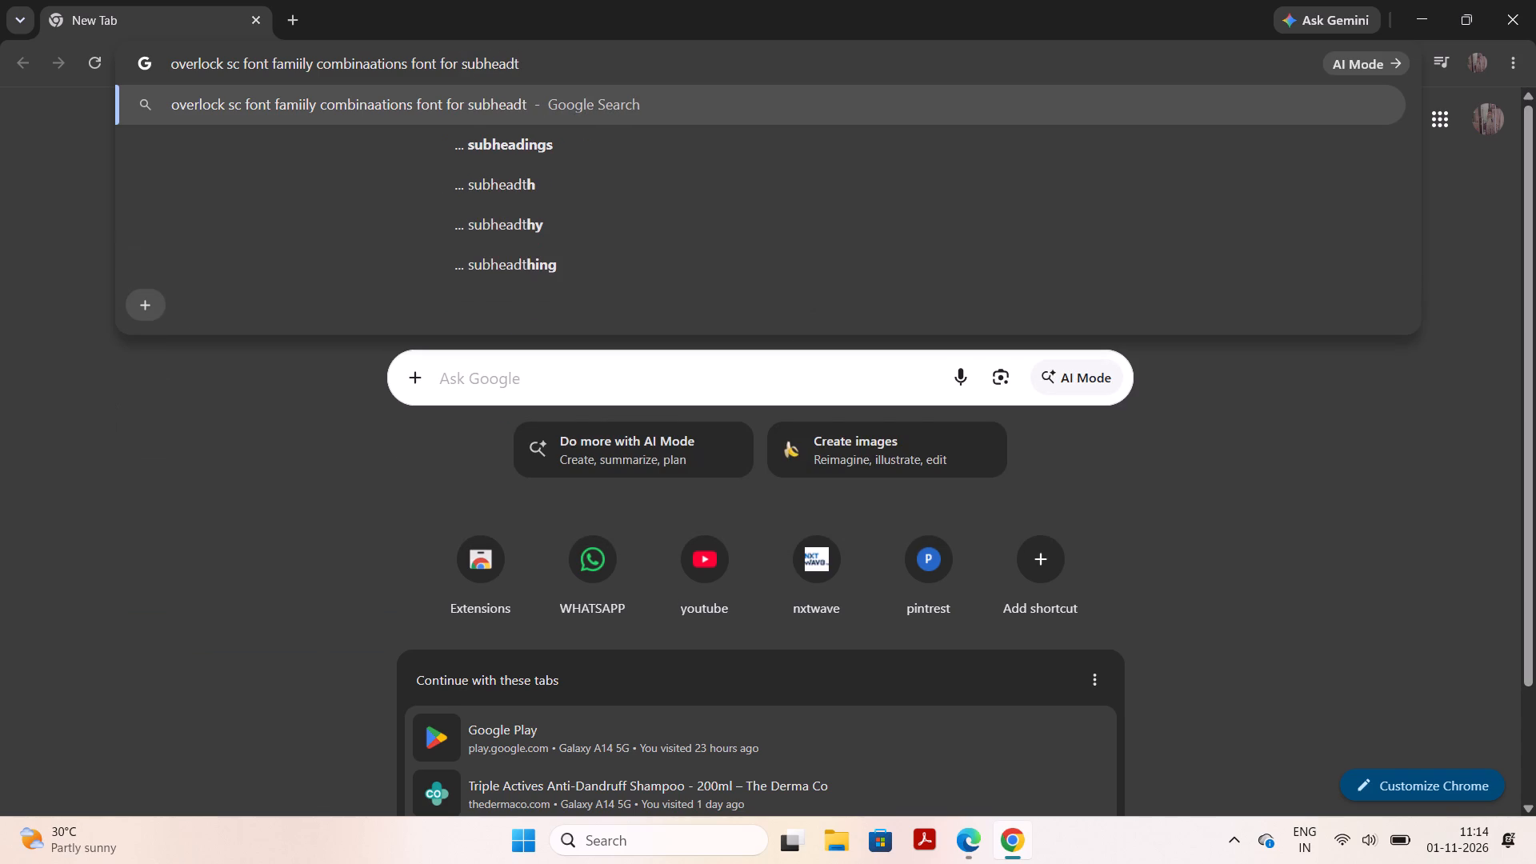
pyautogui.press('BackSpace')
pyautogui.press('BackSpace')
pyautogui.write('ding and')
pyautogui.press('space')
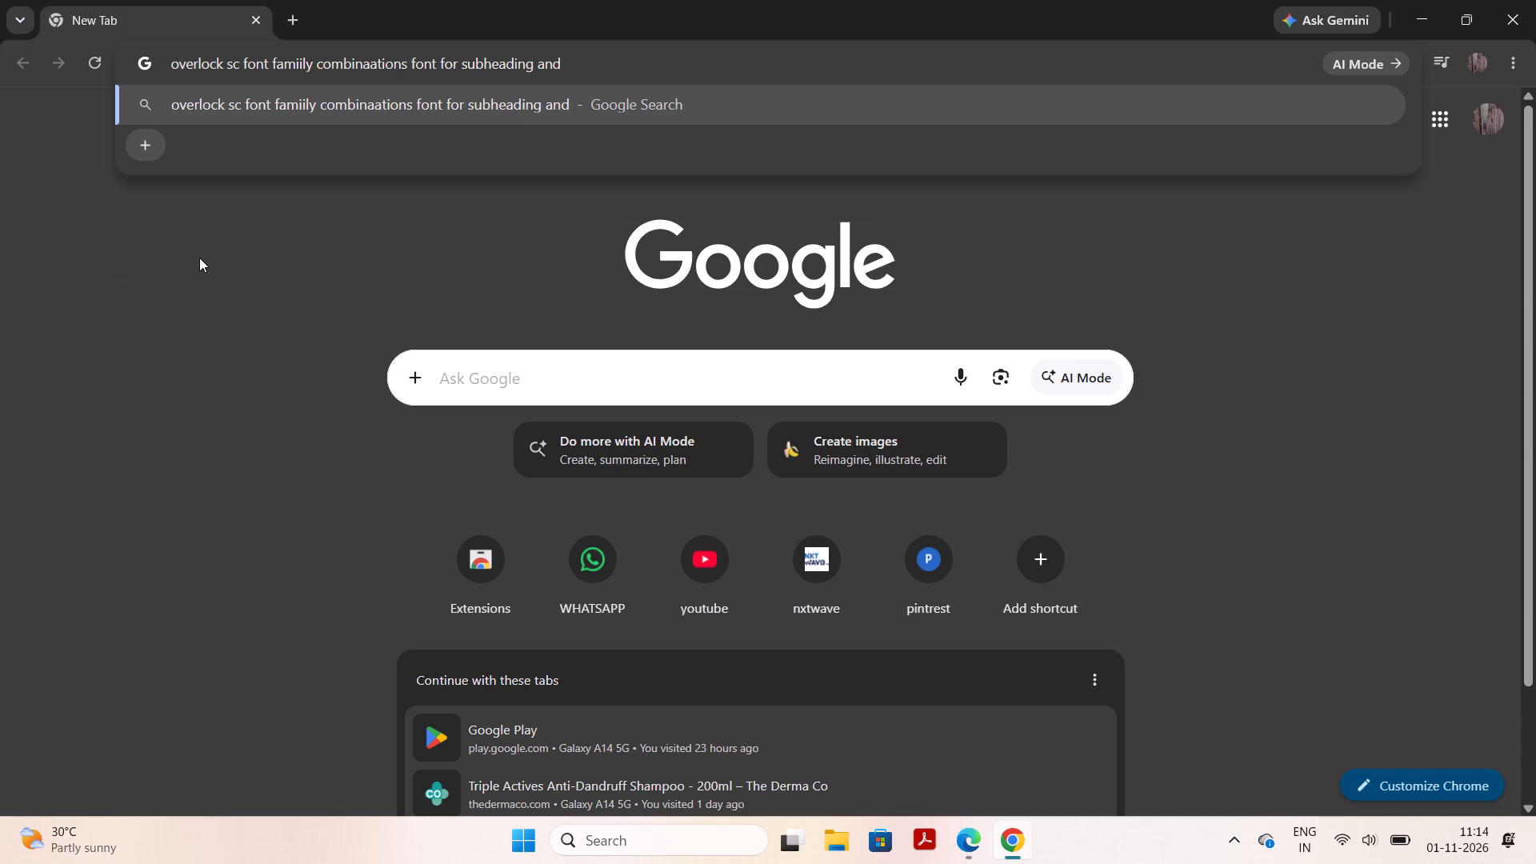
pyautogui.write('body te')
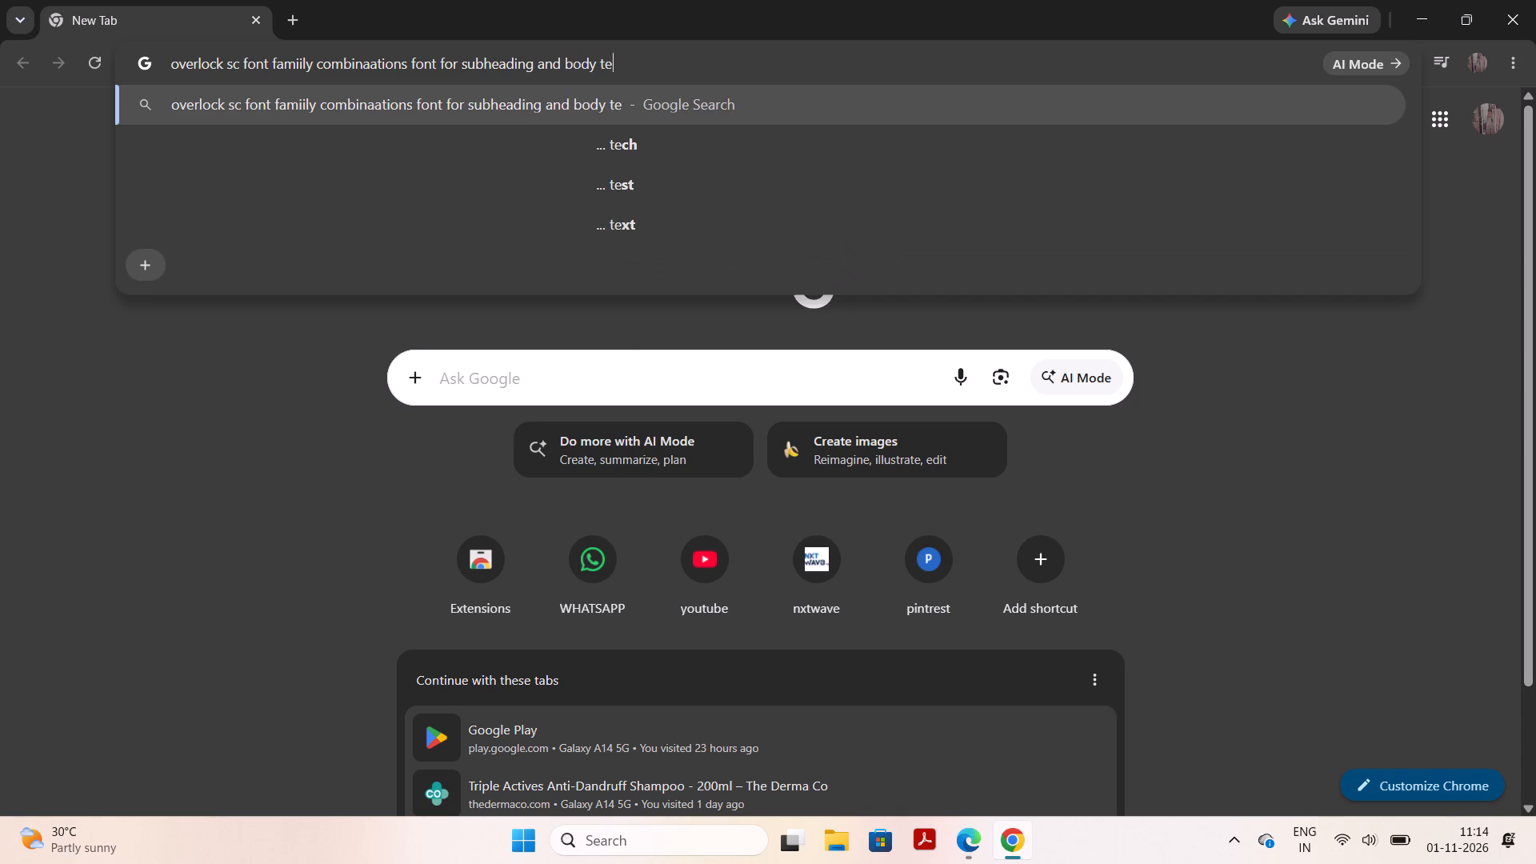
pyautogui.write('xt')
pyautogui.press('Return')
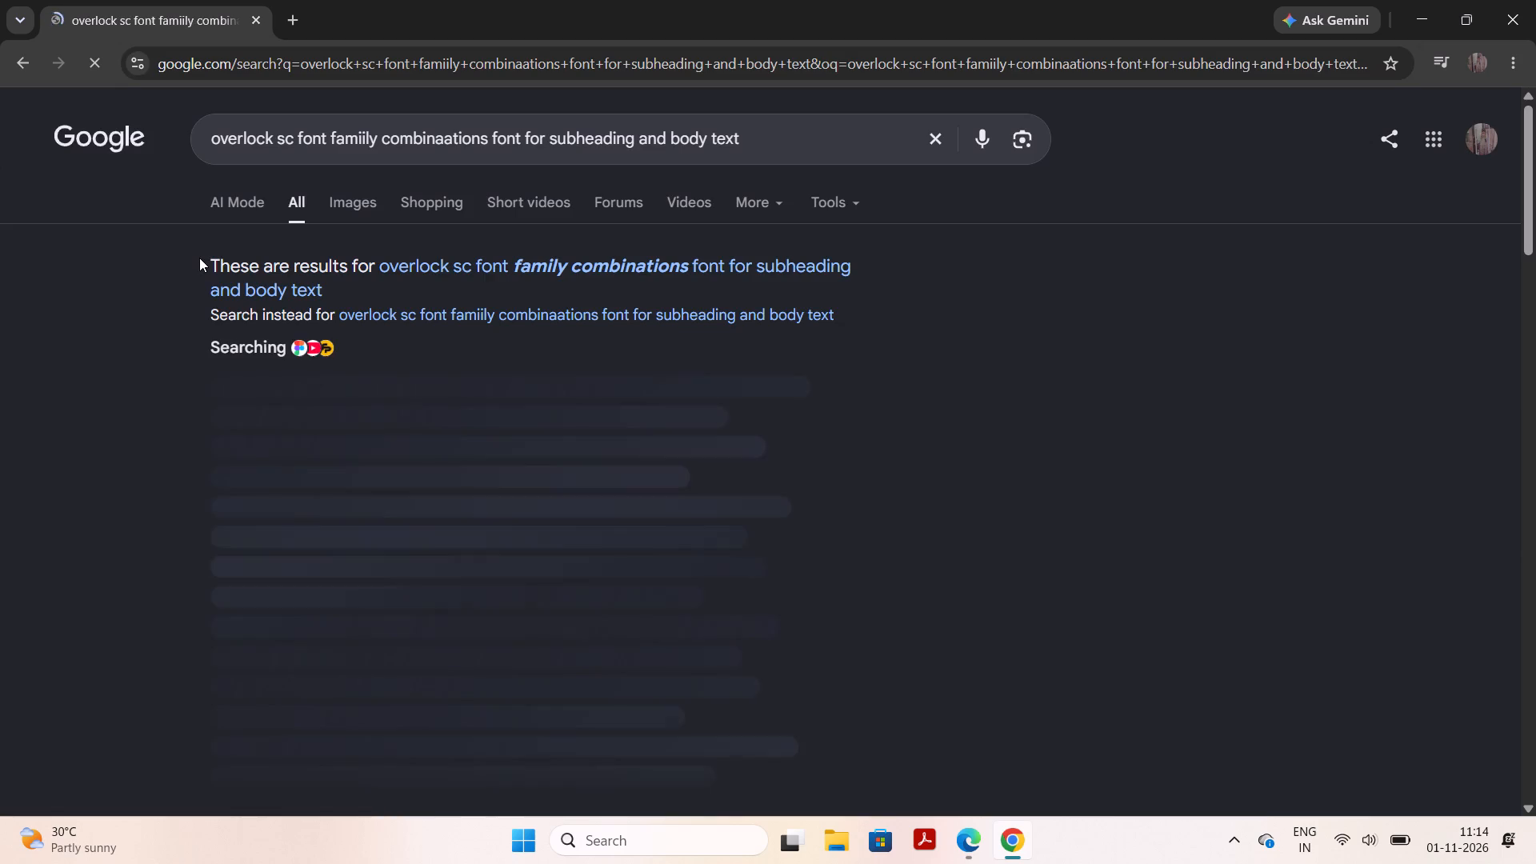
pyautogui.click(406, 265)
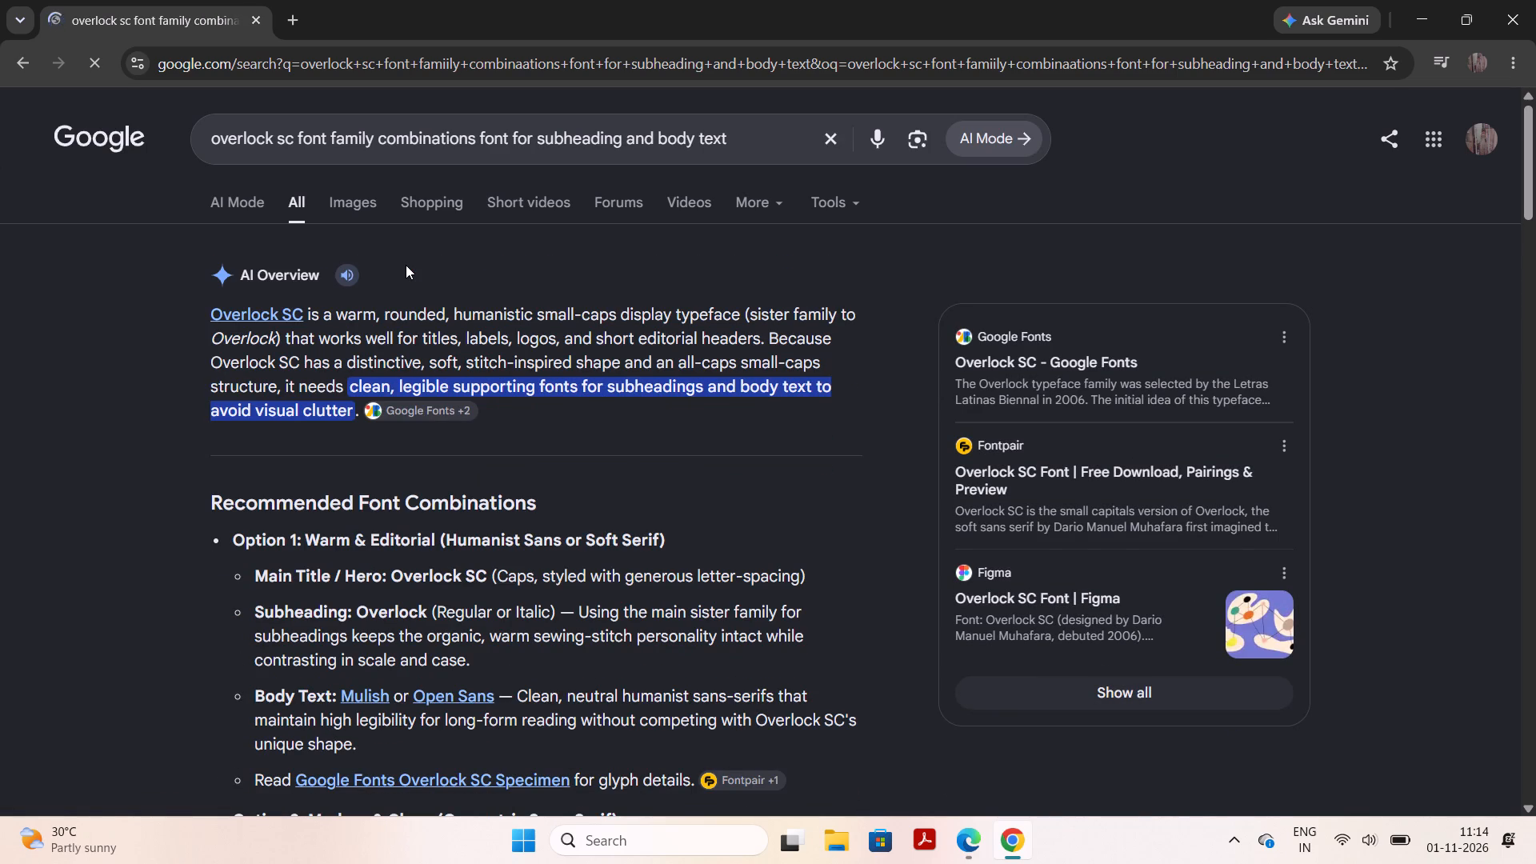
pyautogui.scroll(-2, 218, 551)
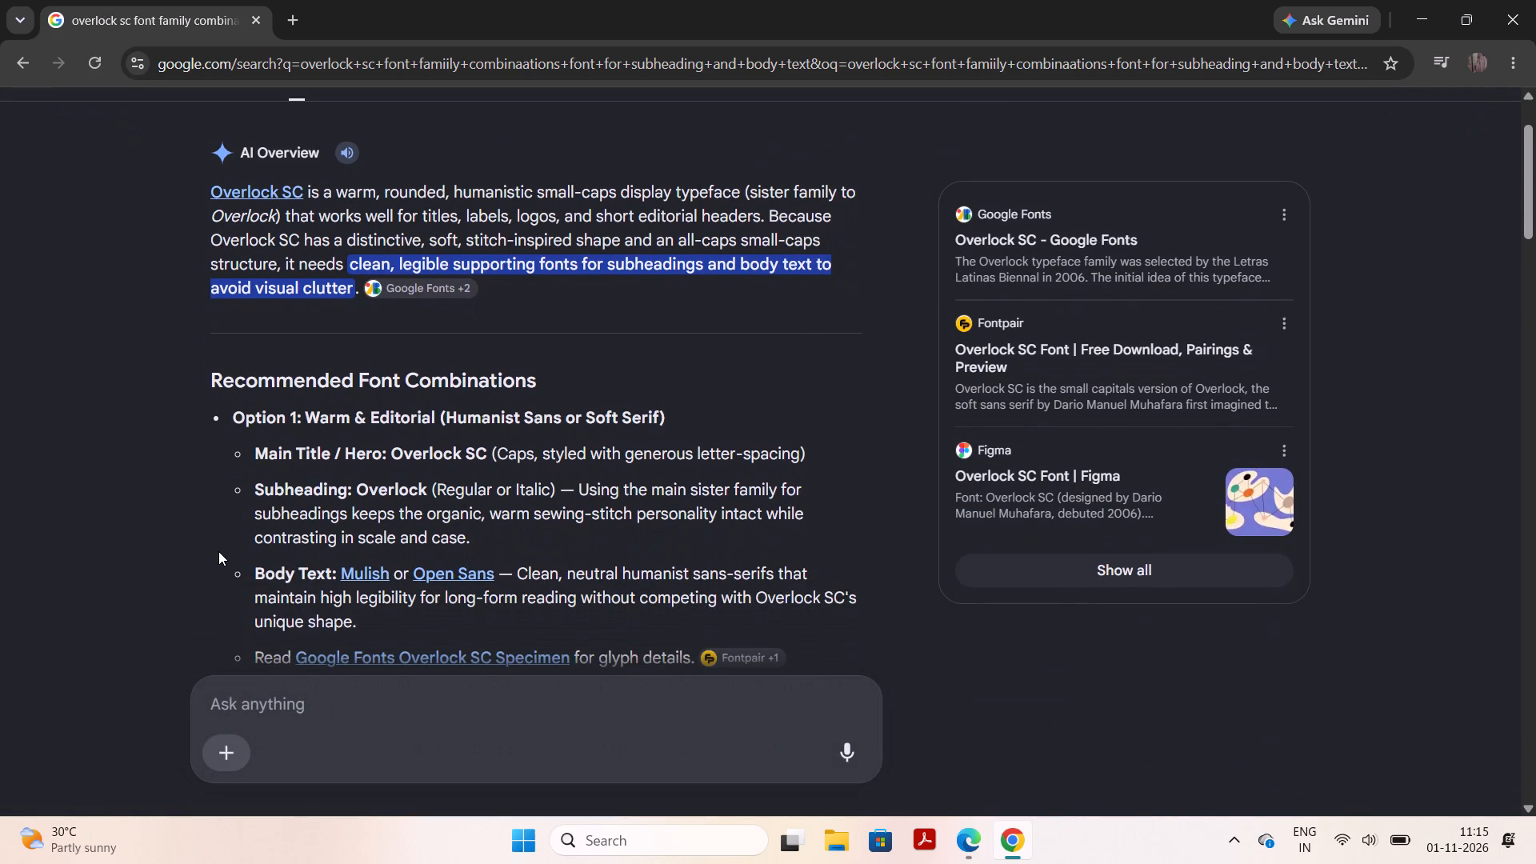
pyautogui.scroll(-1, 218, 551)
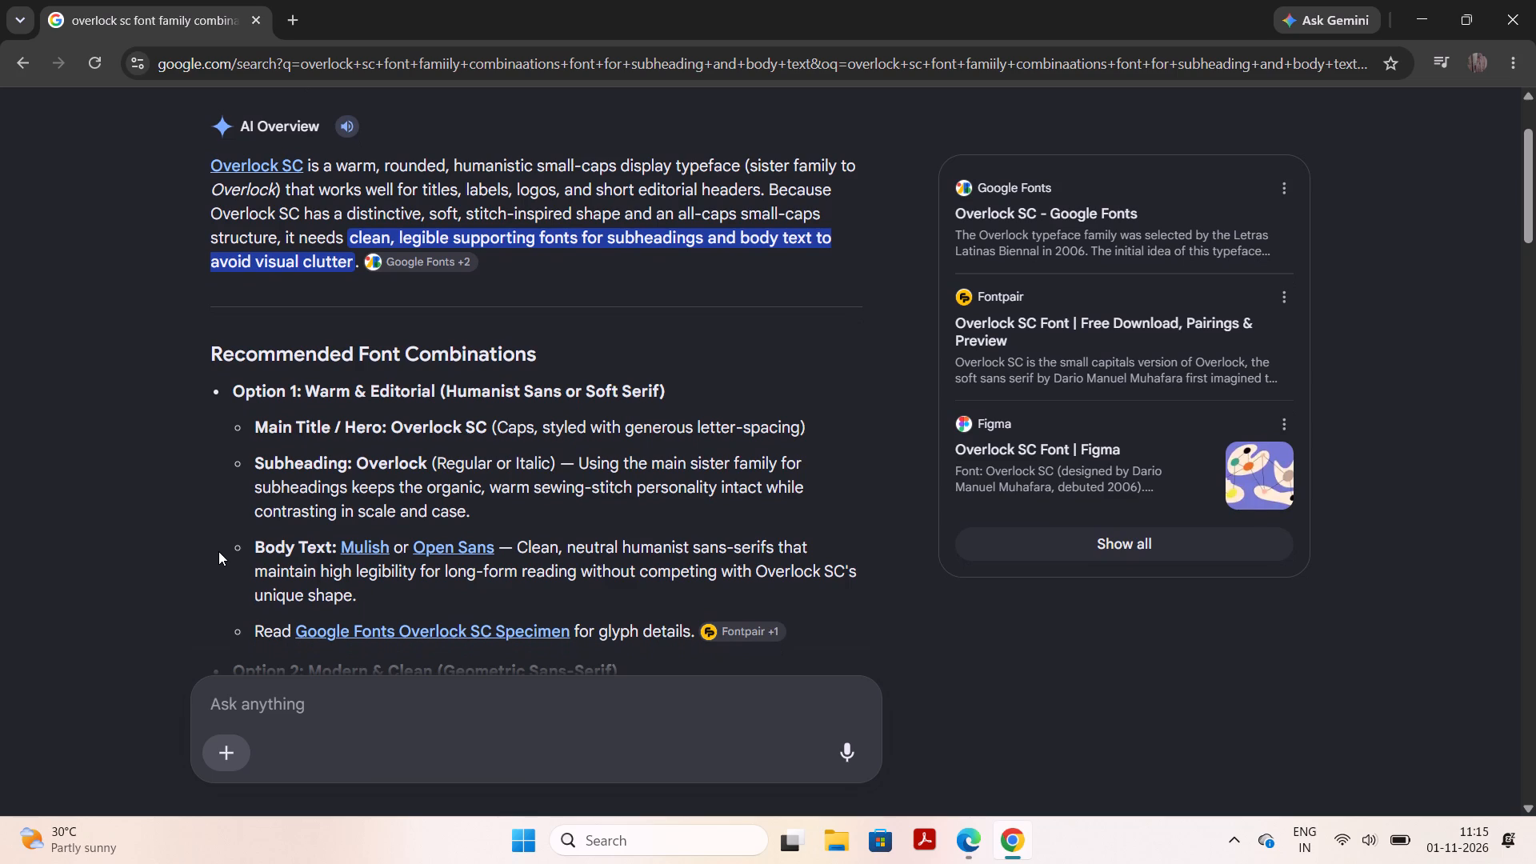
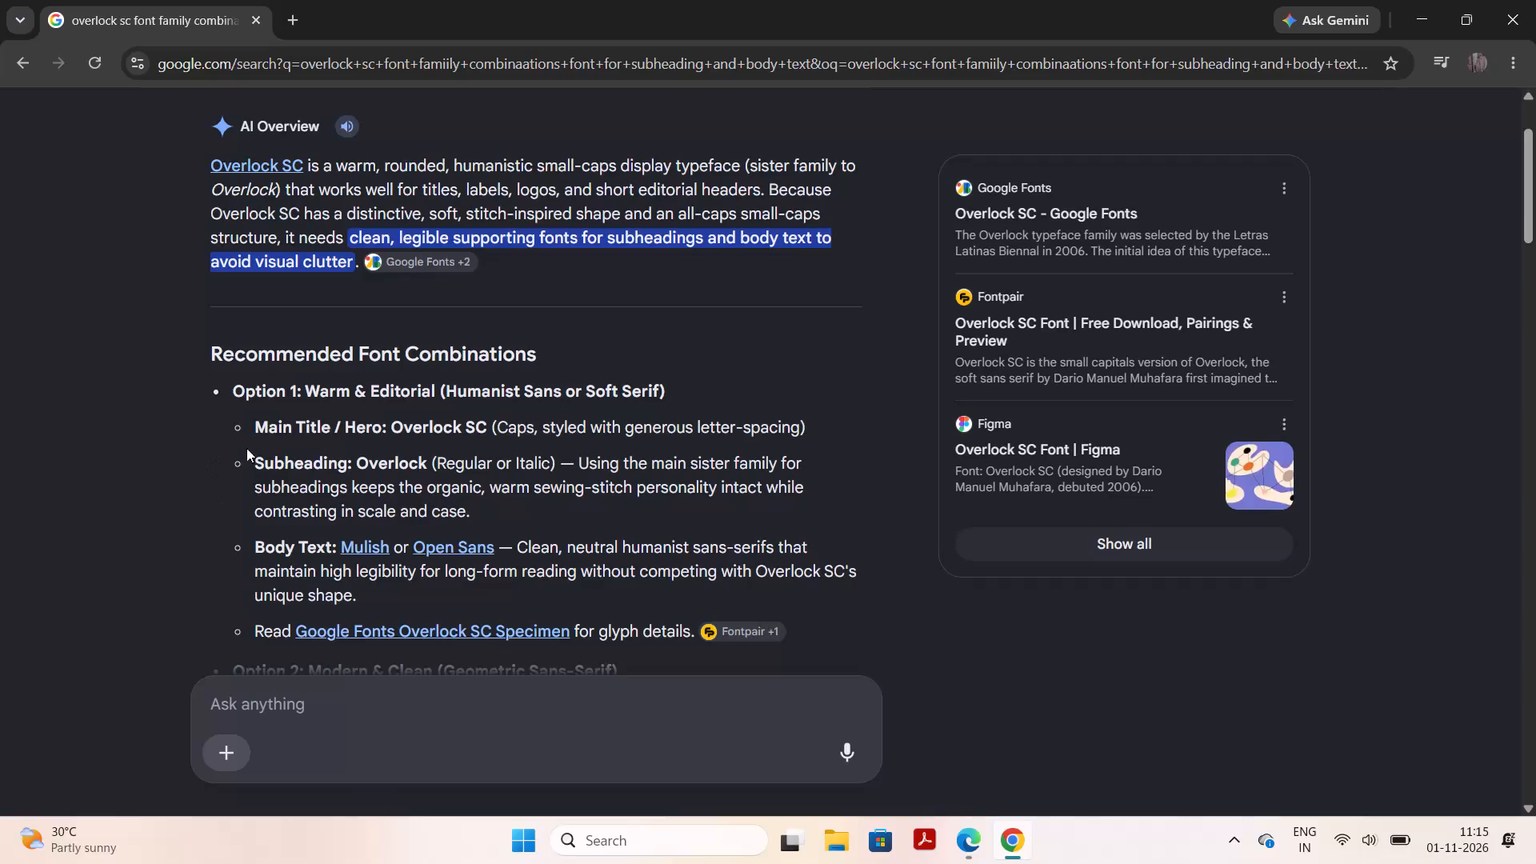
# Review the suggested Overlock SC subheading and body font combinations, including options 2 and 3, and close Google Chrome.
pyautogui.scroll(-4, 257, 448)
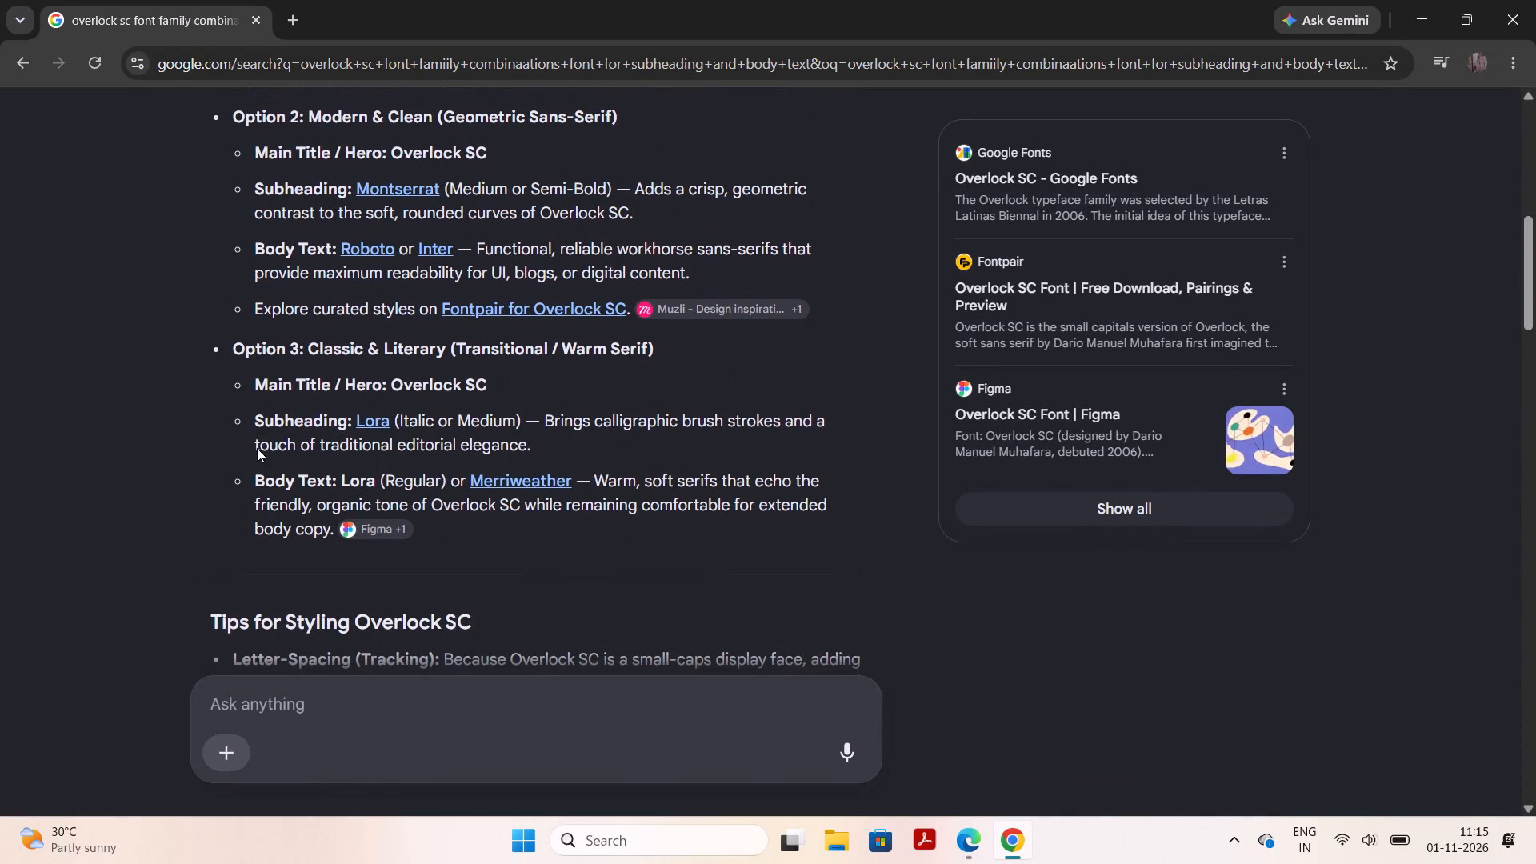
pyautogui.scroll(1, 257, 448)
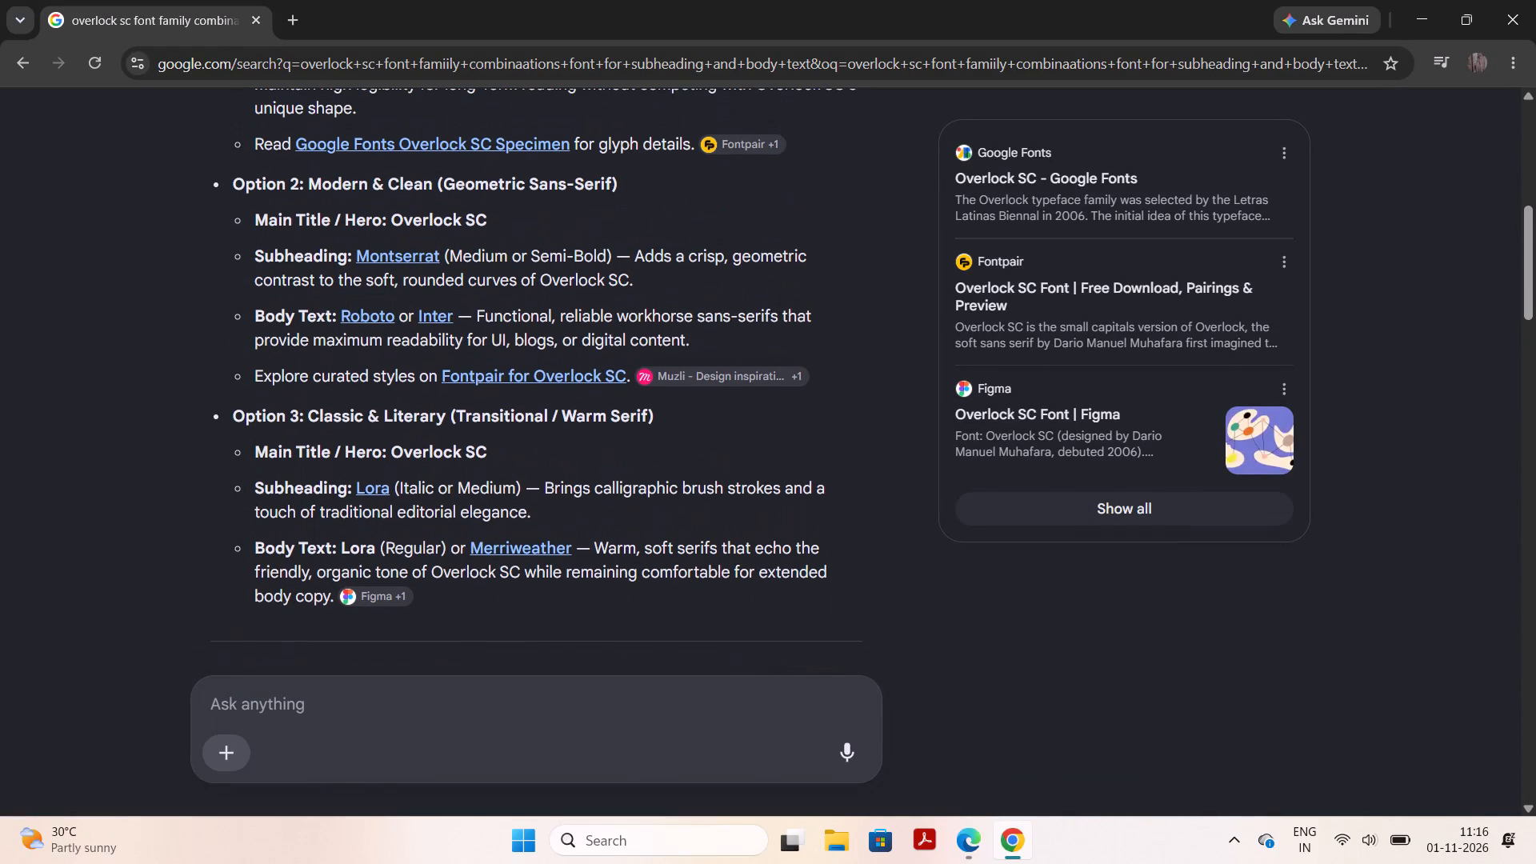
pyautogui.scroll(4, 257, 448)
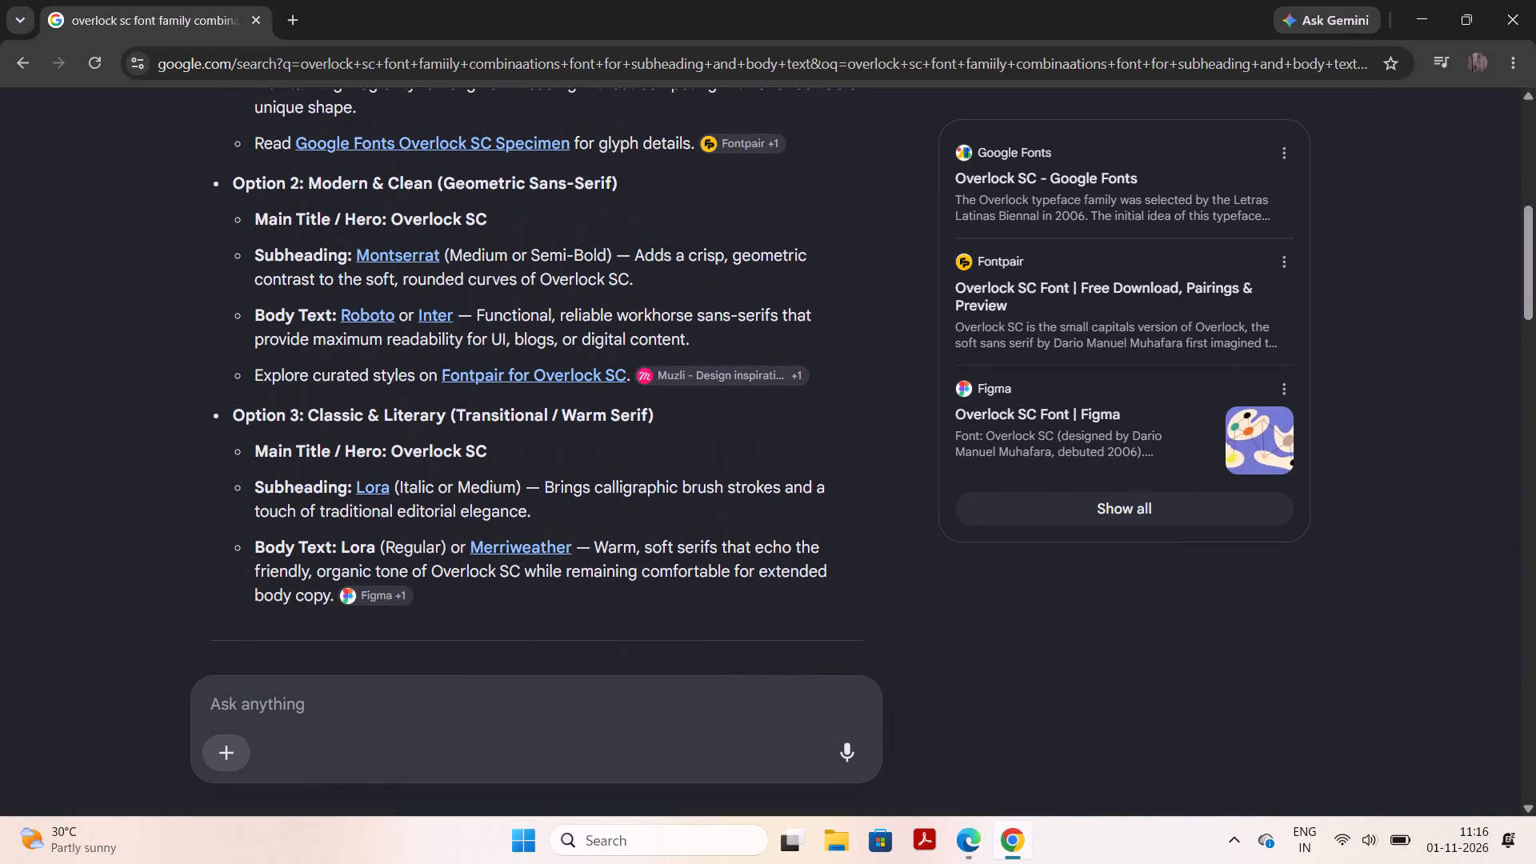
pyautogui.scroll(2, 257, 448)
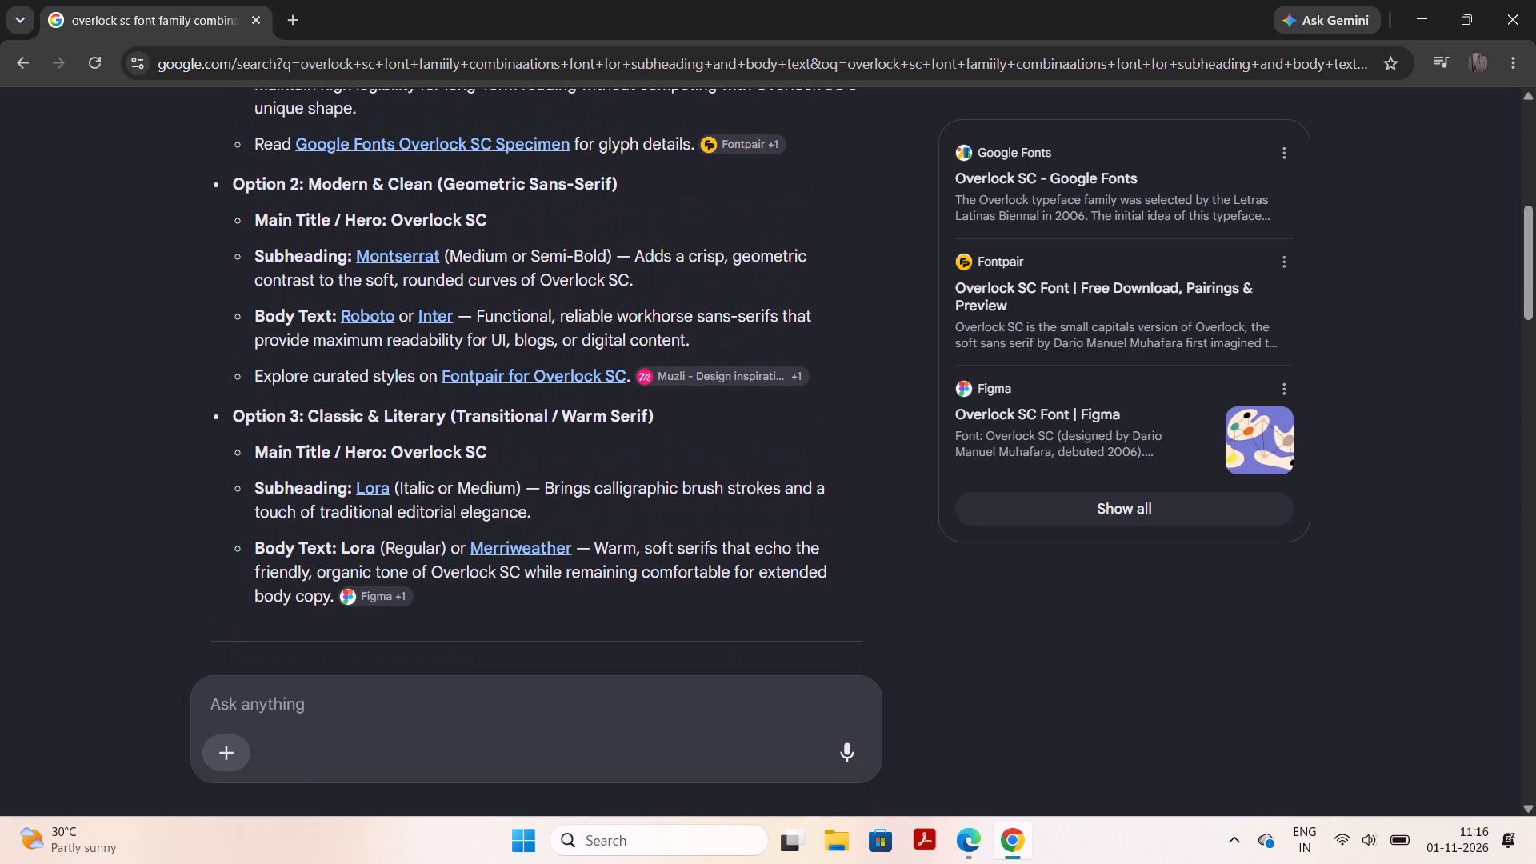
pyautogui.scroll(3, 257, 448)
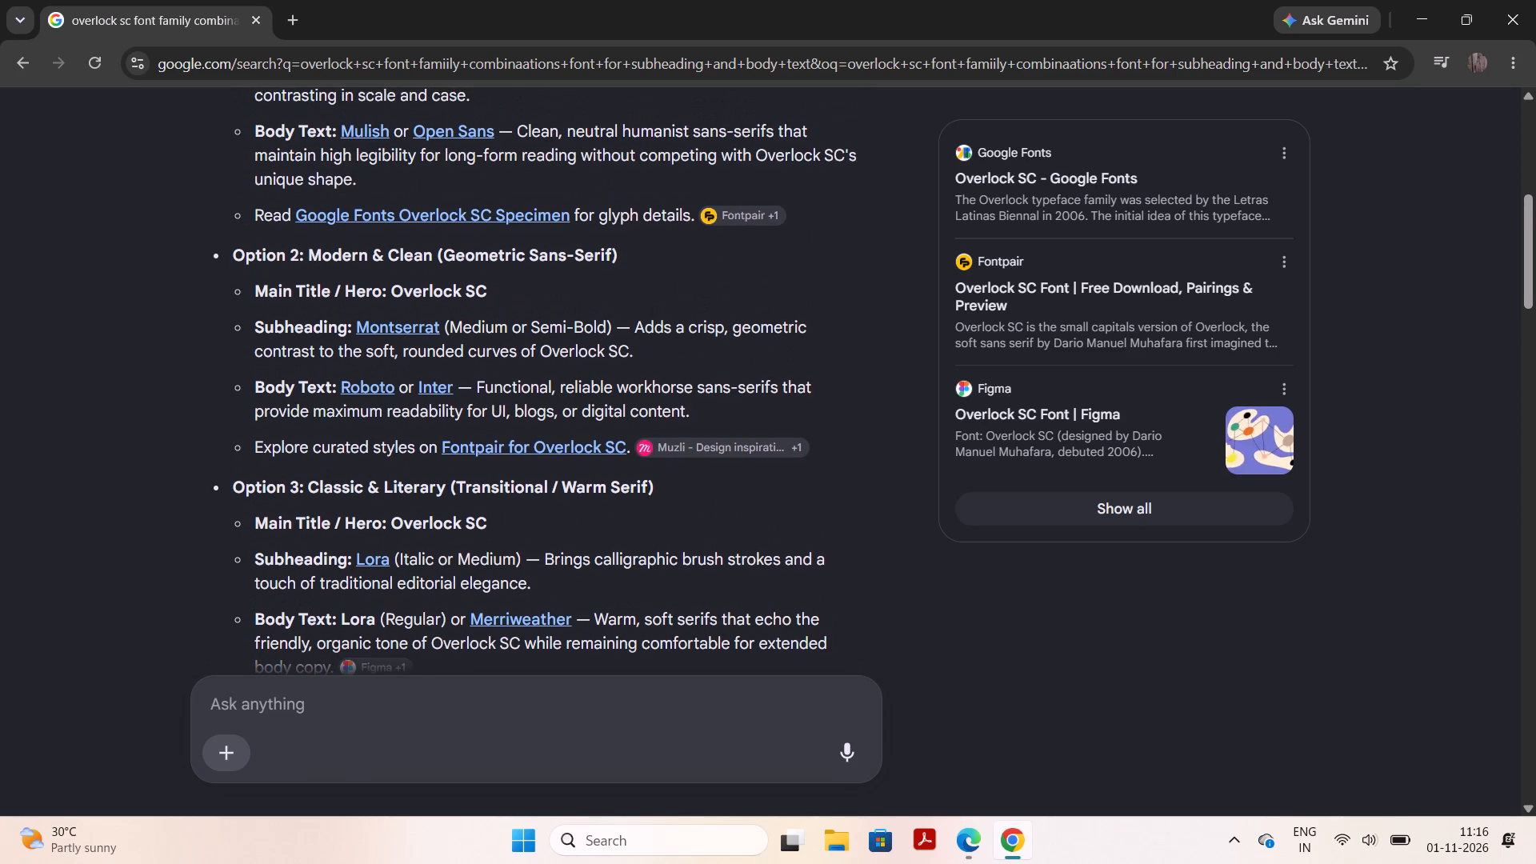
pyautogui.scroll(5, 257, 448)
pyautogui.click(1535, 0)
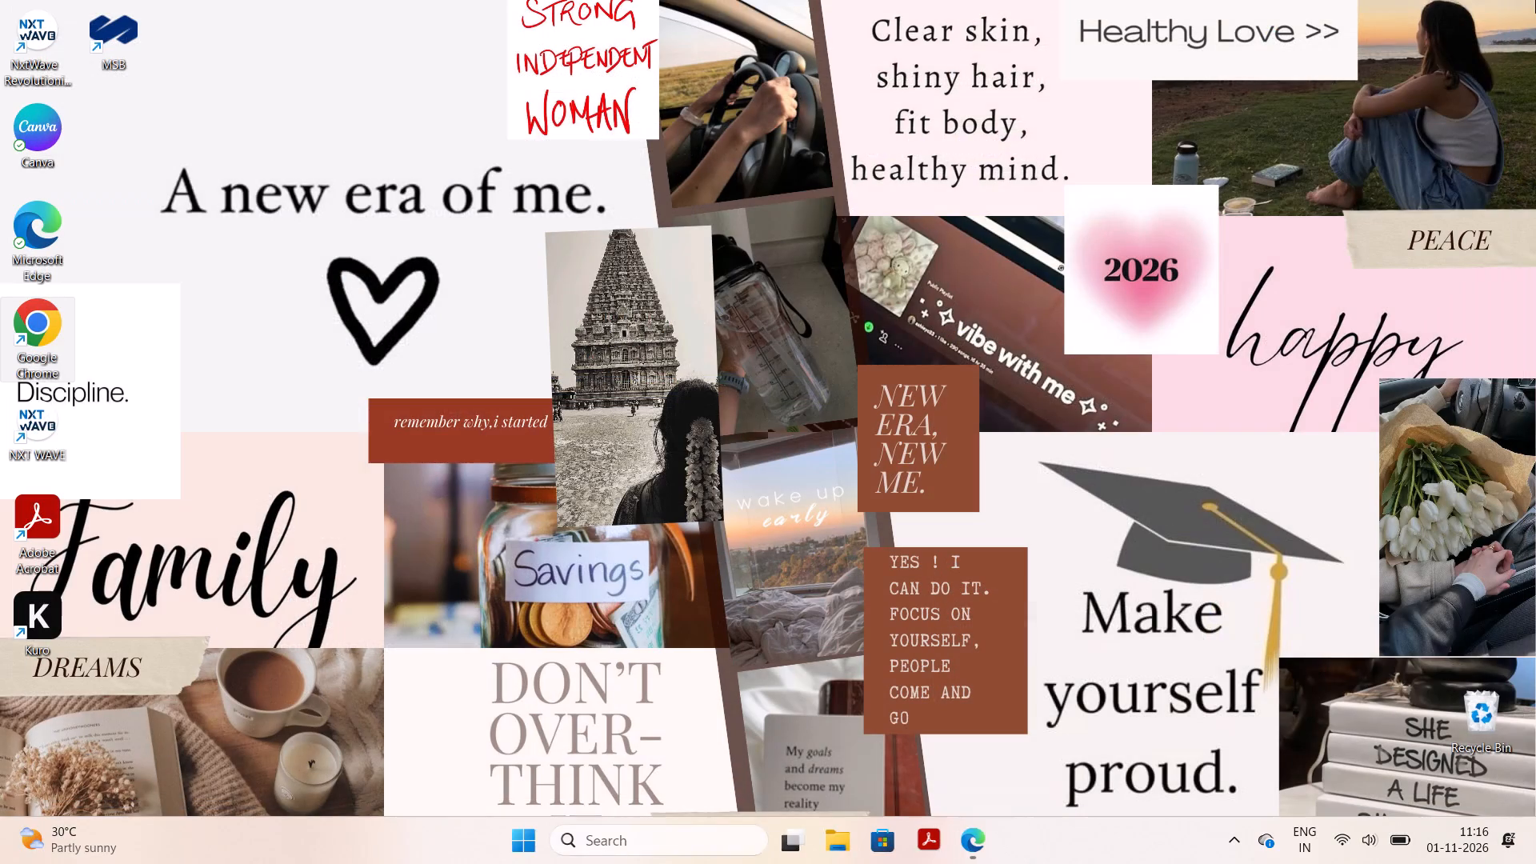
# Switch back to Microsoft Edge and check the header in the tablet, mobile and desktop layouts.
pyautogui.click(993, 830)
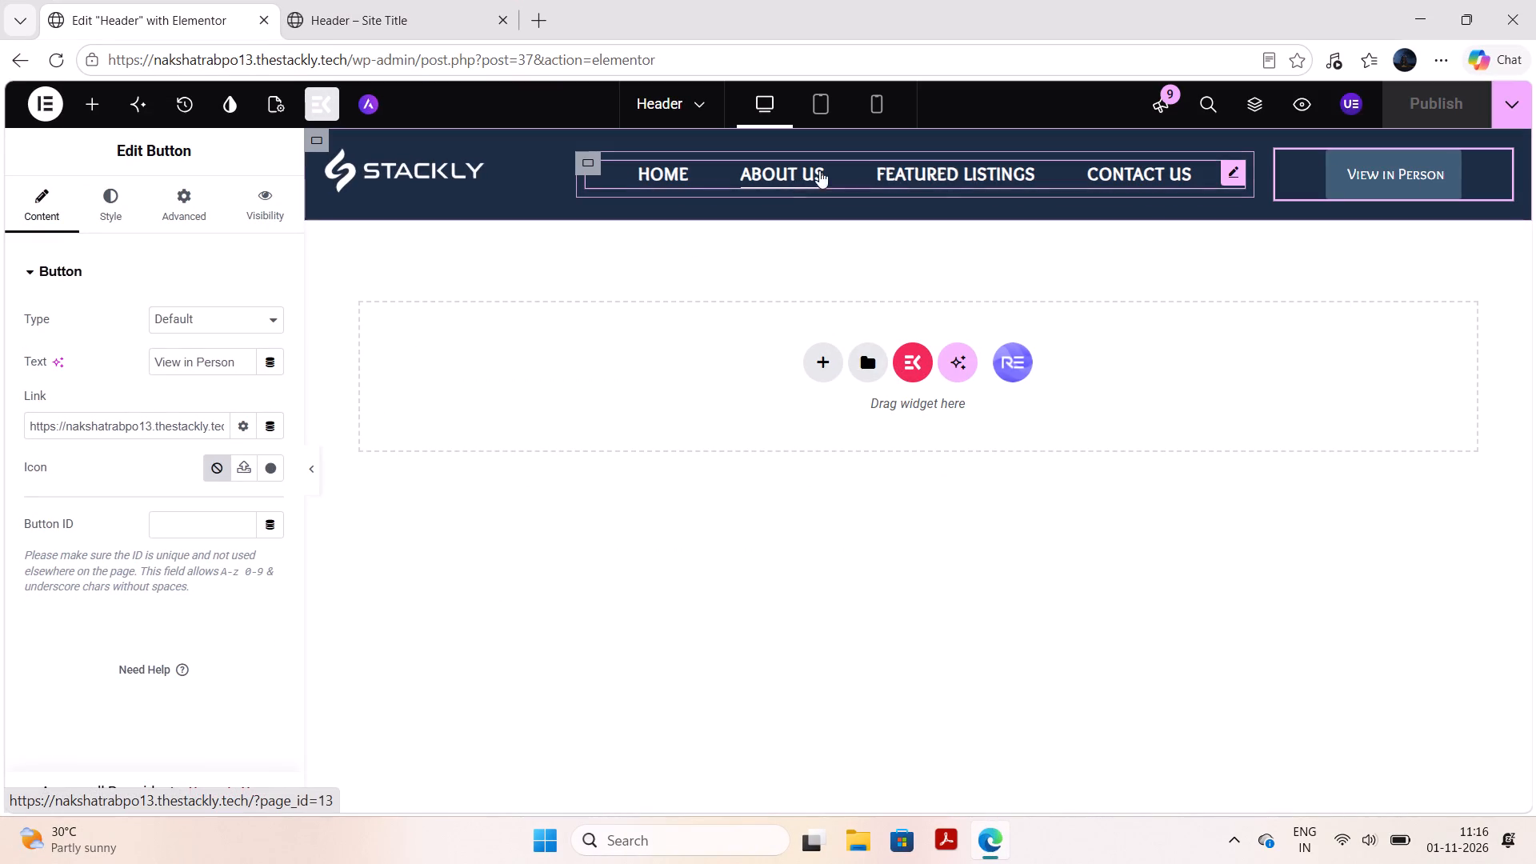
pyautogui.click(808, 98)
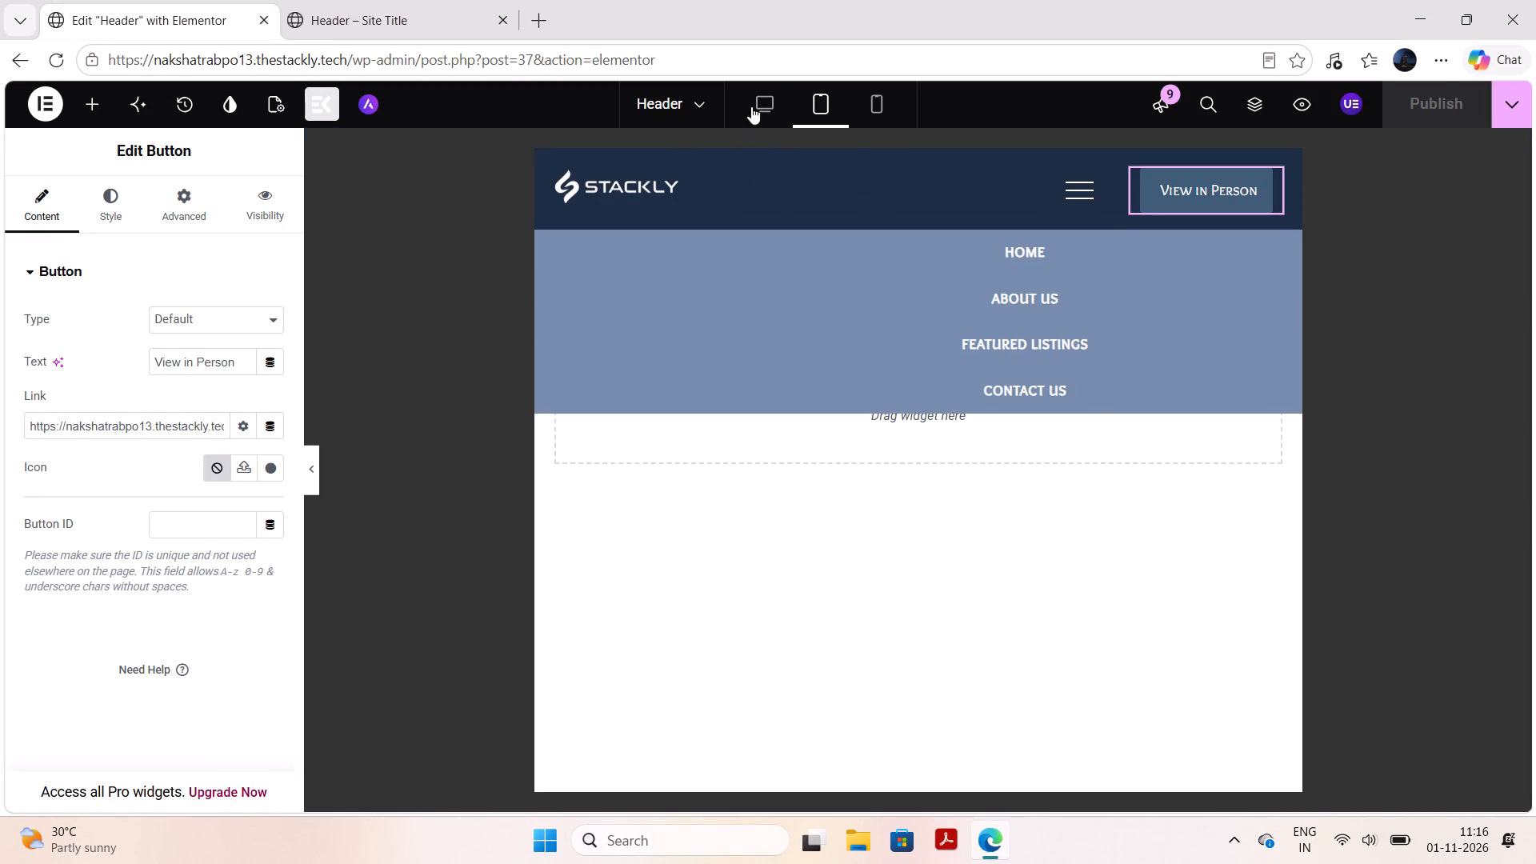
pyautogui.click(802, 116)
pyautogui.click(741, 103)
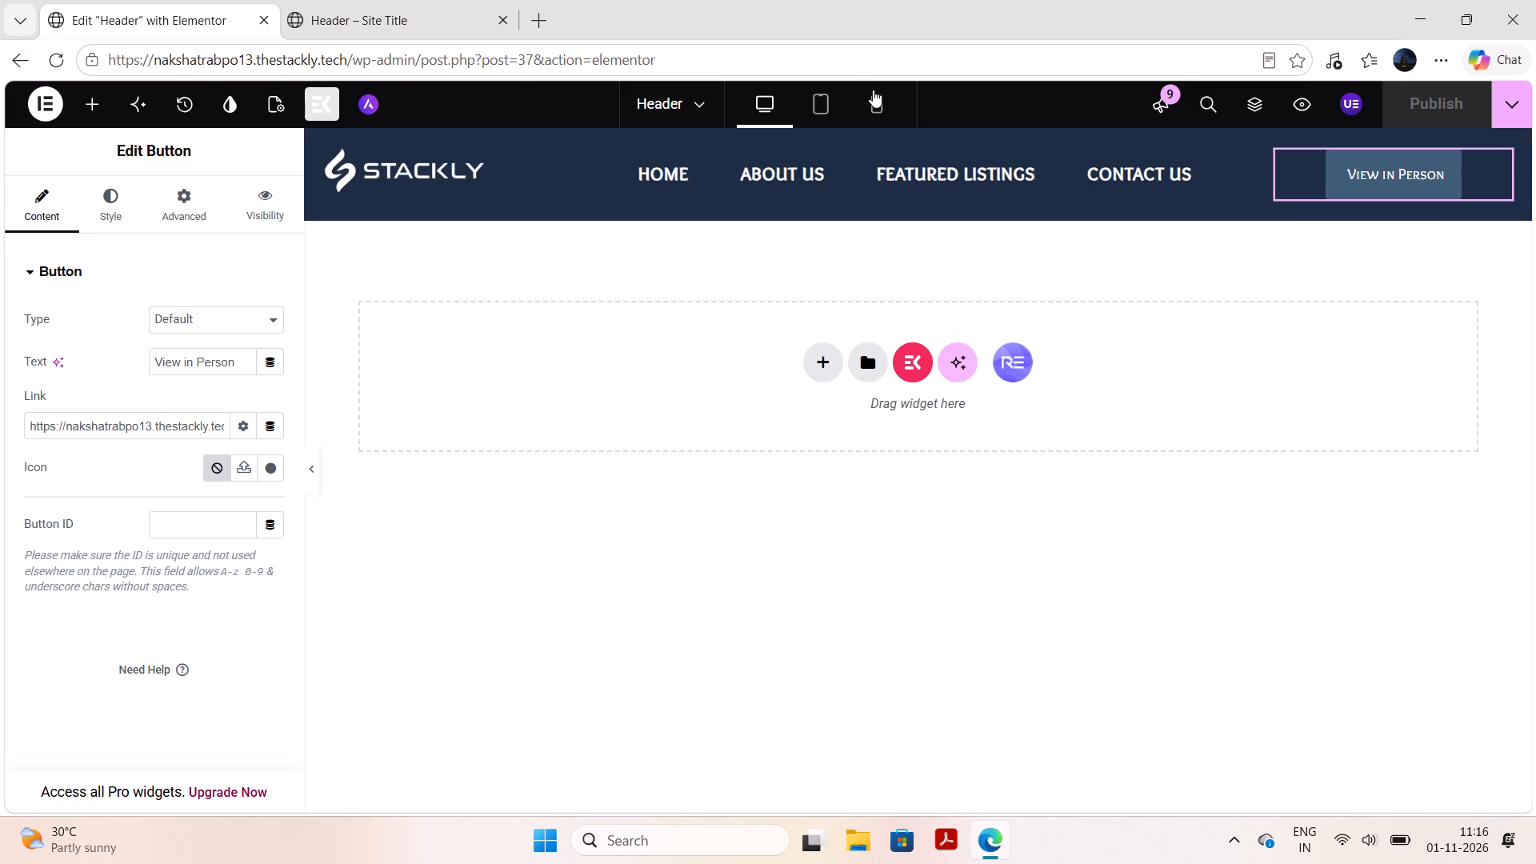
pyautogui.click(874, 89)
pyautogui.click(824, 105)
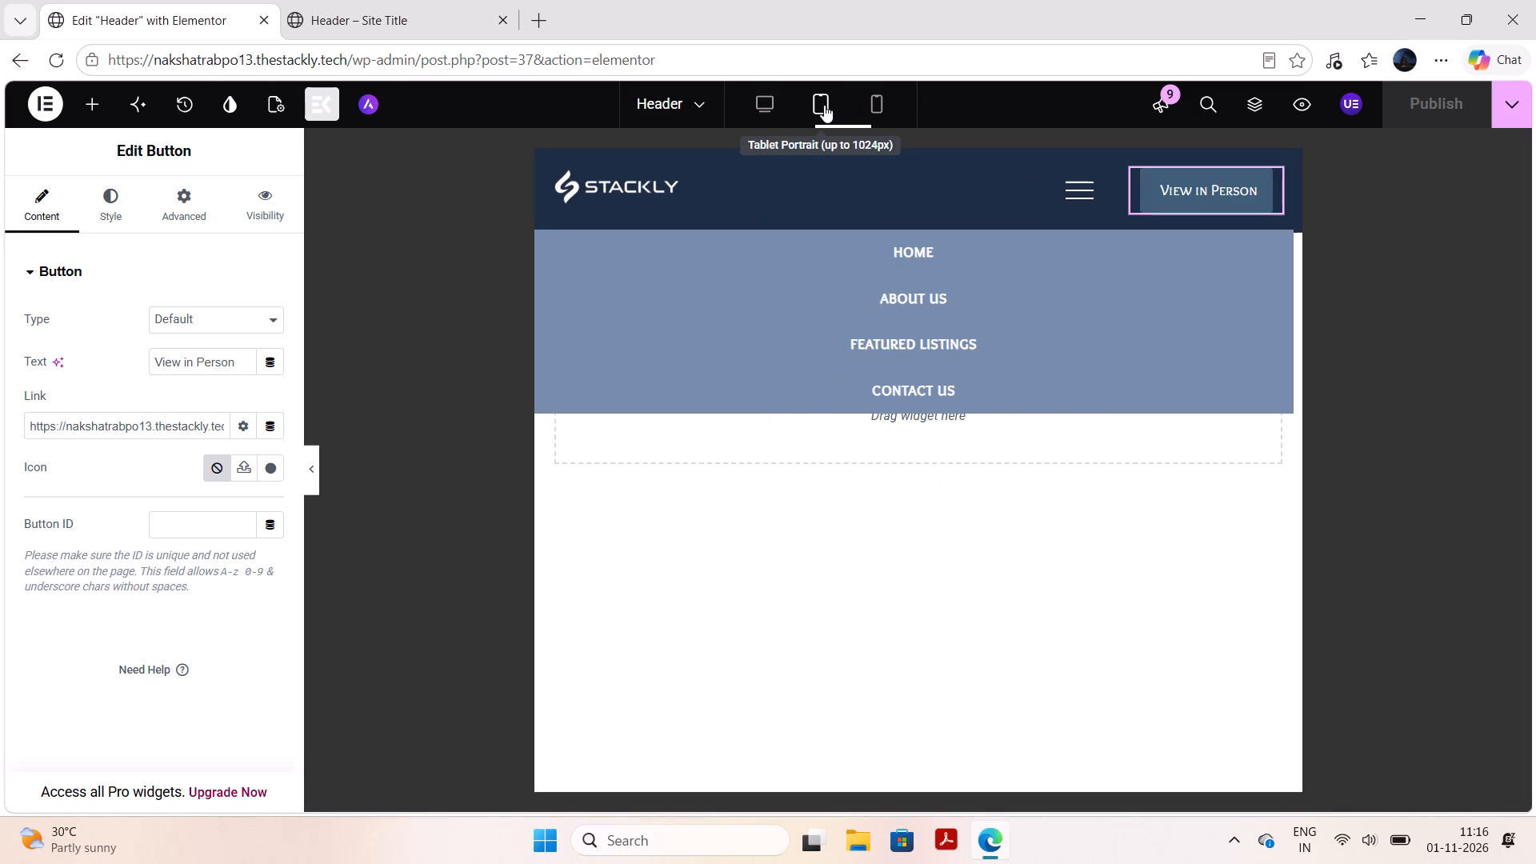
pyautogui.click(774, 106)
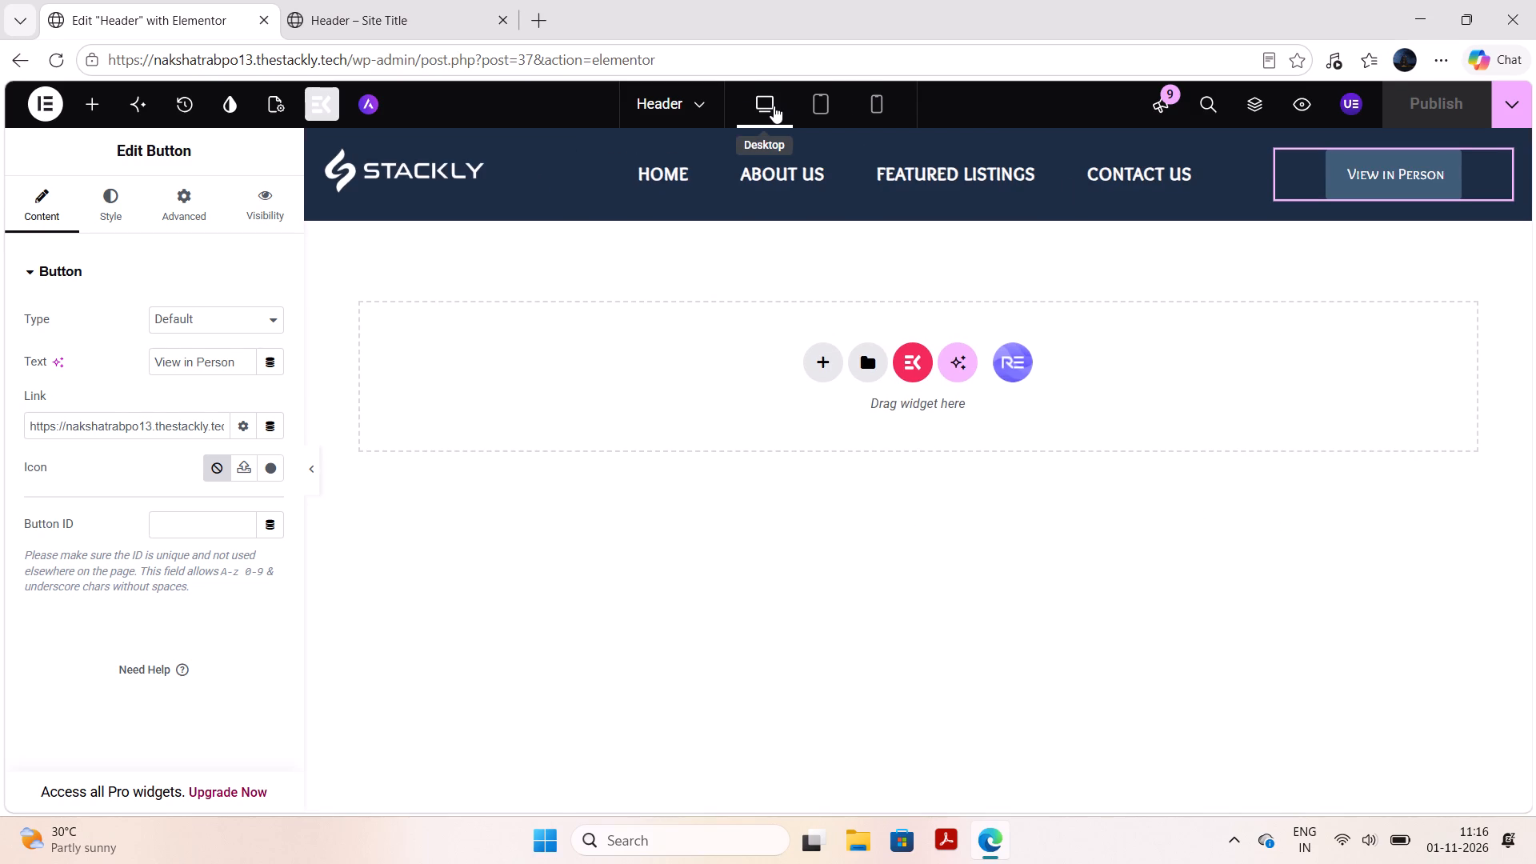
# Check the View in Person button's typography and set the navigation menu's font weight to 500 (Medium).
pyautogui.click(128, 218)
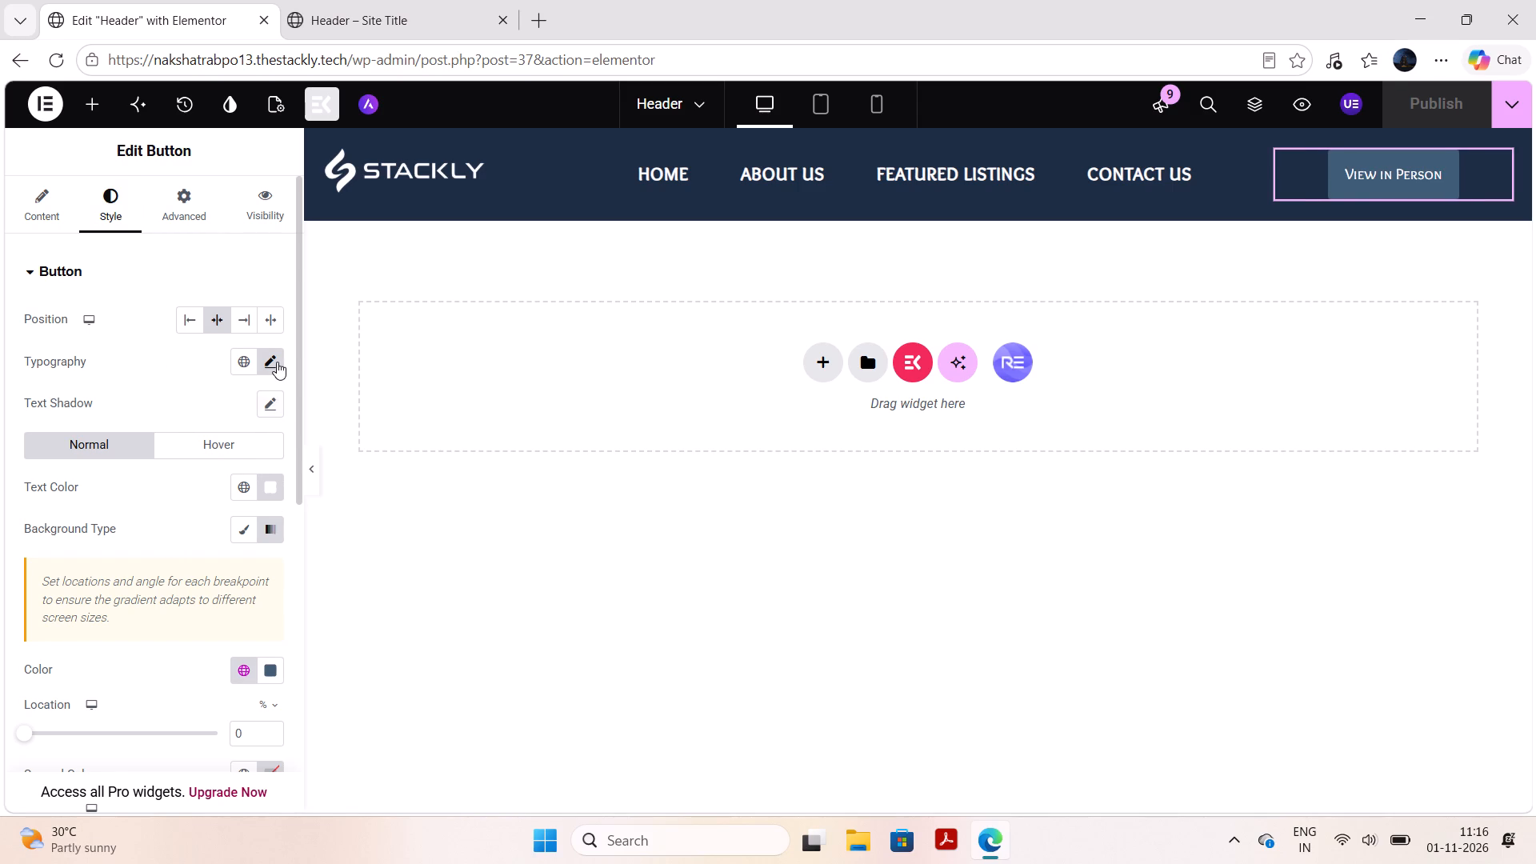
pyautogui.click(277, 362)
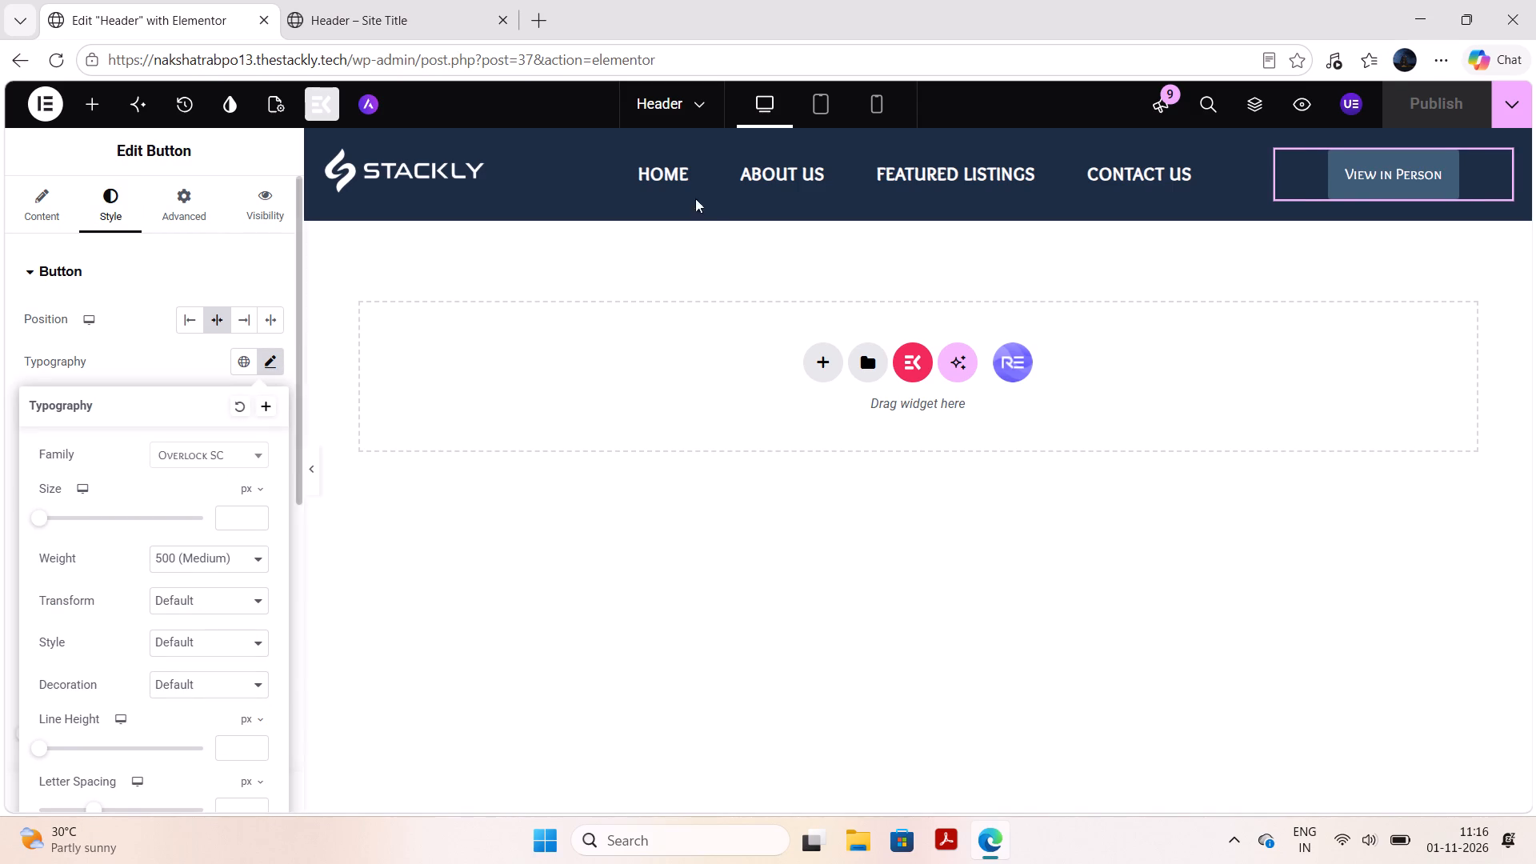
pyautogui.click(648, 173)
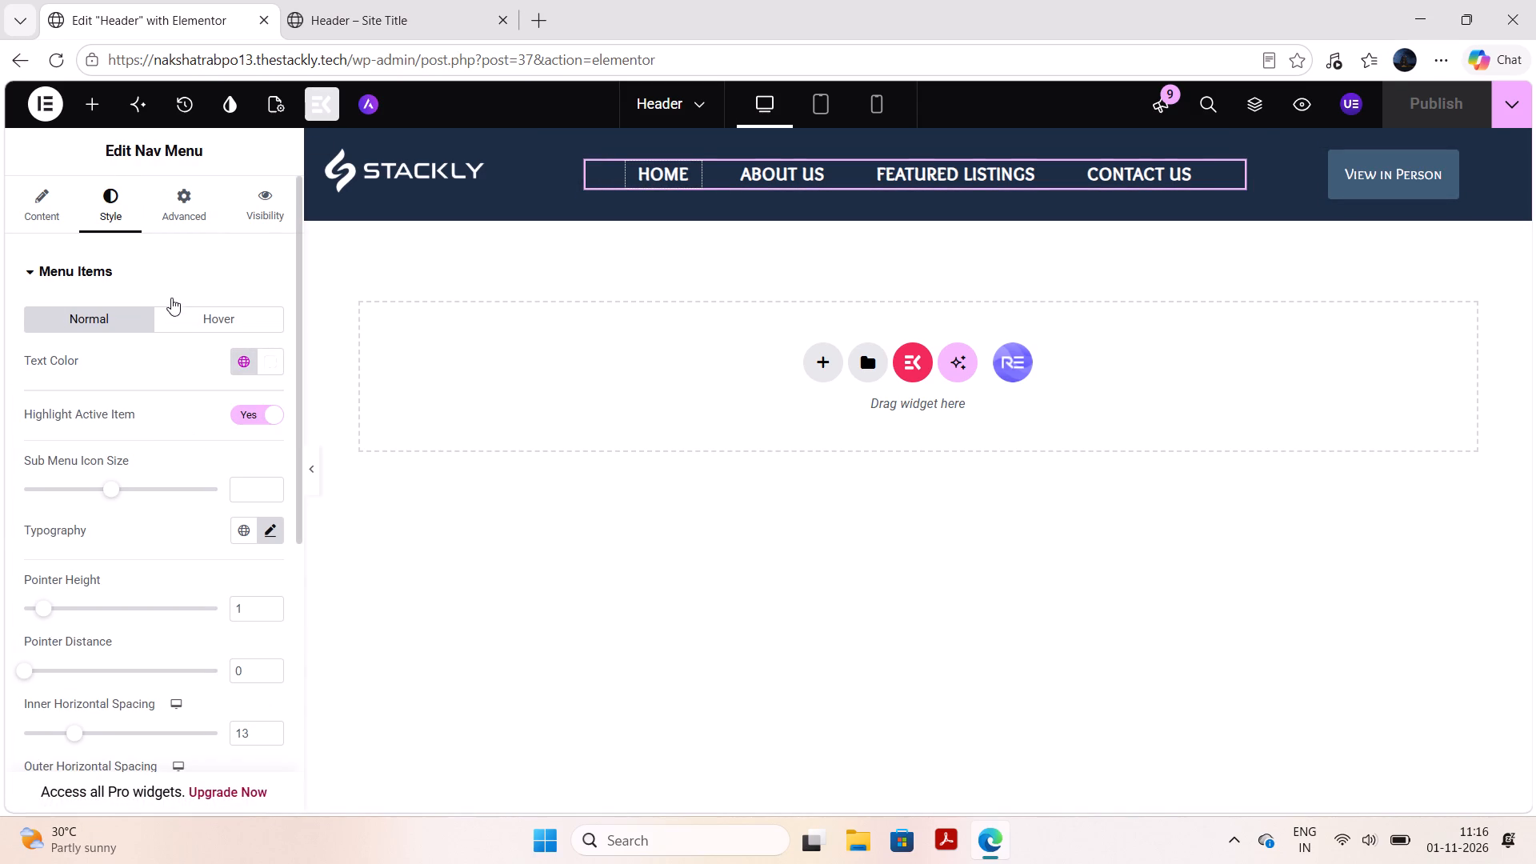
pyautogui.scroll(-1, 173, 352)
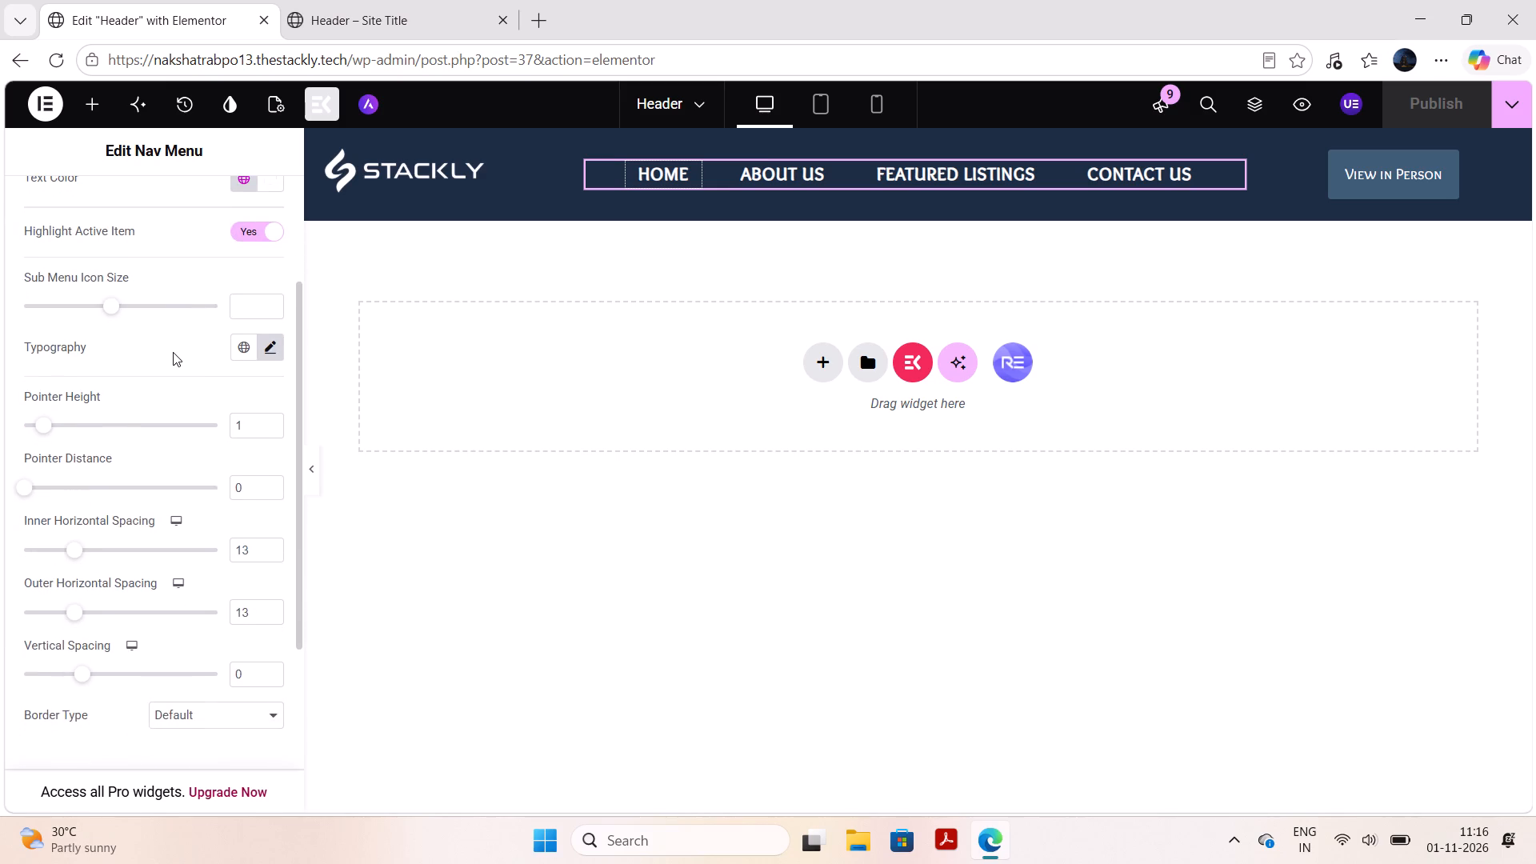
pyautogui.scroll(-1, 173, 352)
pyautogui.scroll(3, 173, 352)
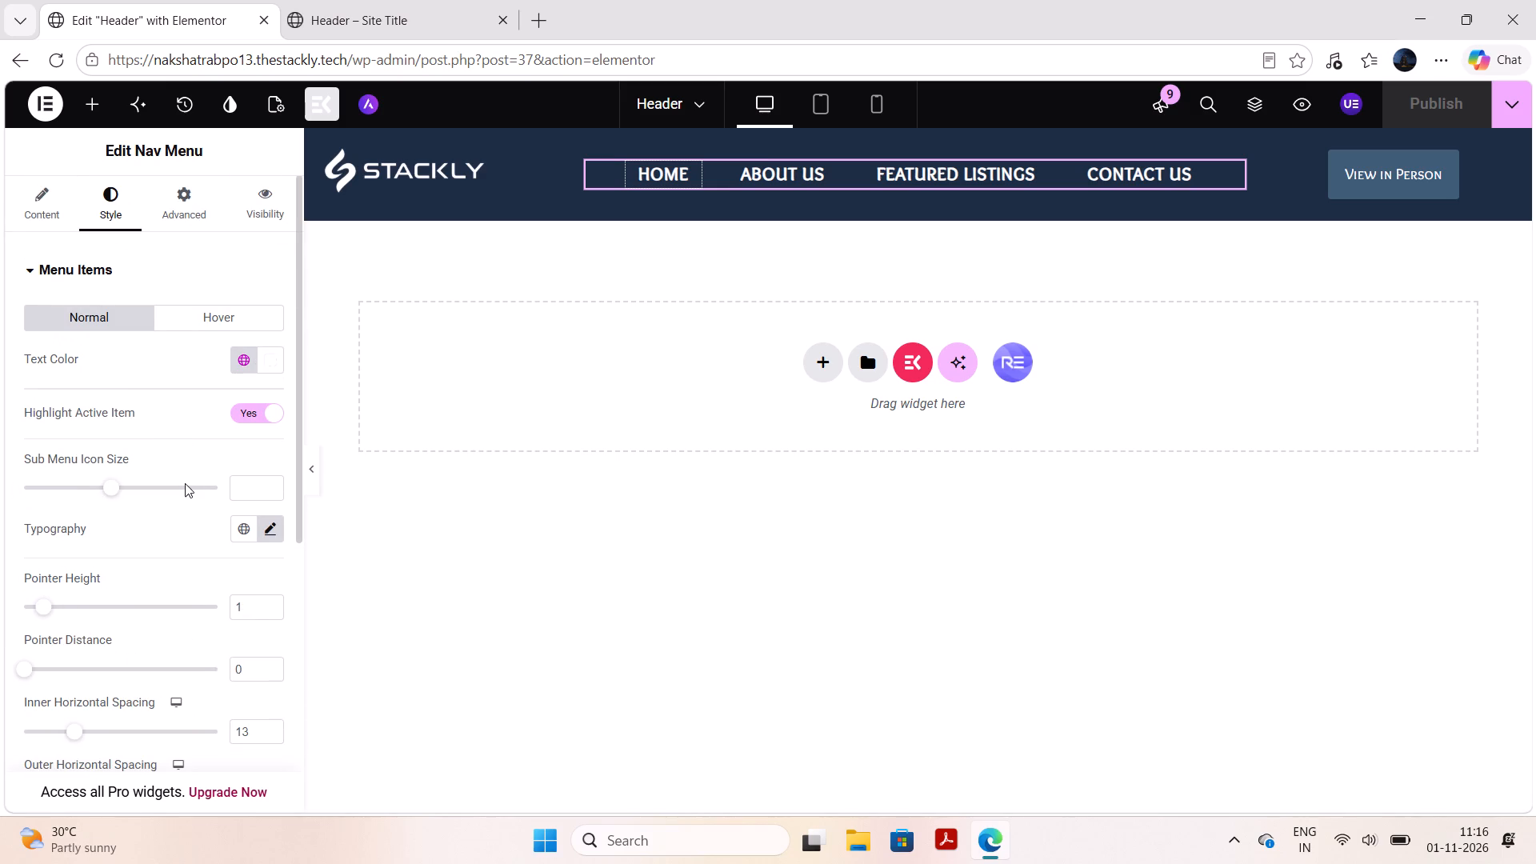
pyautogui.click(267, 536)
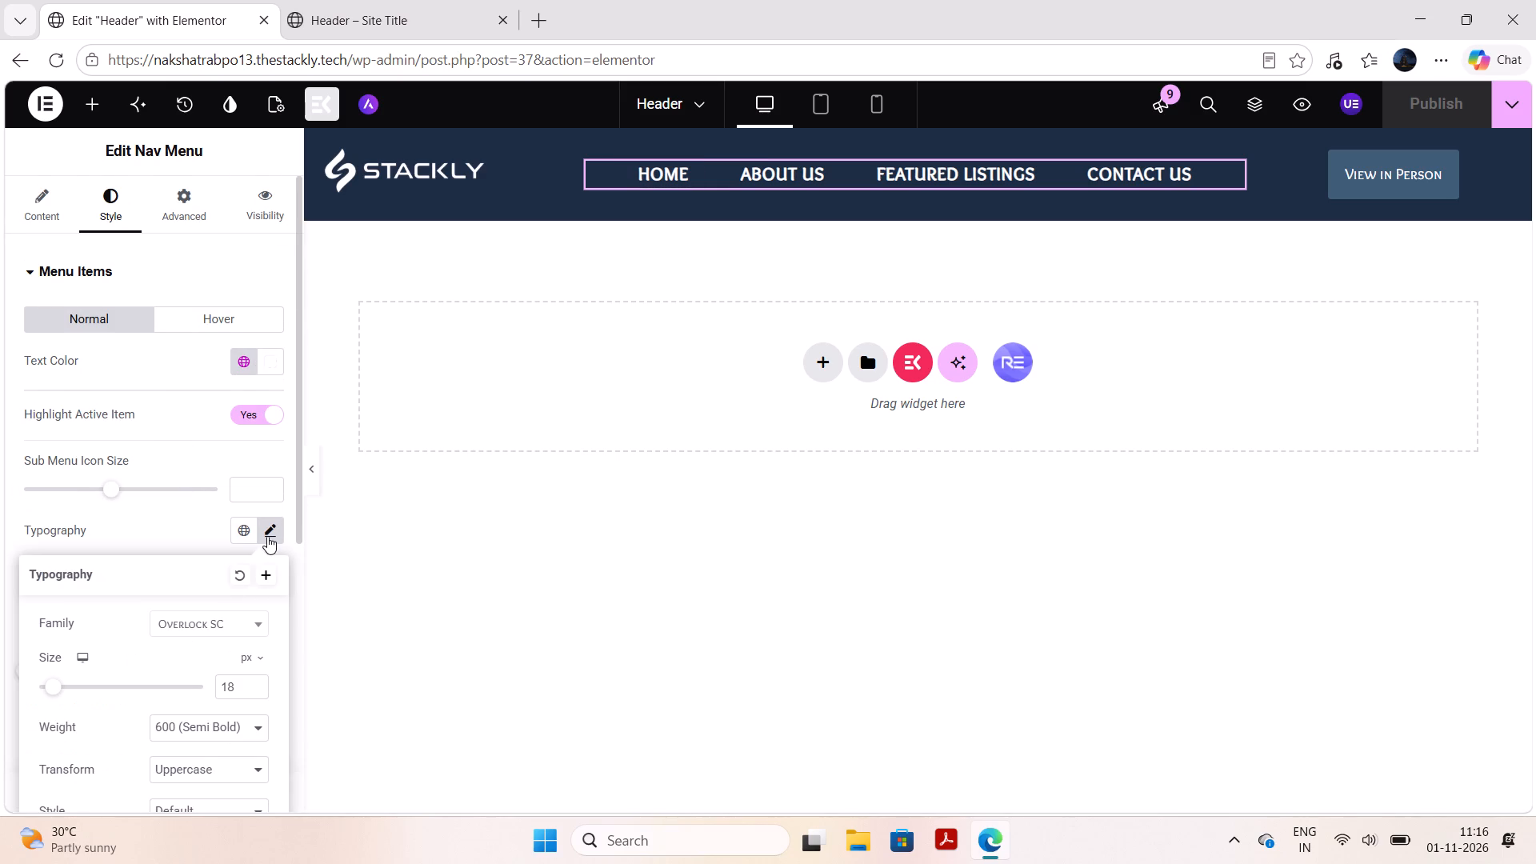
pyautogui.click(186, 726)
pyautogui.click(201, 528)
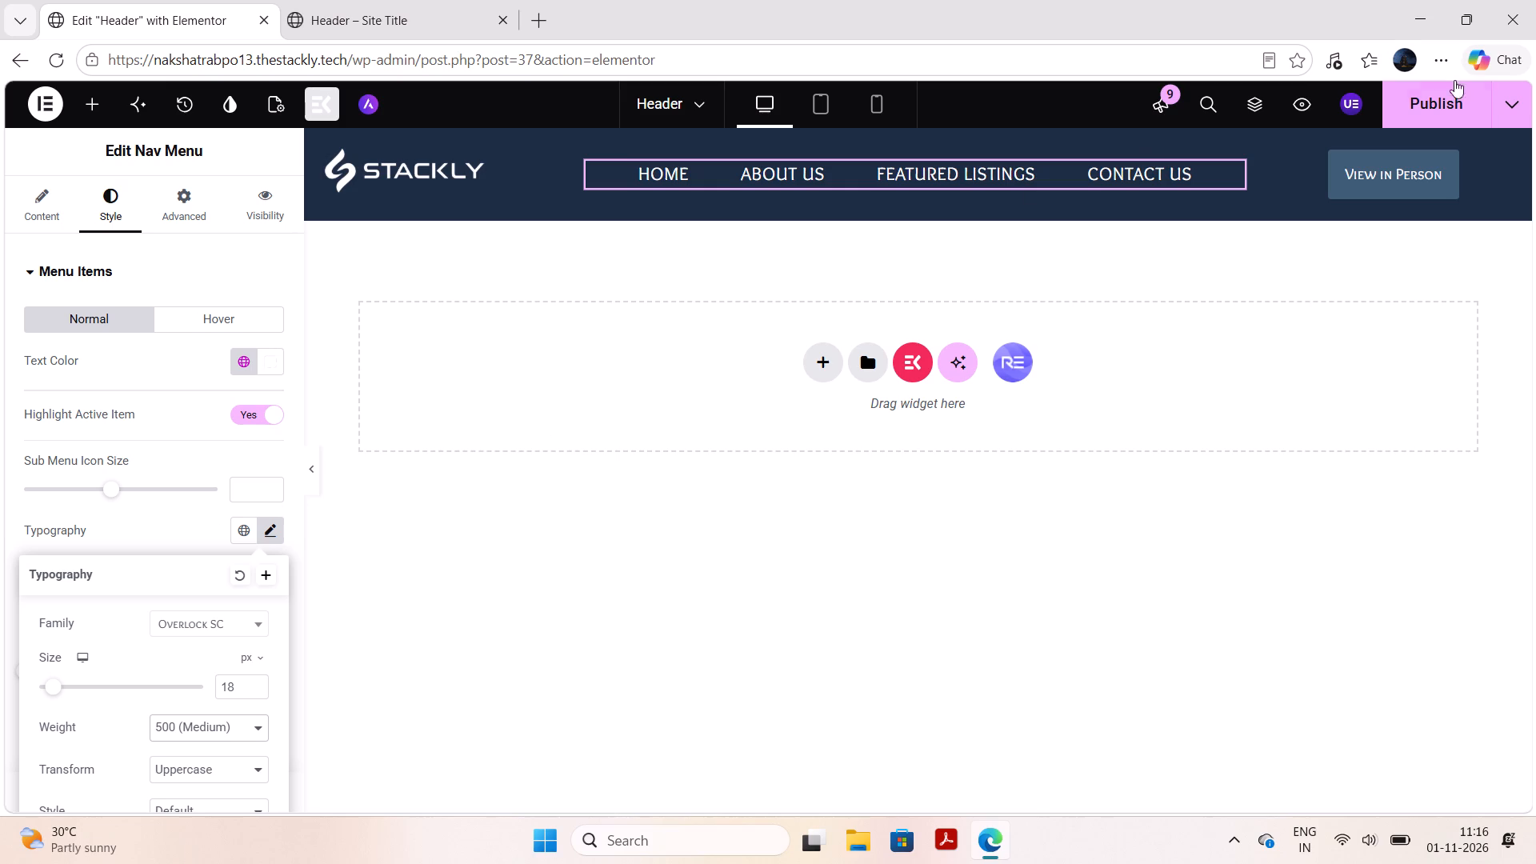
# Recheck the View in Person button's typography settings and publish the header.
pyautogui.click(1403, 168)
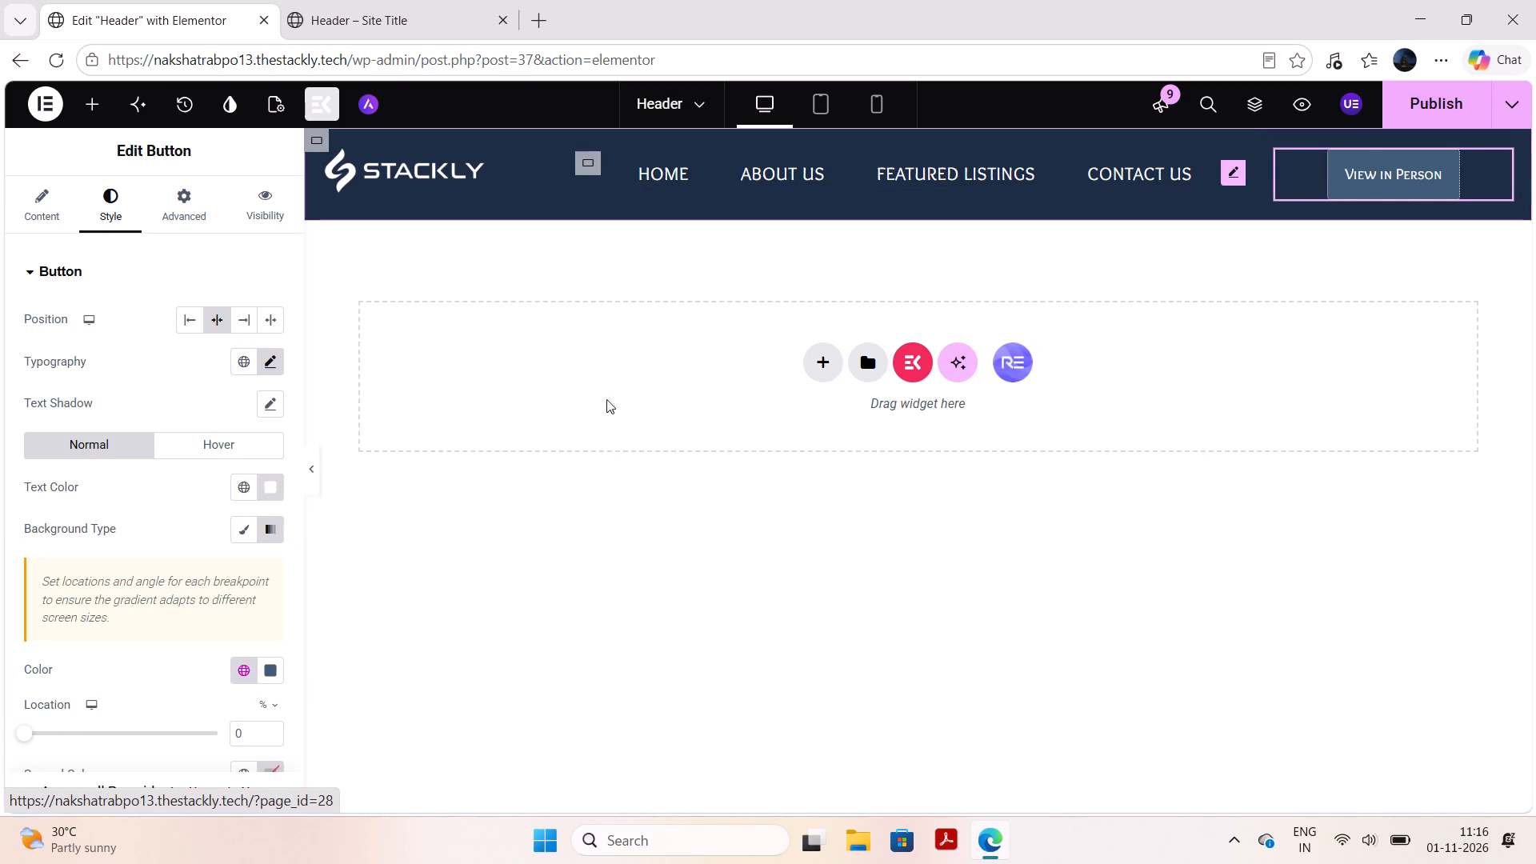
pyautogui.click(270, 406)
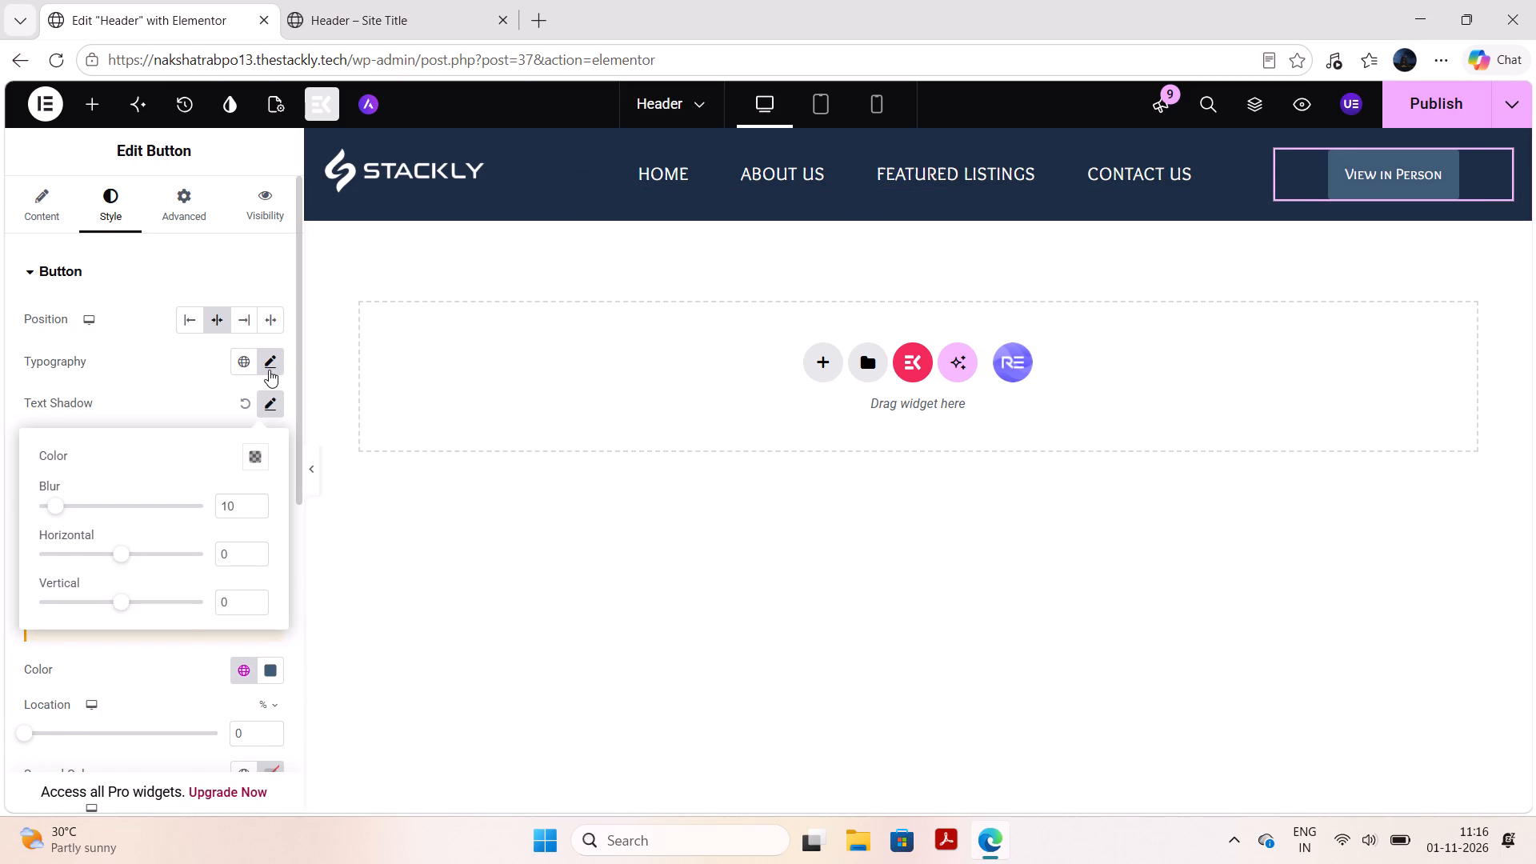
pyautogui.click(269, 370)
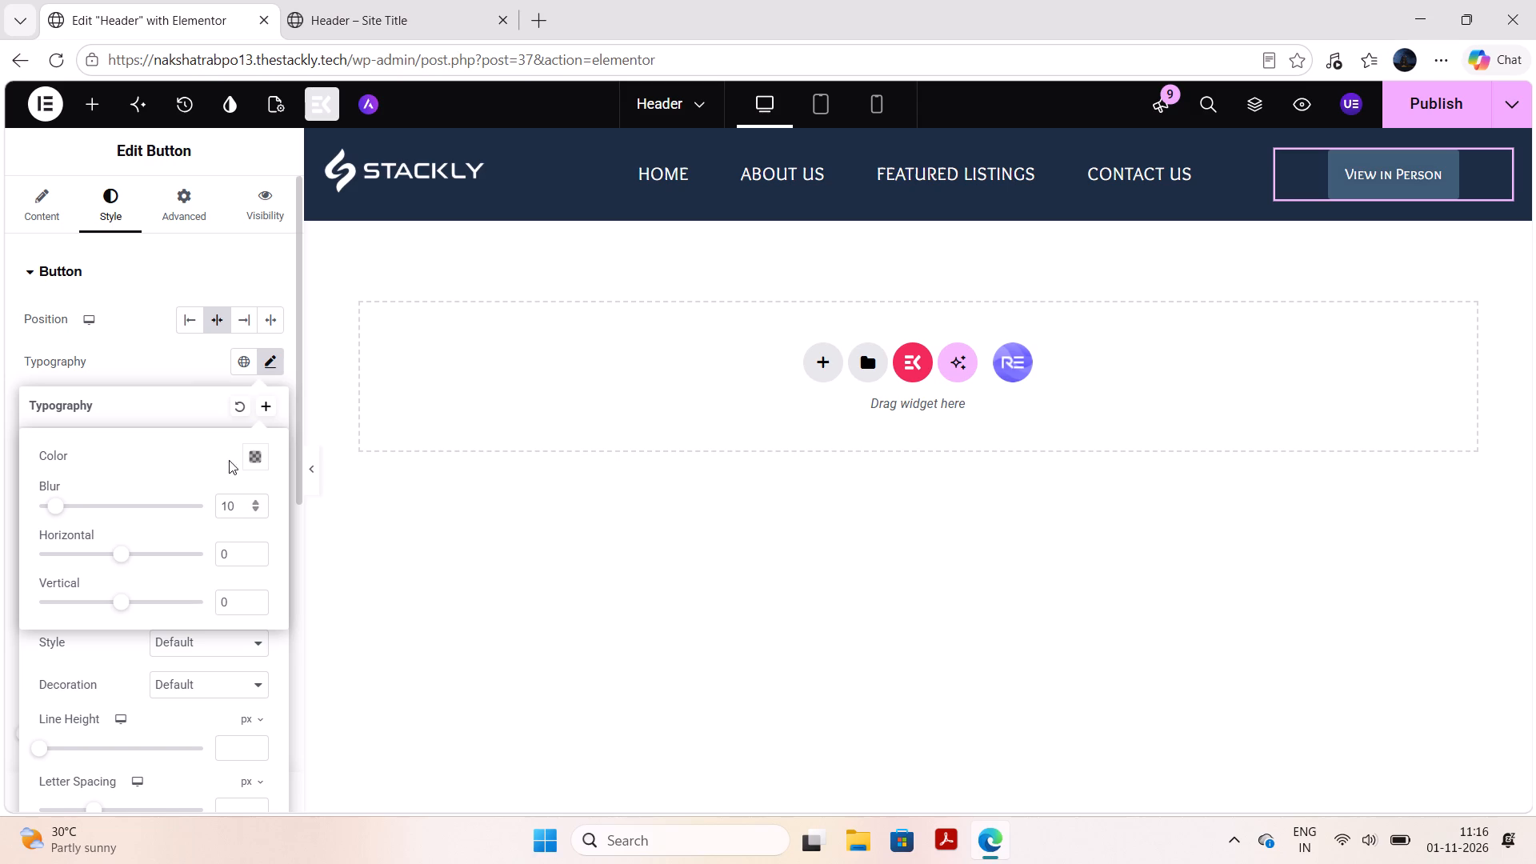
pyautogui.click(270, 359)
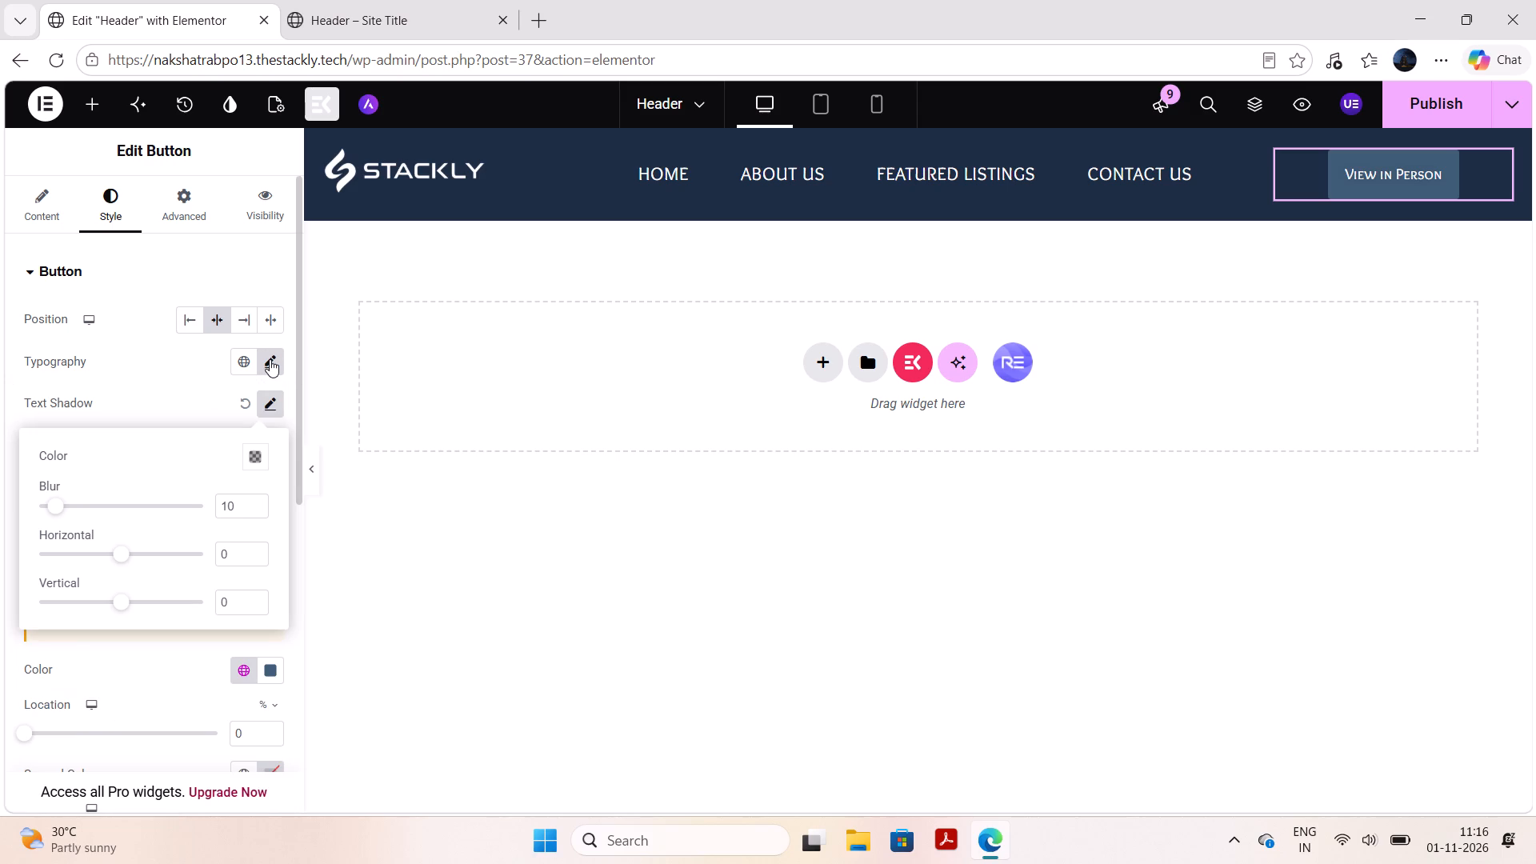
pyautogui.click(270, 359)
pyautogui.click(270, 359)
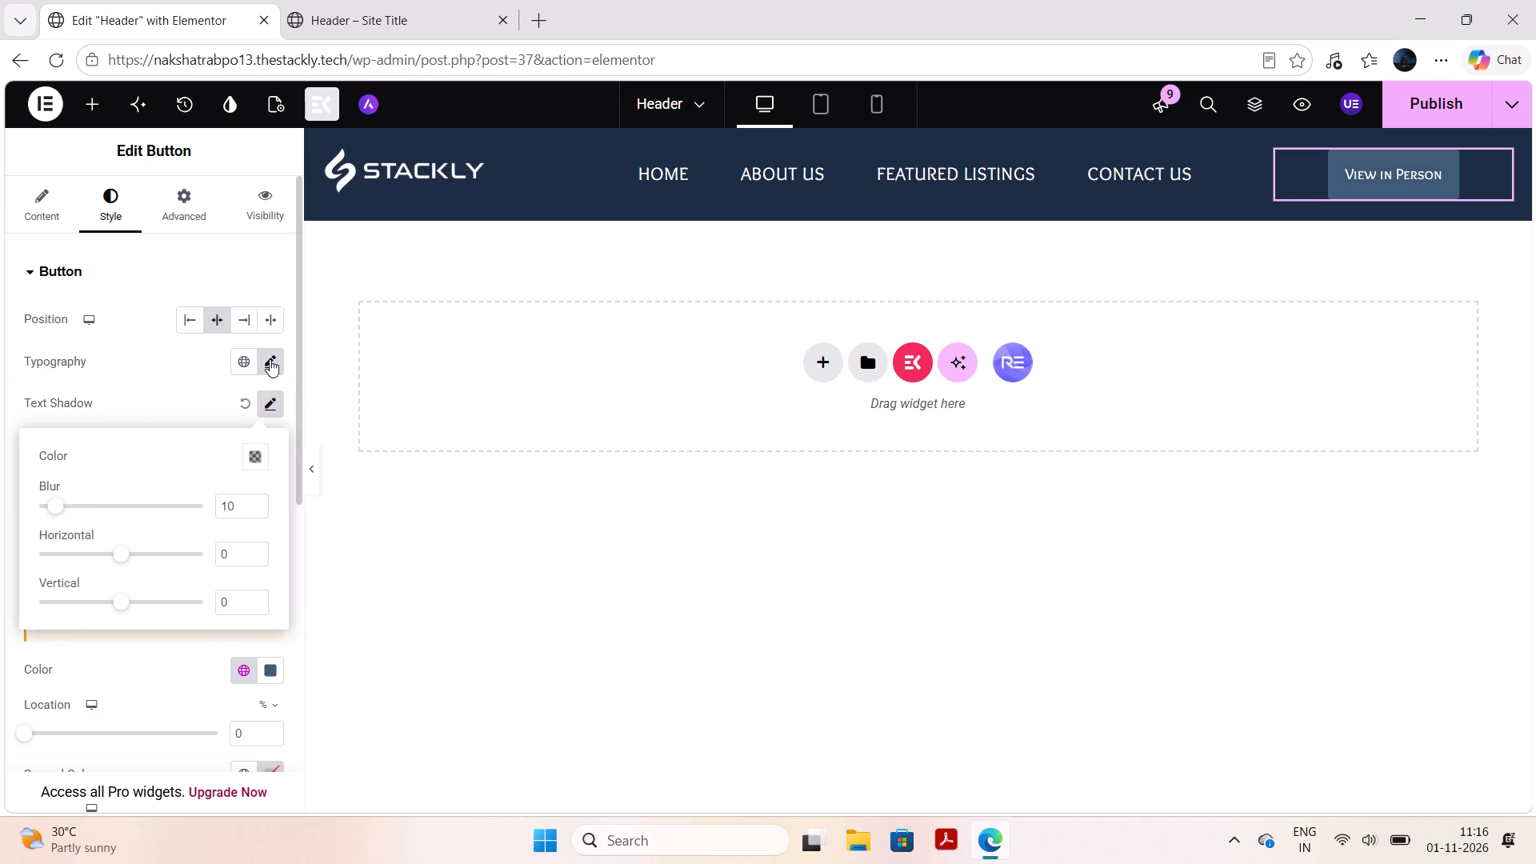
pyautogui.click(146, 397)
pyautogui.click(265, 360)
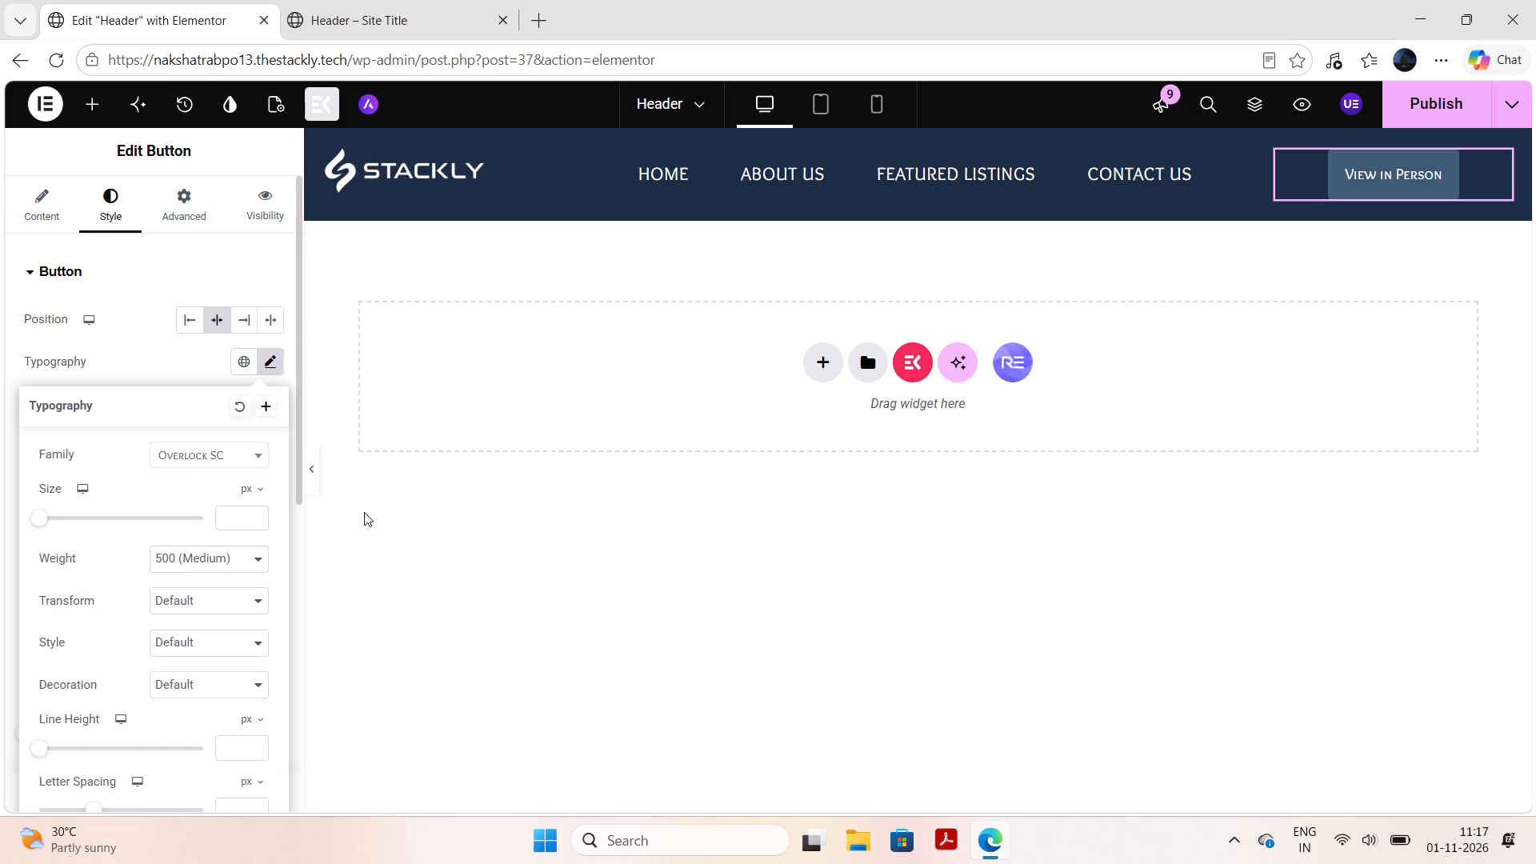
pyautogui.click(542, 515)
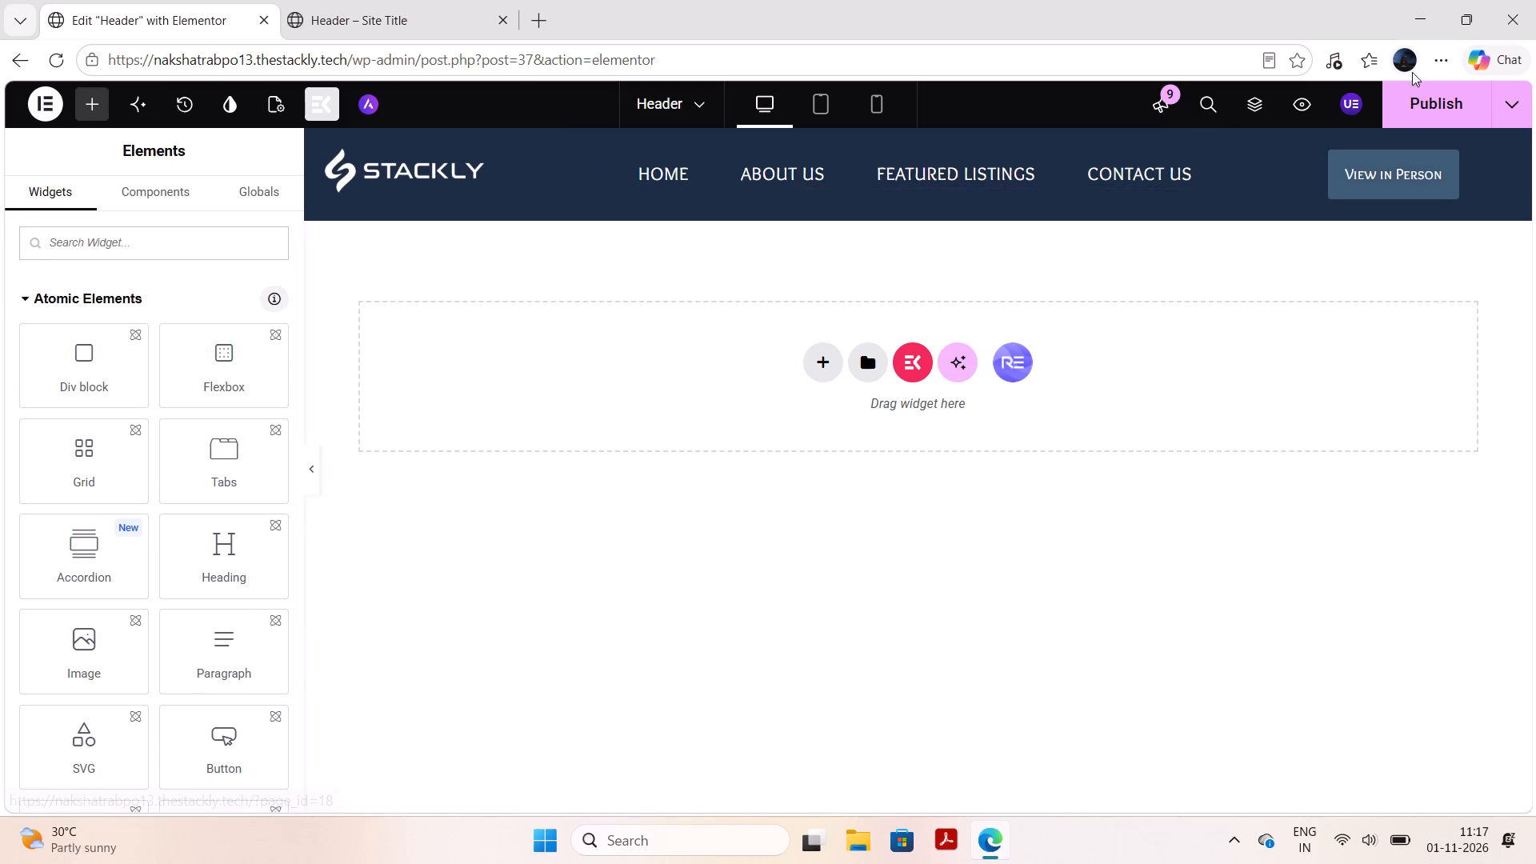
pyautogui.click(1418, 107)
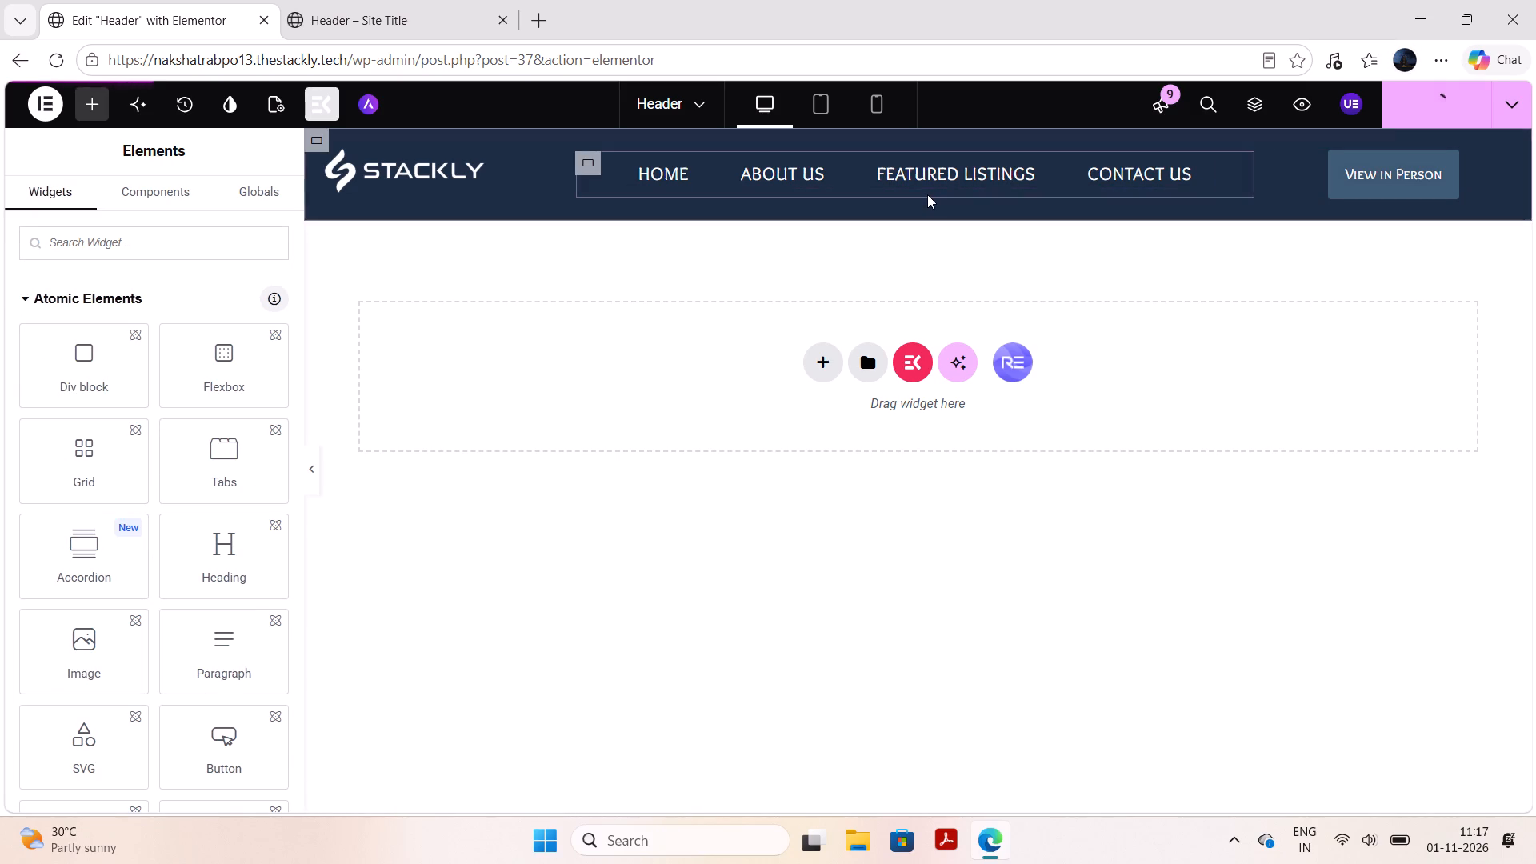
# Open the Home page in the Elementor editor and select the first HTML block below the header.
pyautogui.click(685, 96)
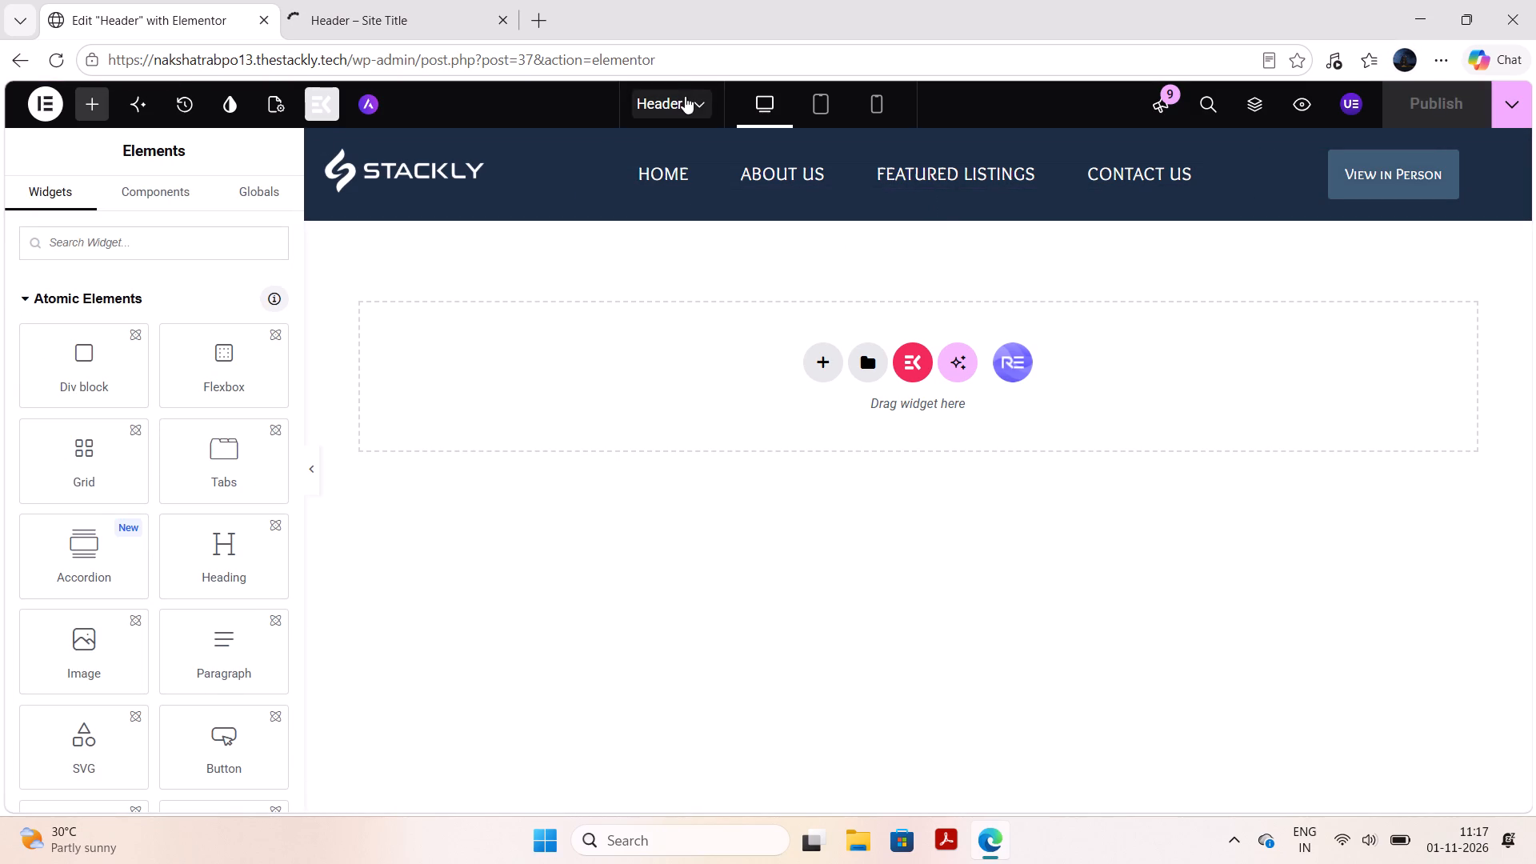
pyautogui.click(648, 321)
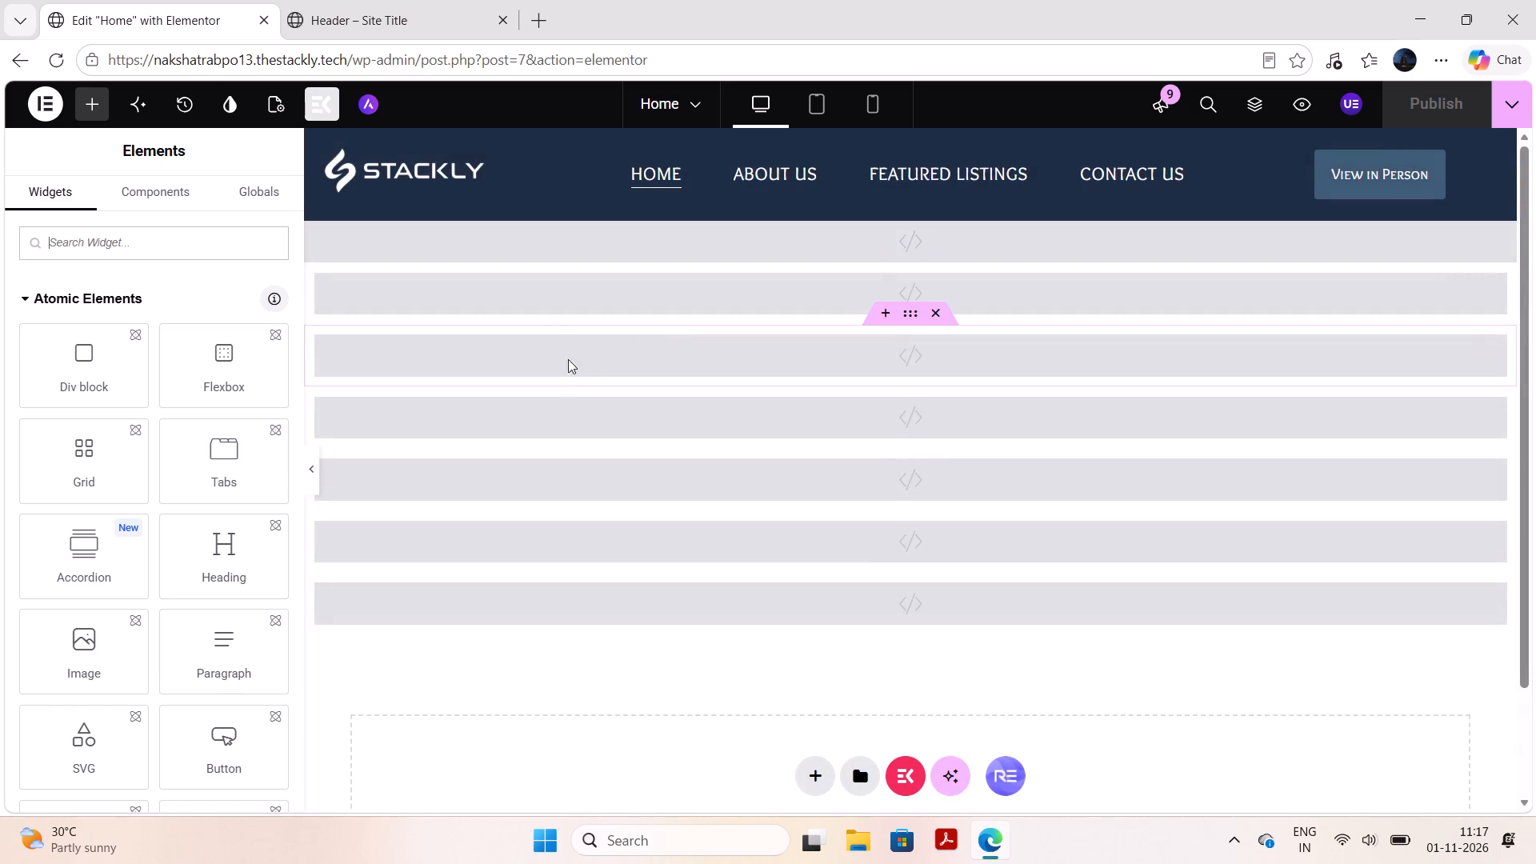
pyautogui.click(546, 252)
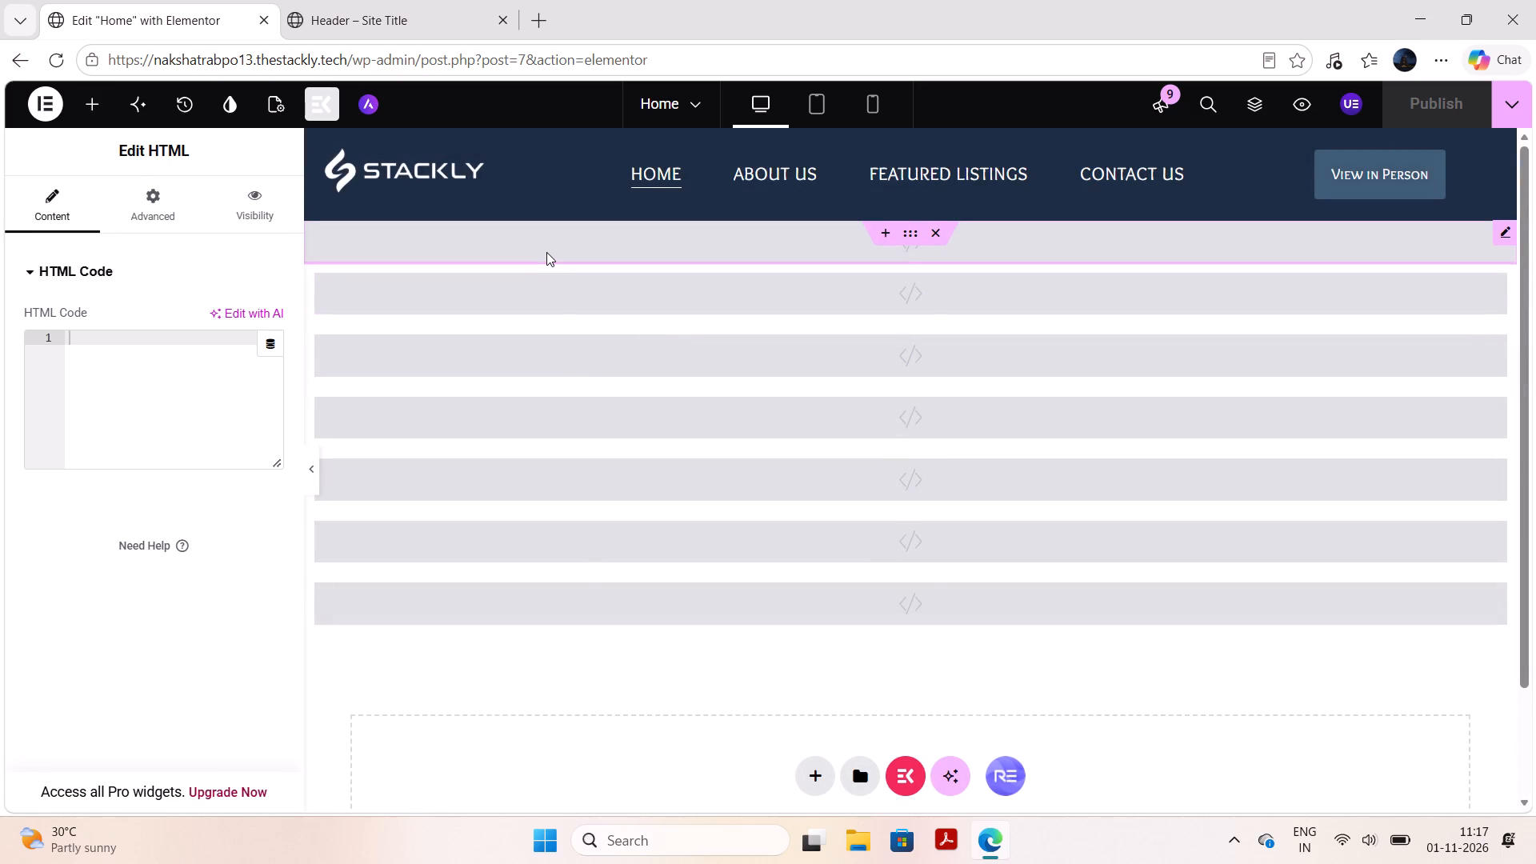
# Close the header preview page and the Microsoft Edge window.
pyautogui.click(504, 0)
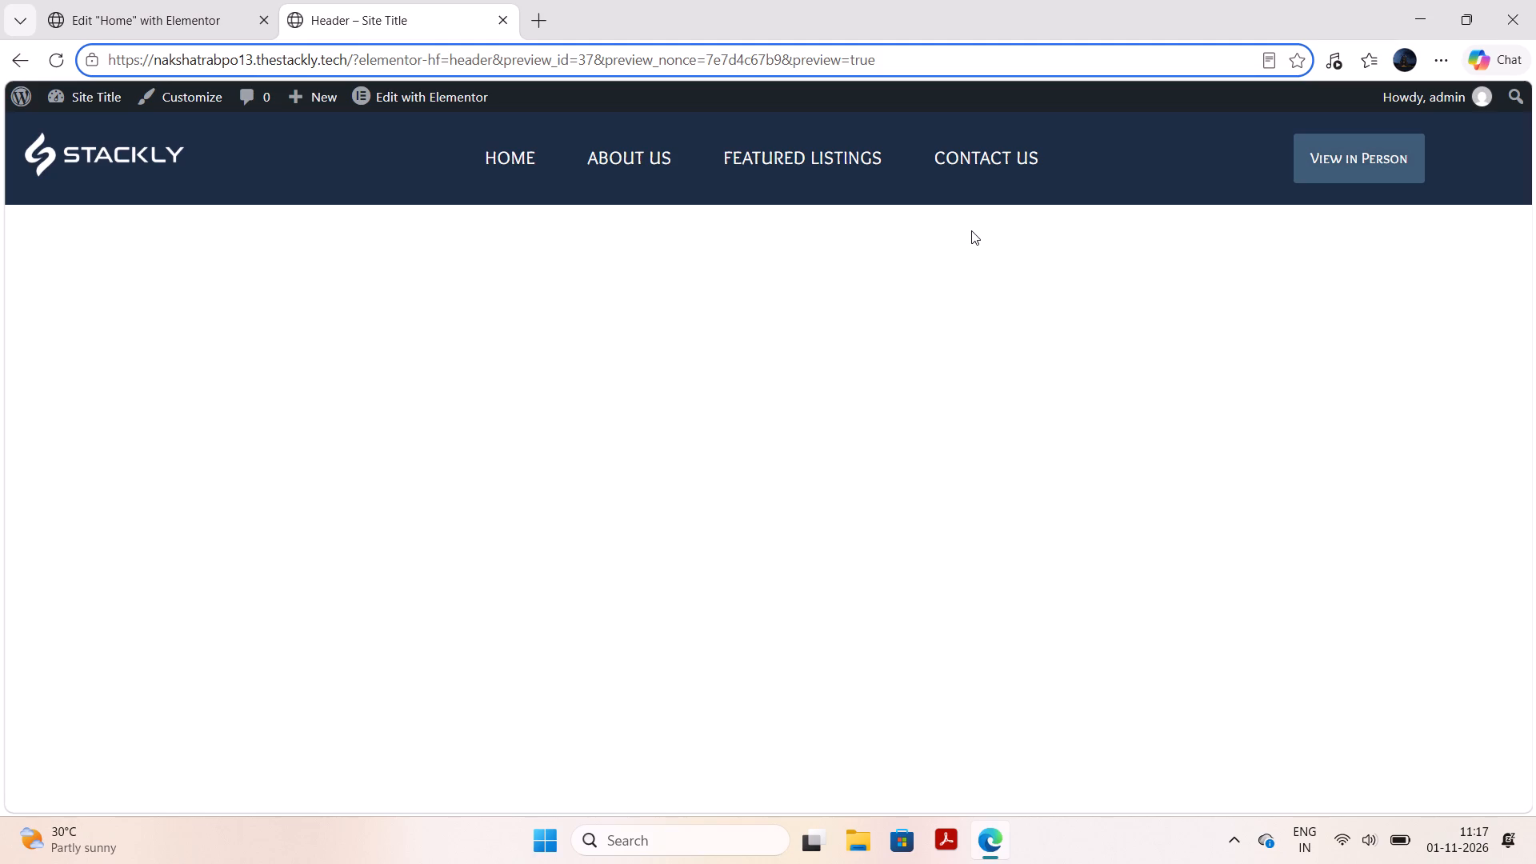
pyautogui.click(511, 22)
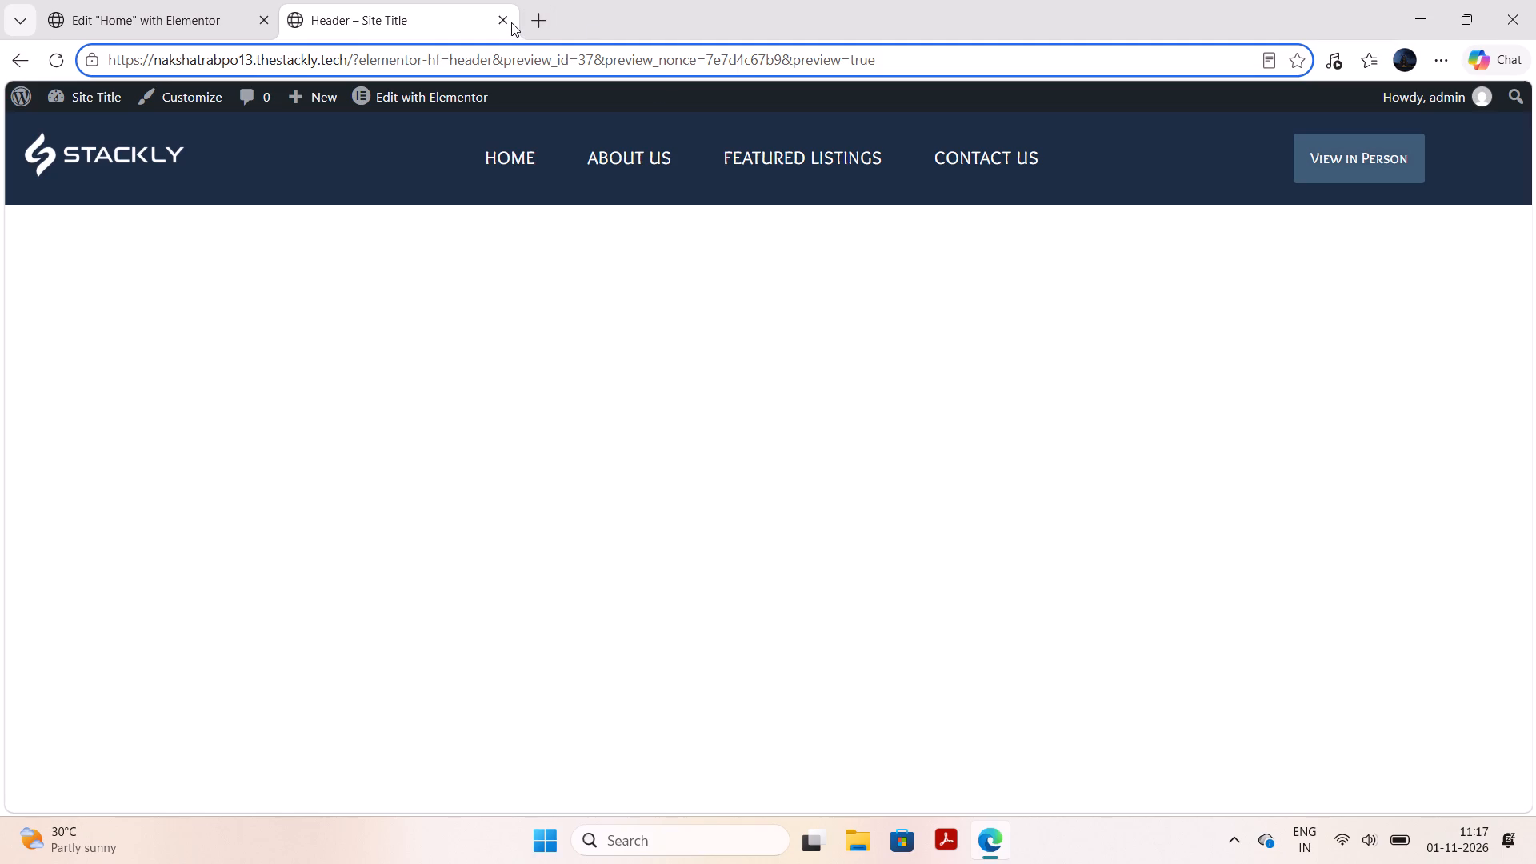
pyautogui.click(499, 15)
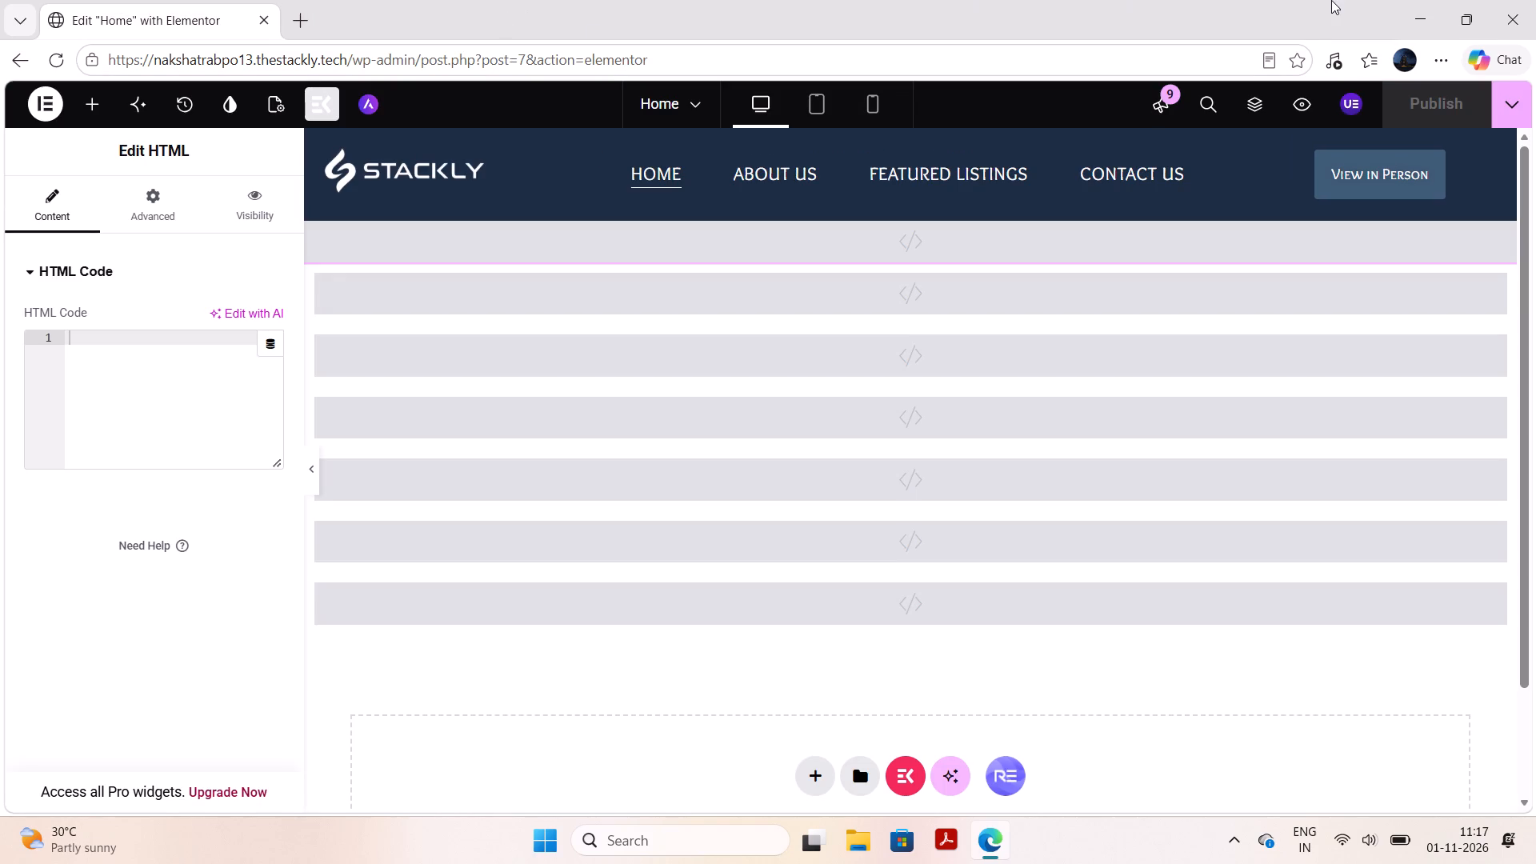
pyautogui.click(1535, 1)
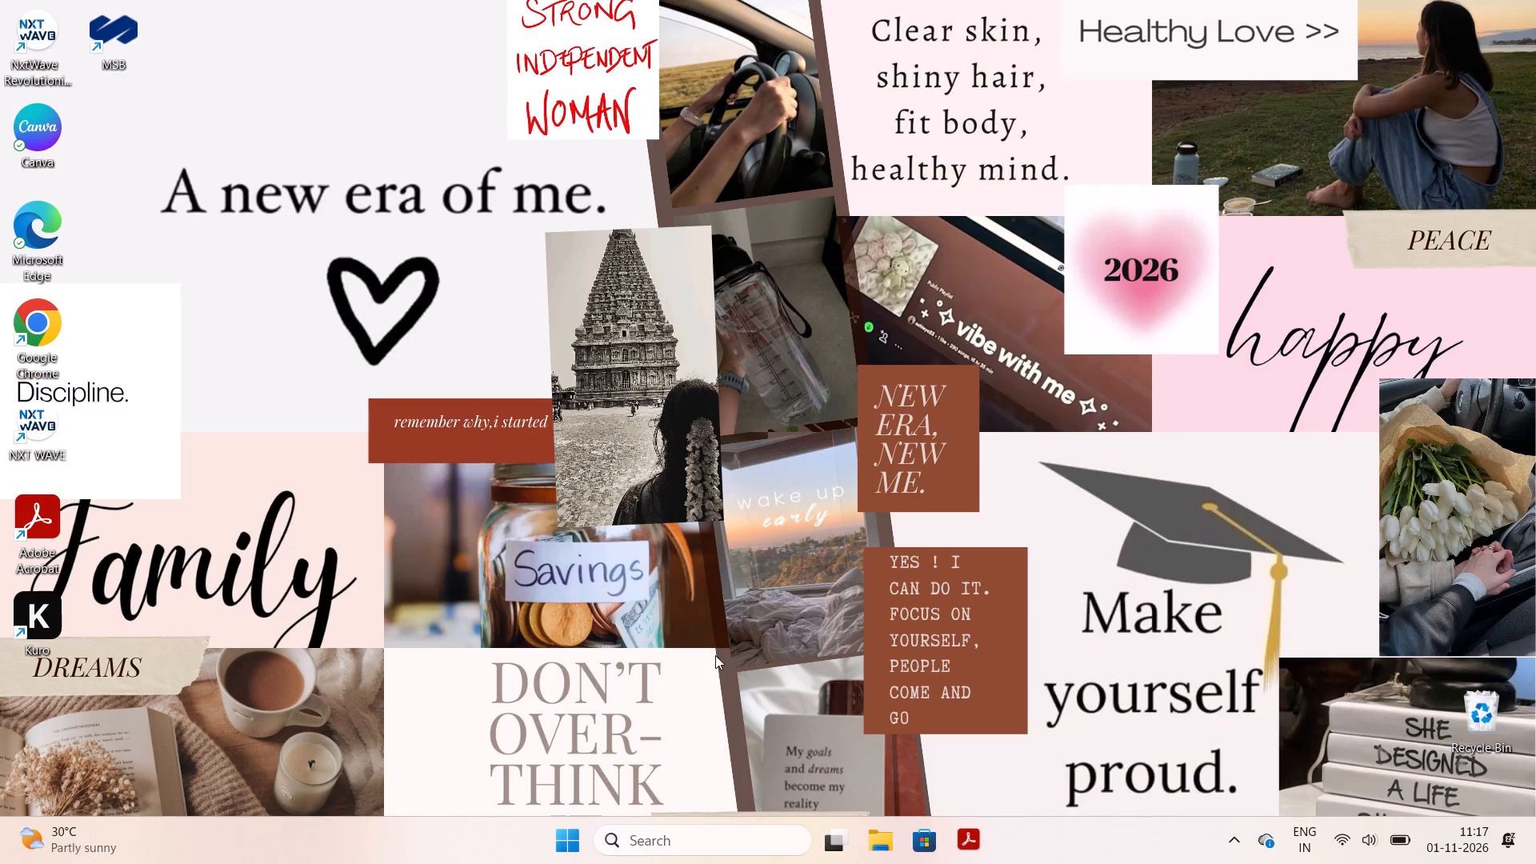
# Open the topmost real estate WordPress website note in Sticky Notes.
pyautogui.click(678, 853)
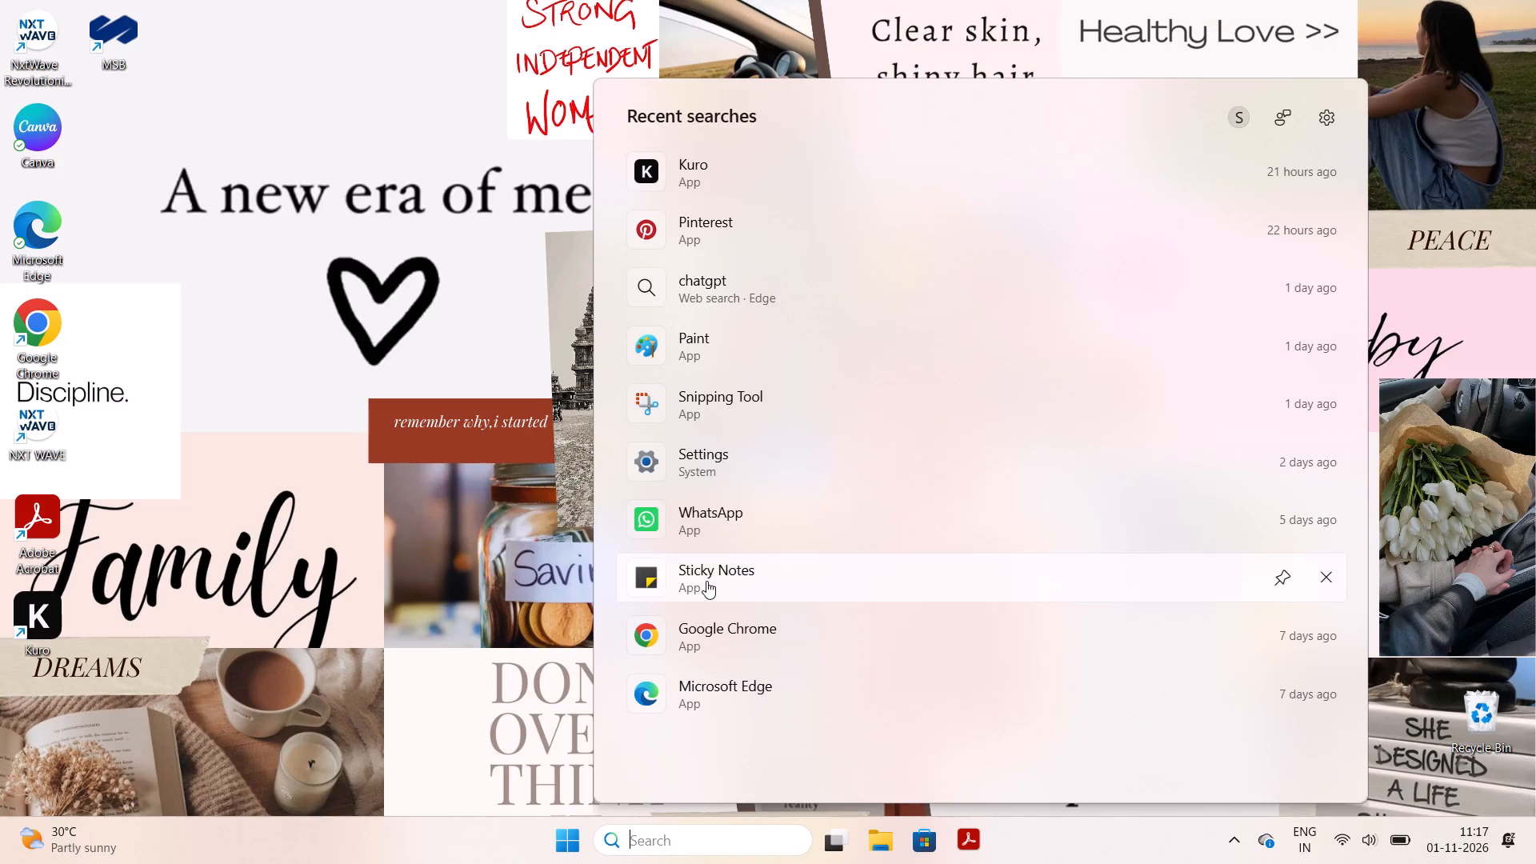
pyautogui.click(706, 581)
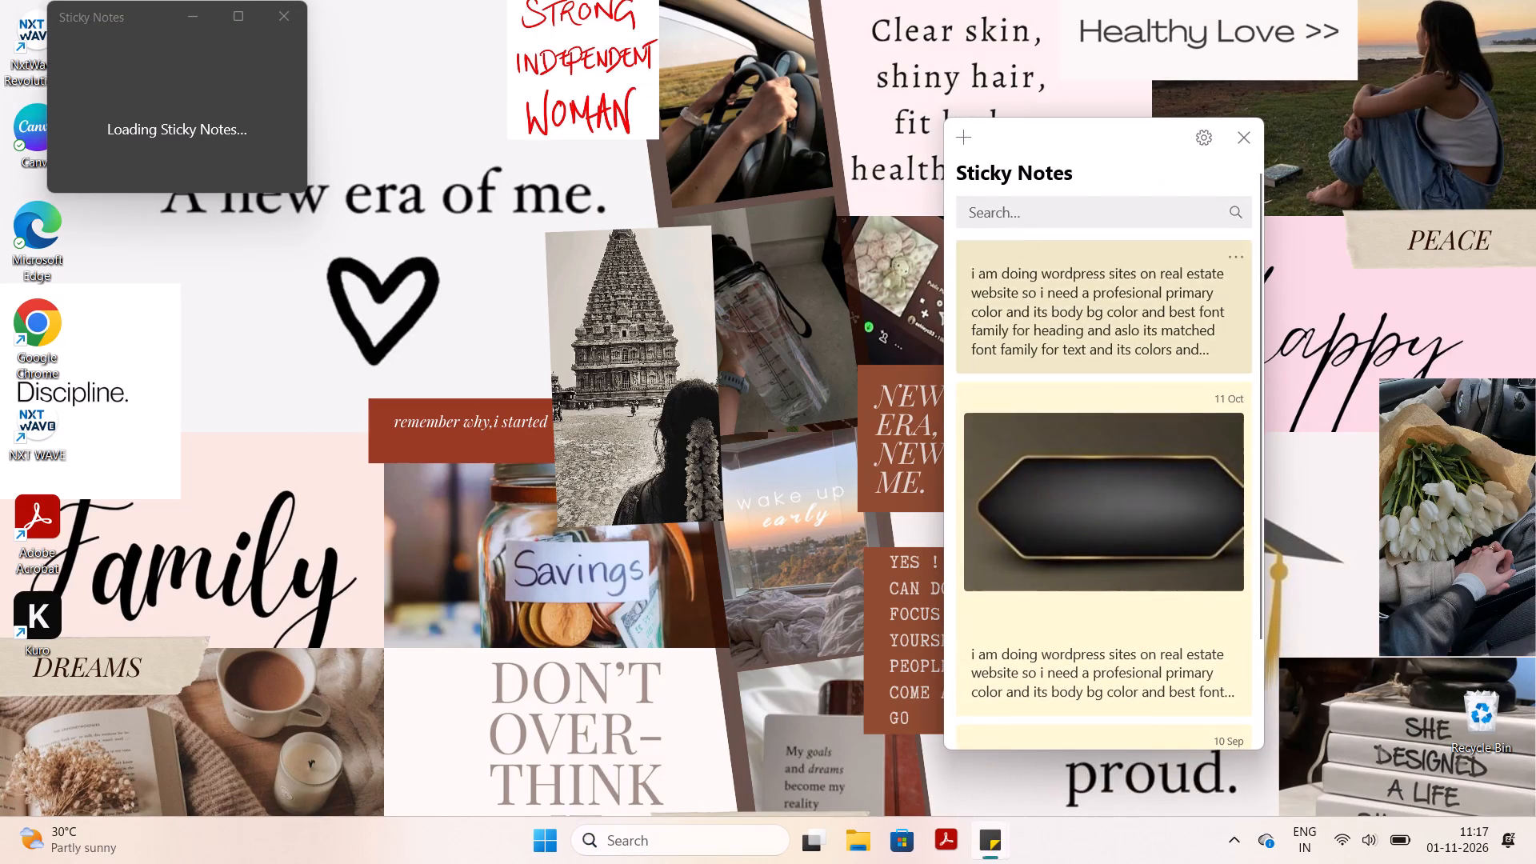
pyautogui.doubleClick(993, 268)
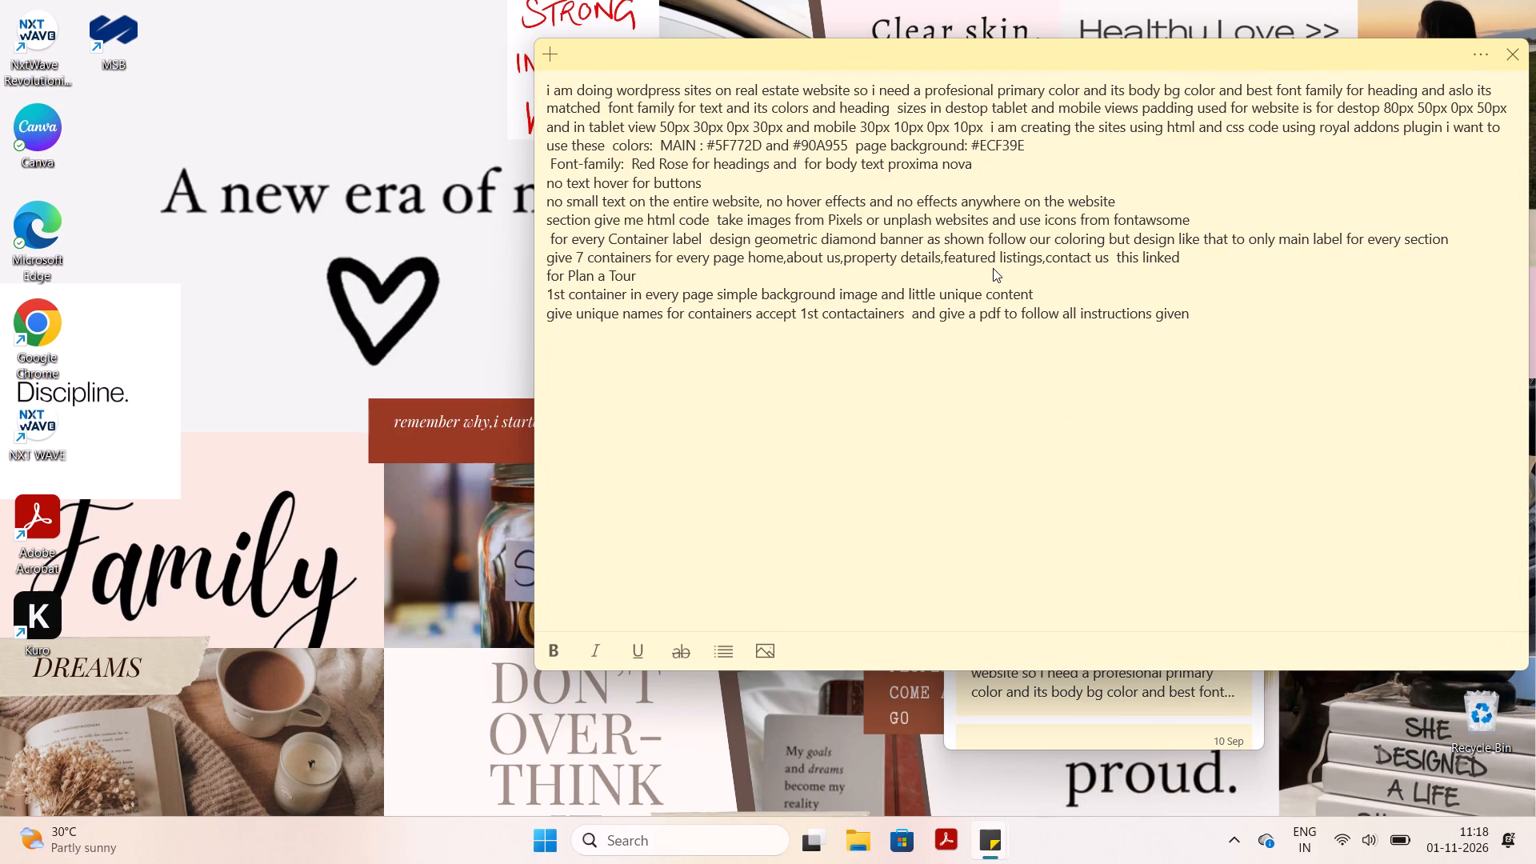
# Add "** " in front of the "no text hover for buttons" line.
pyautogui.click(703, 186)
pyautogui.click(542, 188)
pyautogui.click(542, 188)
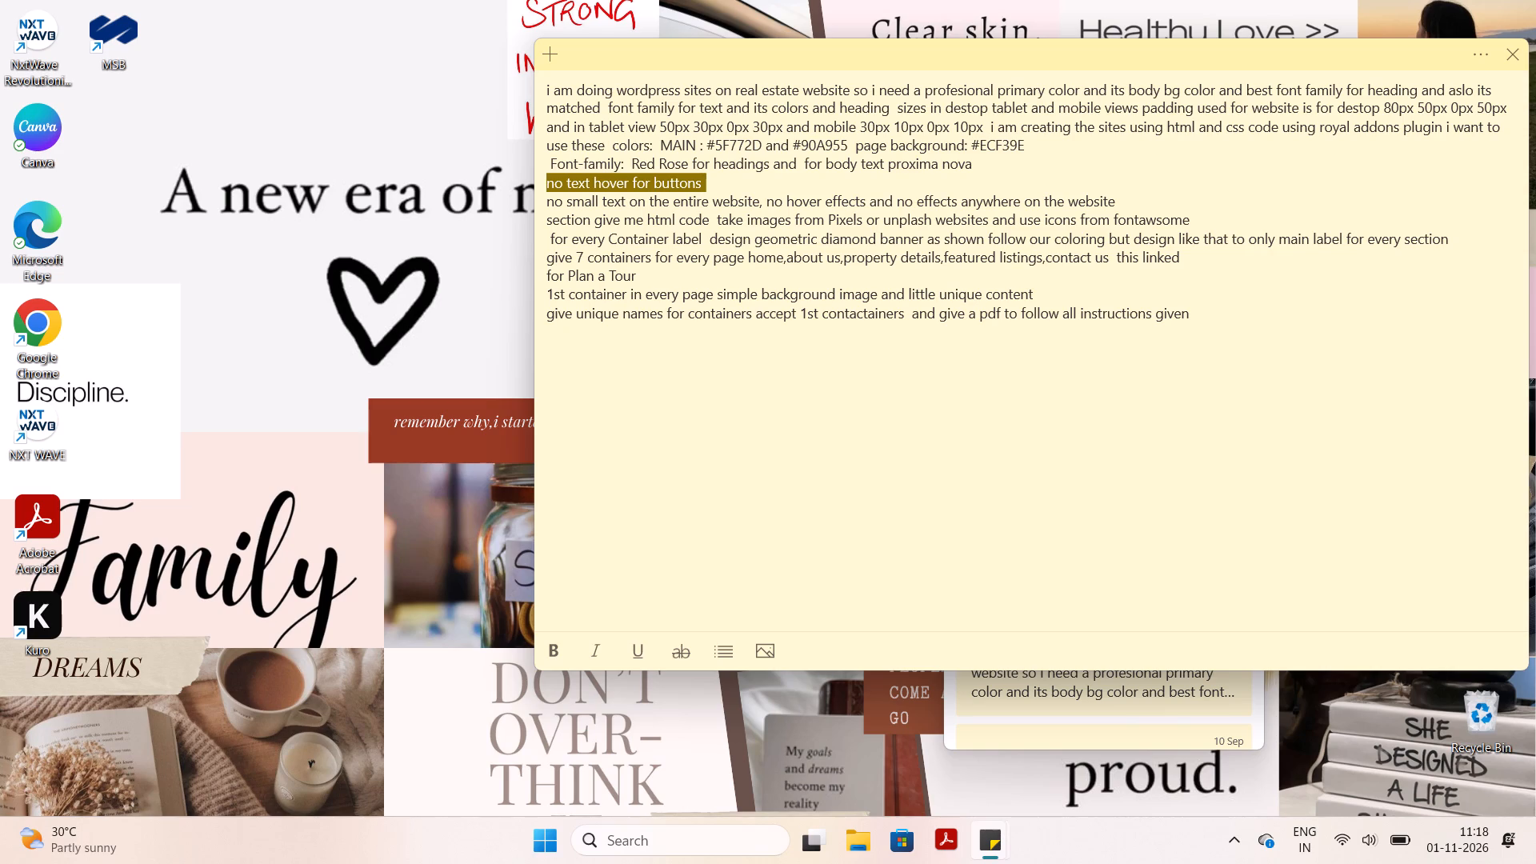
pyautogui.click(546, 188)
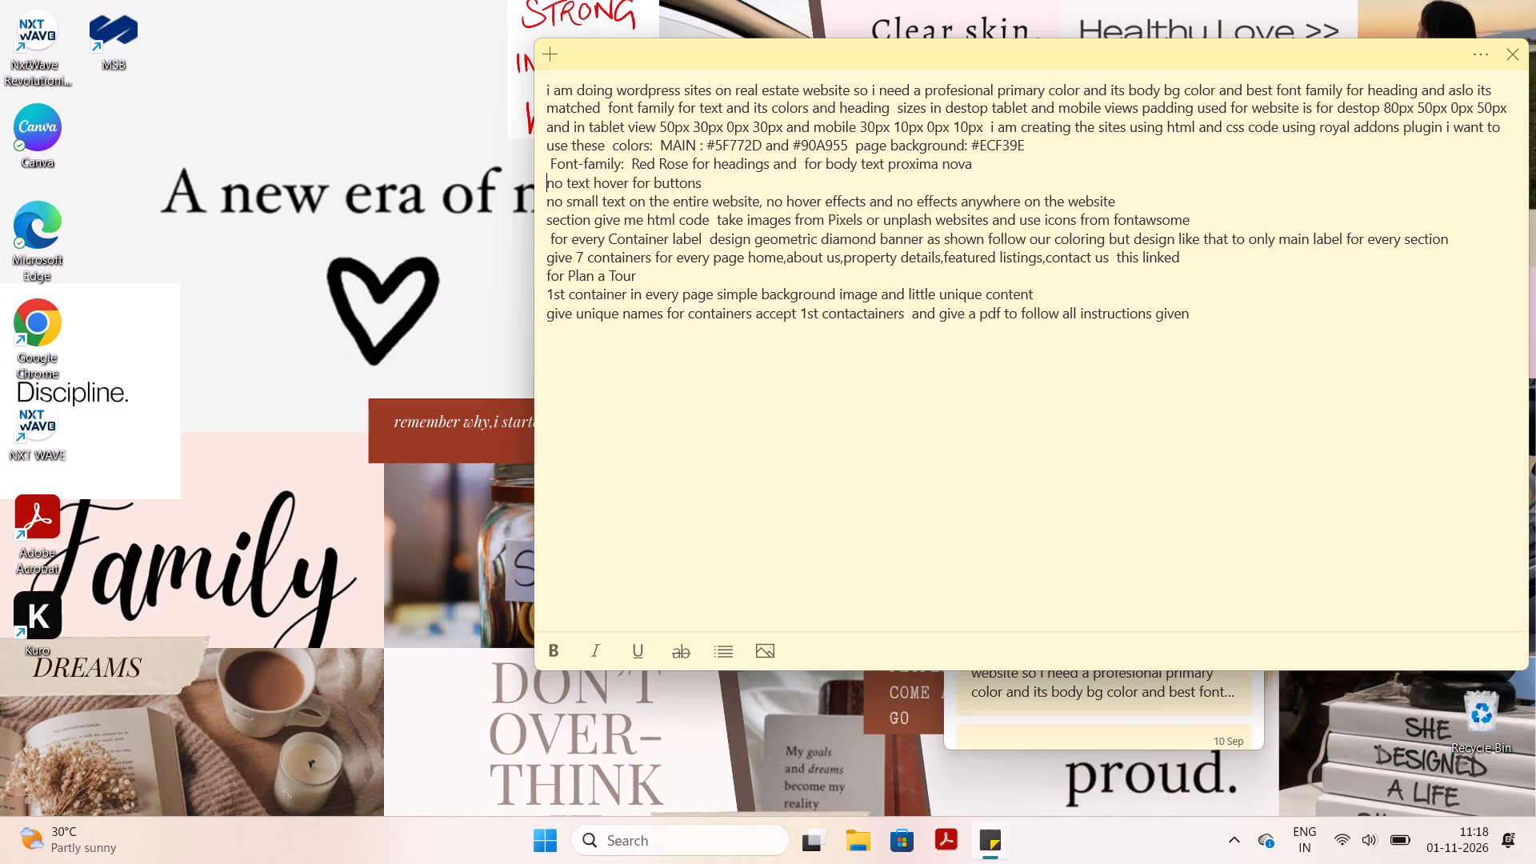
pyautogui.hotkey('shift', '*')
pyautogui.write('*')
pyautogui.press('space')
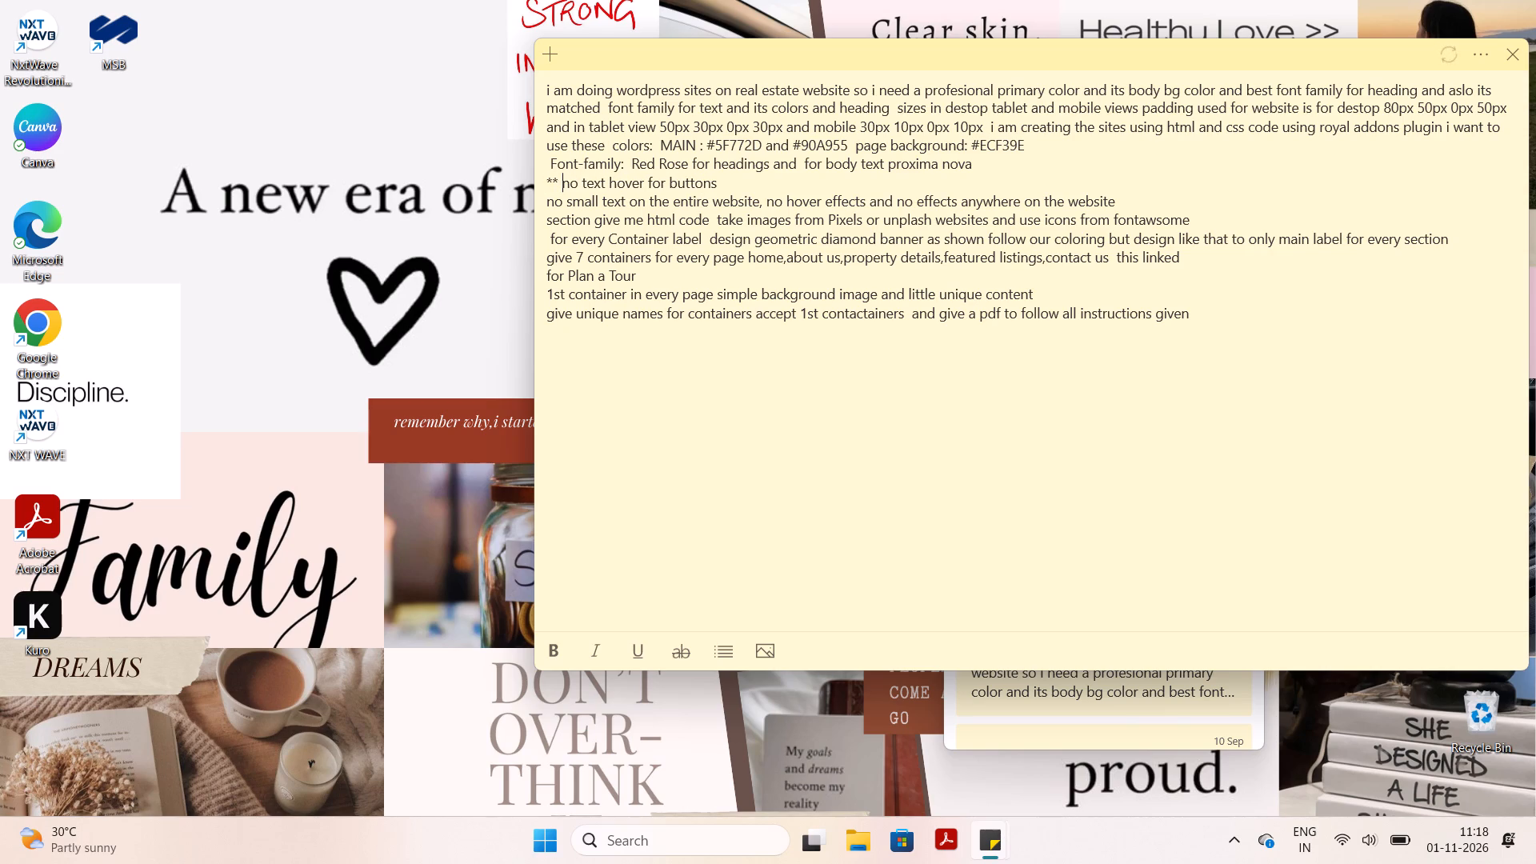
# Replace the headings font in the note's Font-family line with "overlock sc".
pyautogui.click(977, 169)
pyautogui.click(686, 168)
pyautogui.press('BackSpace')
pyautogui.press('BackSpace')
pyautogui.press('BackSpace')
pyautogui.press('BackSpace')
pyautogui.press('BackSpace')
pyautogui.press('BackSpace')
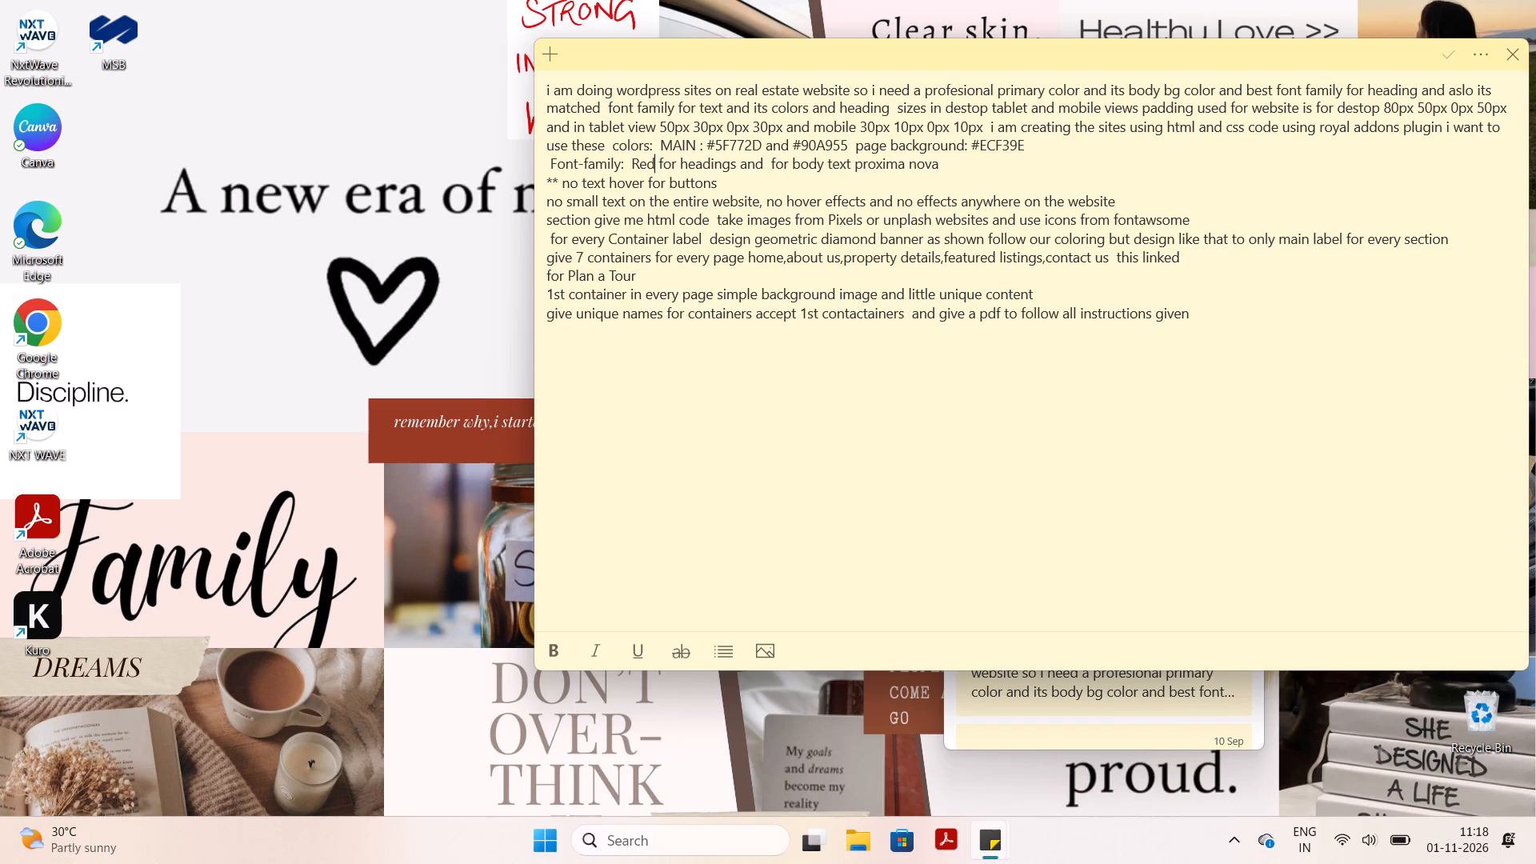
pyautogui.press('BackSpace')
pyautogui.press('BackSpace')
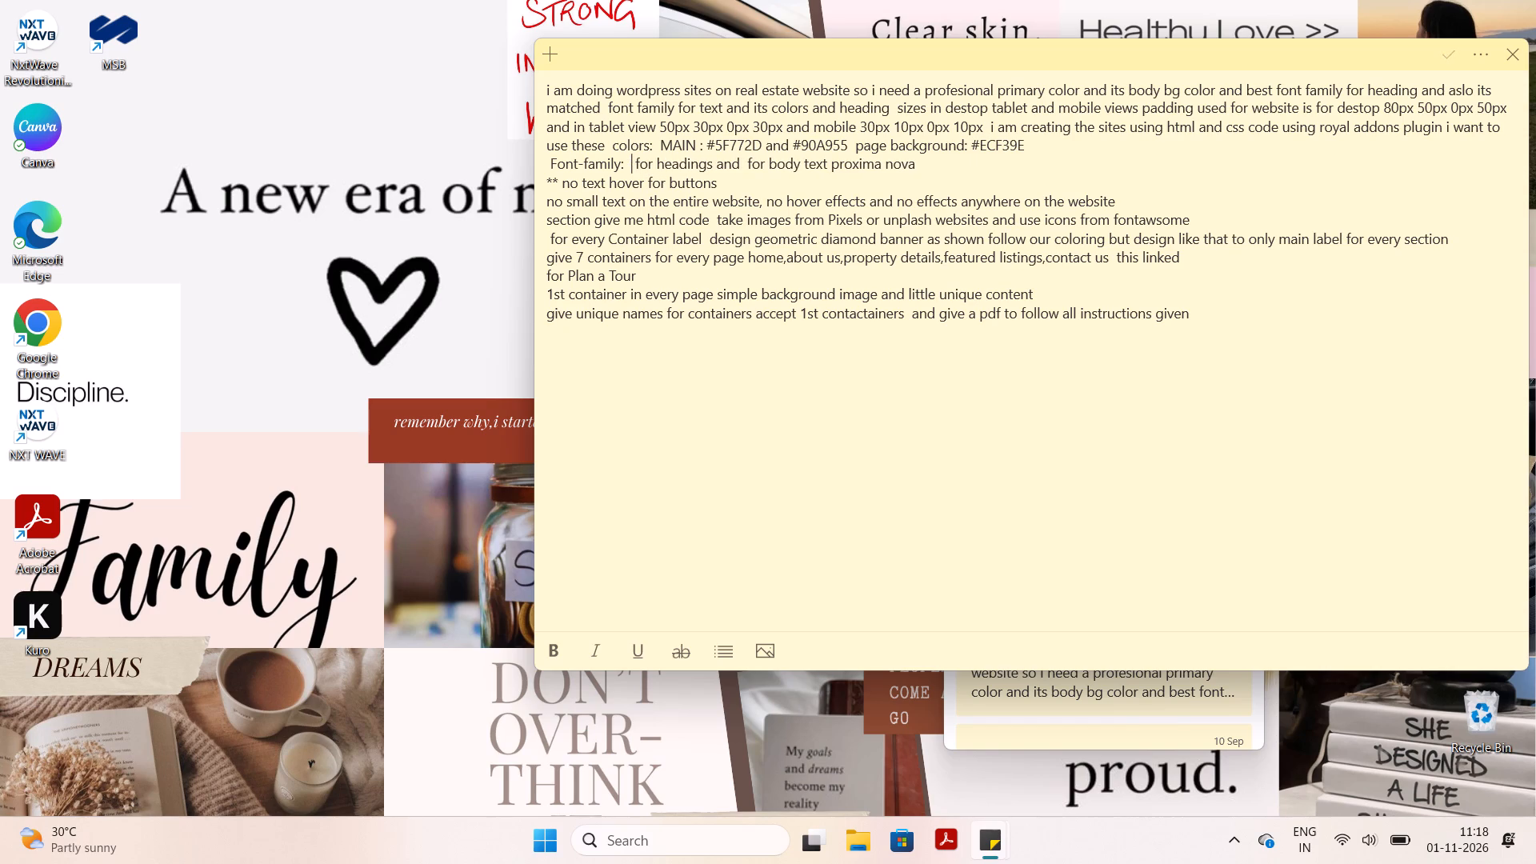
pyautogui.write('over')
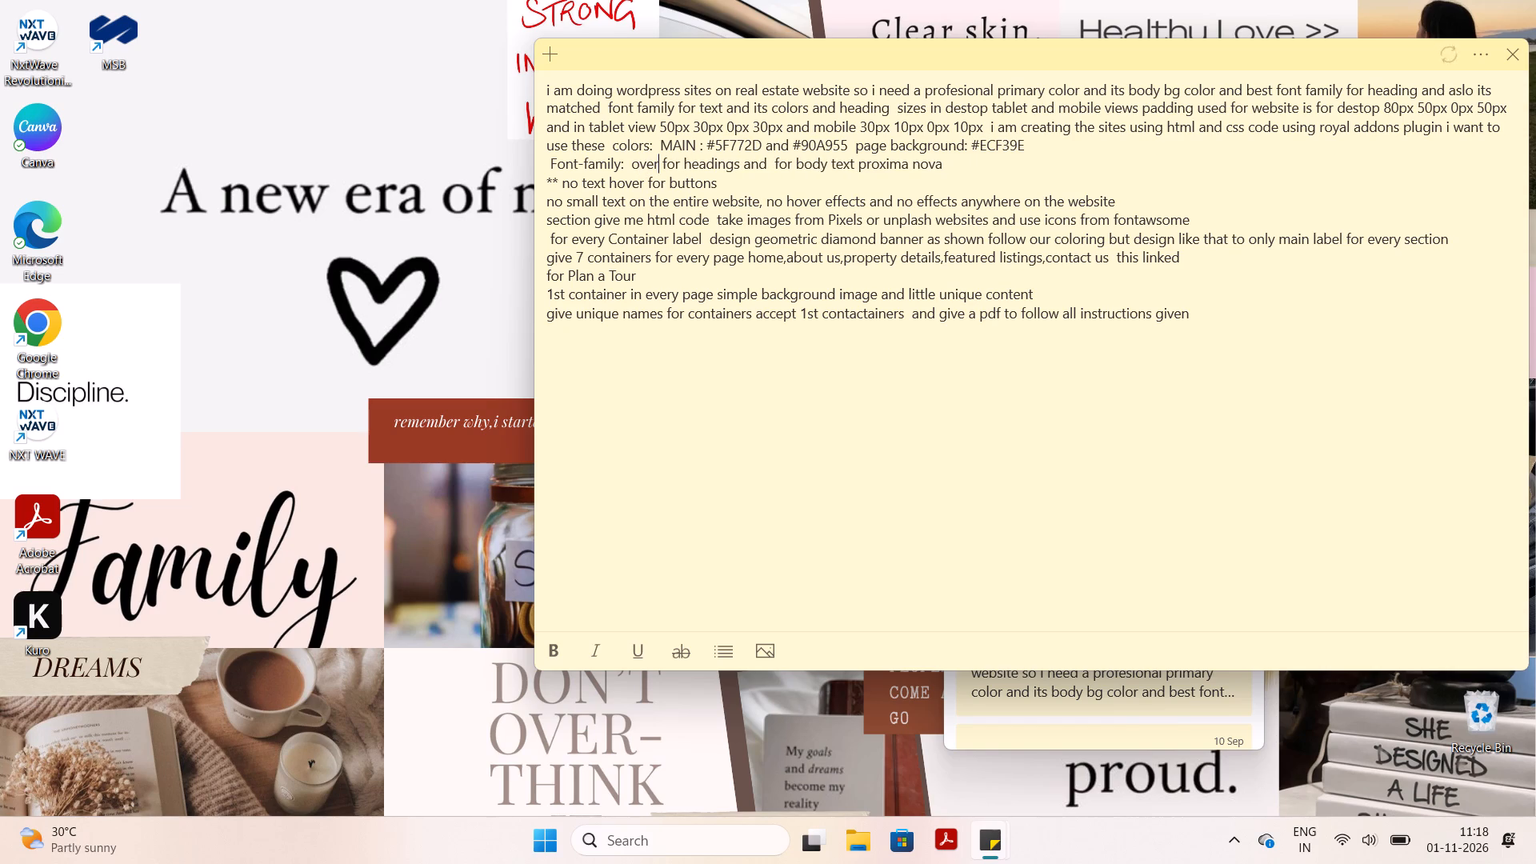
pyautogui.write('lock sc')
pyautogui.press('space')
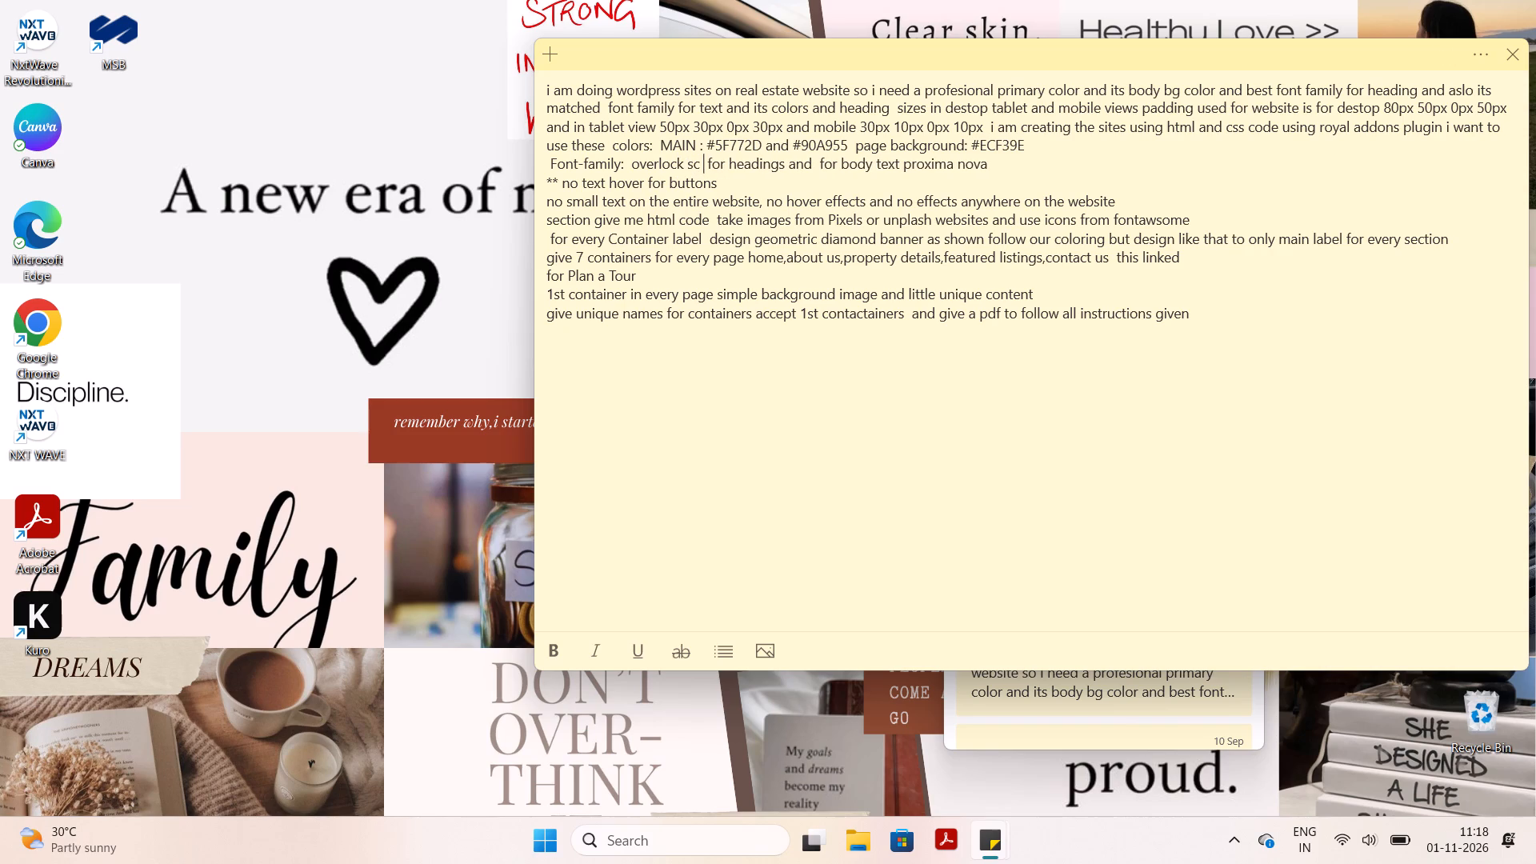
# Insert "subheadings : overlock italic for" before "body text" in the Font-family line.
pyautogui.click(818, 166)
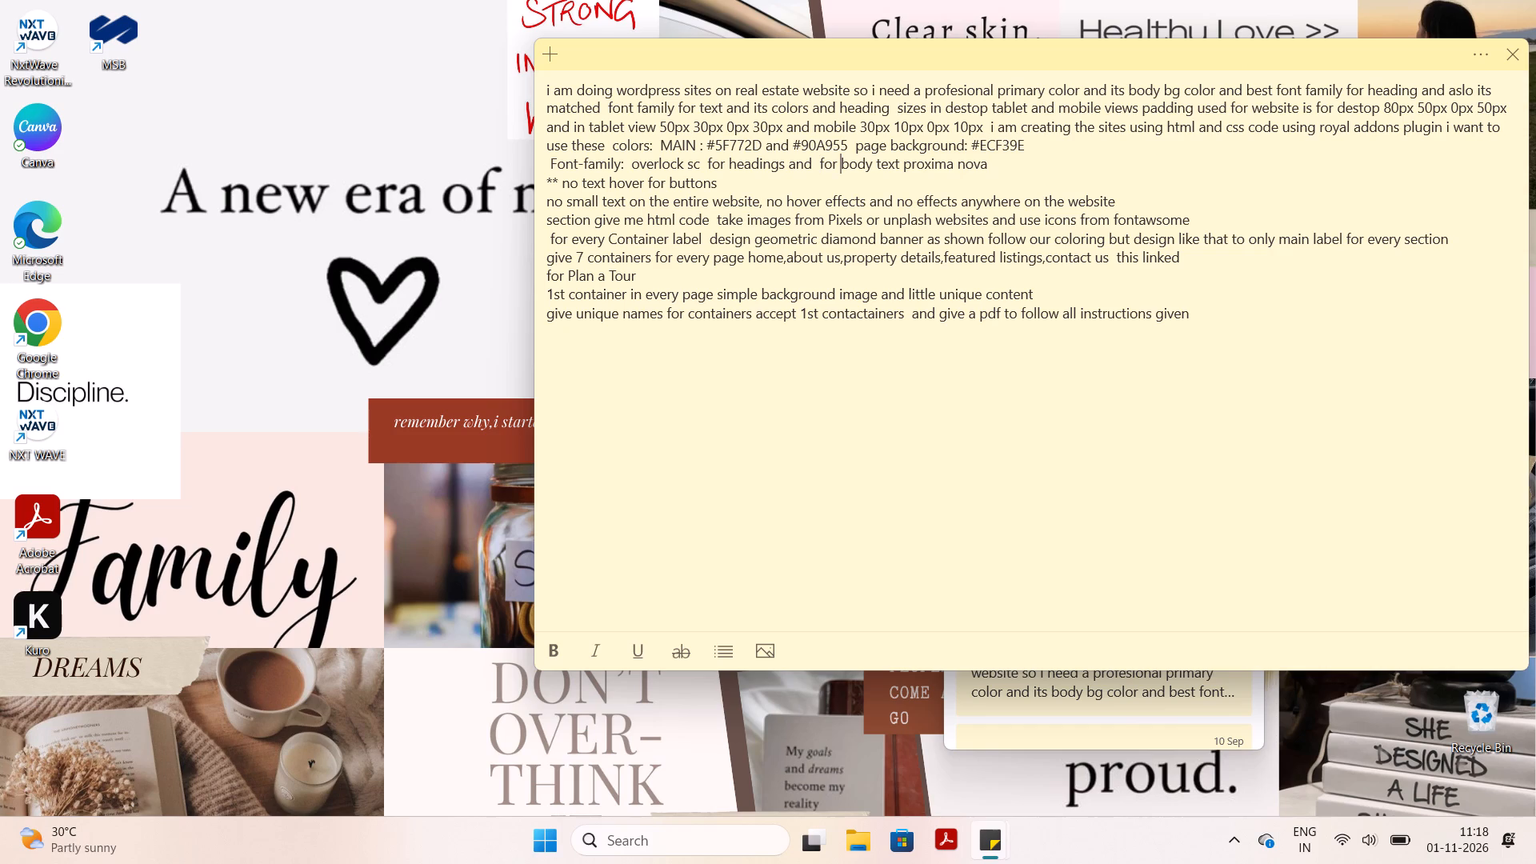
pyautogui.click(840, 166)
pyautogui.press('space')
pyautogui.write('subheadings :')
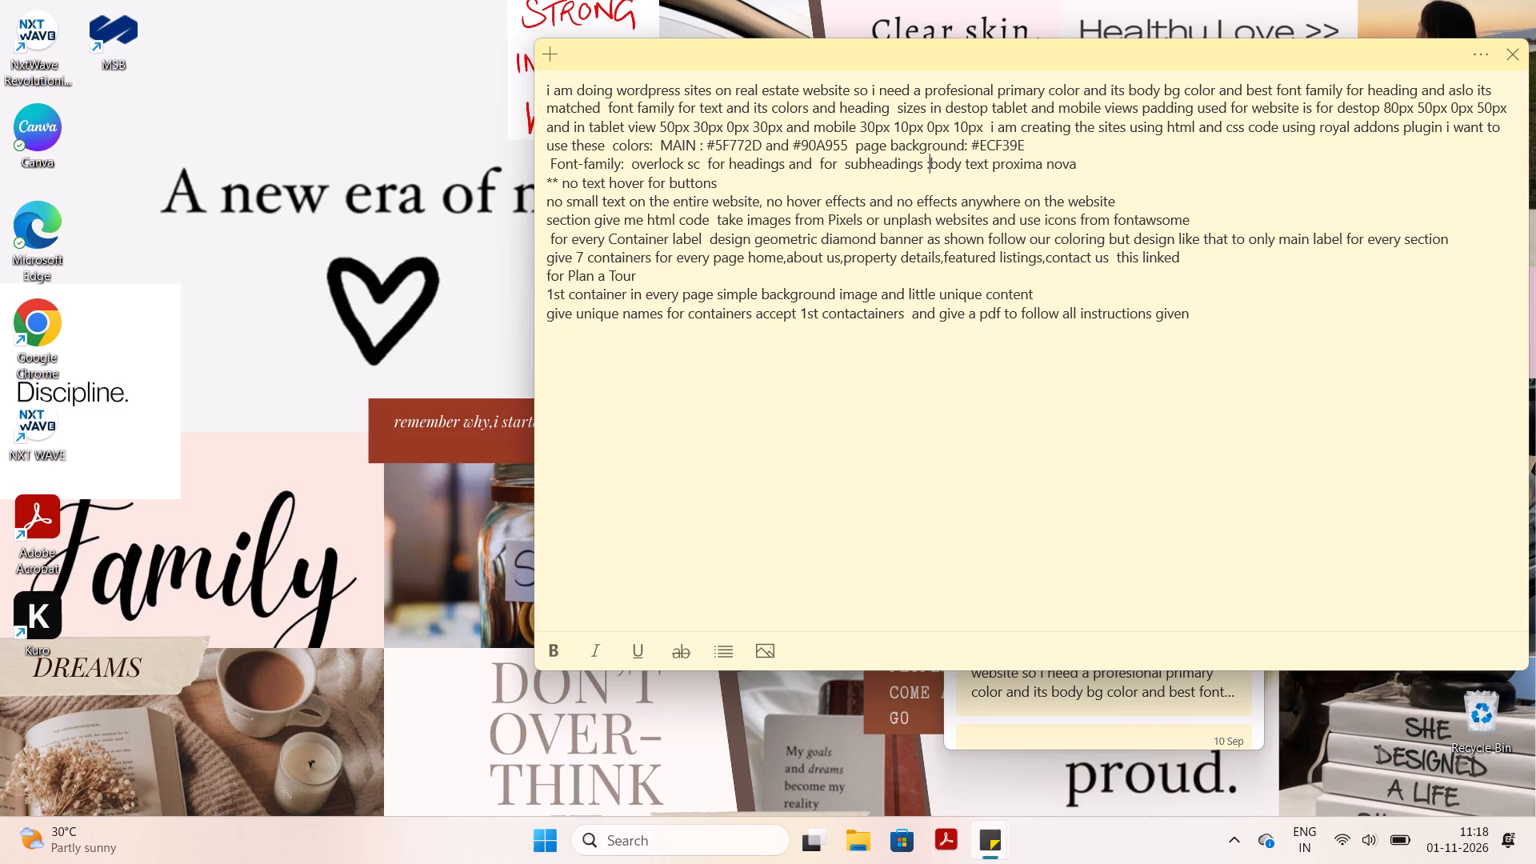
pyautogui.press('space')
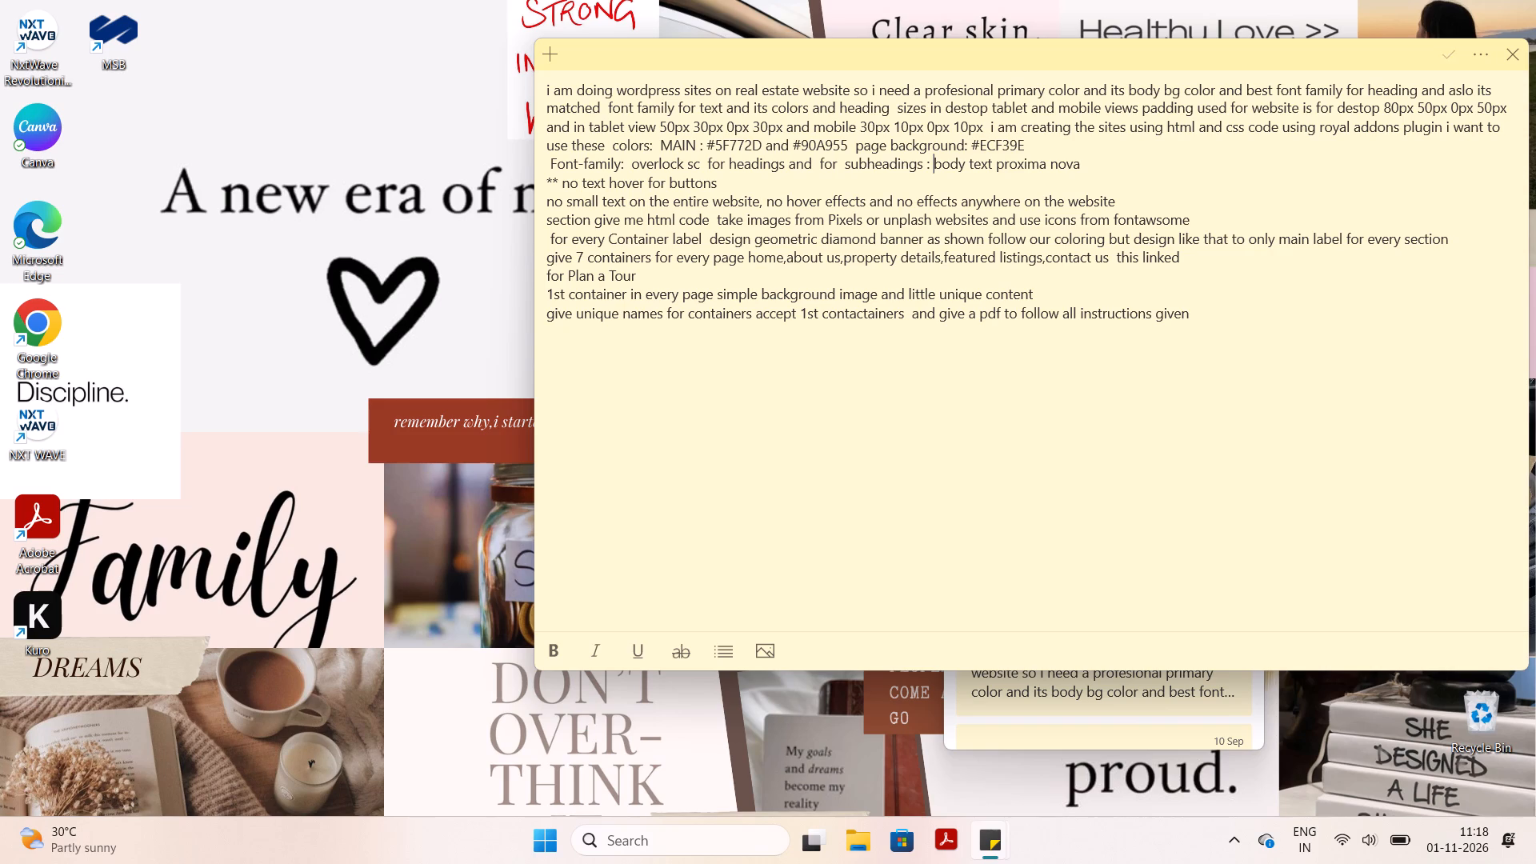
pyautogui.write('ob')
pyautogui.press('BackSpace')
pyautogui.write('ver;')
pyautogui.press('BackSpace')
pyautogui.write('lo')
pyautogui.write('ck')
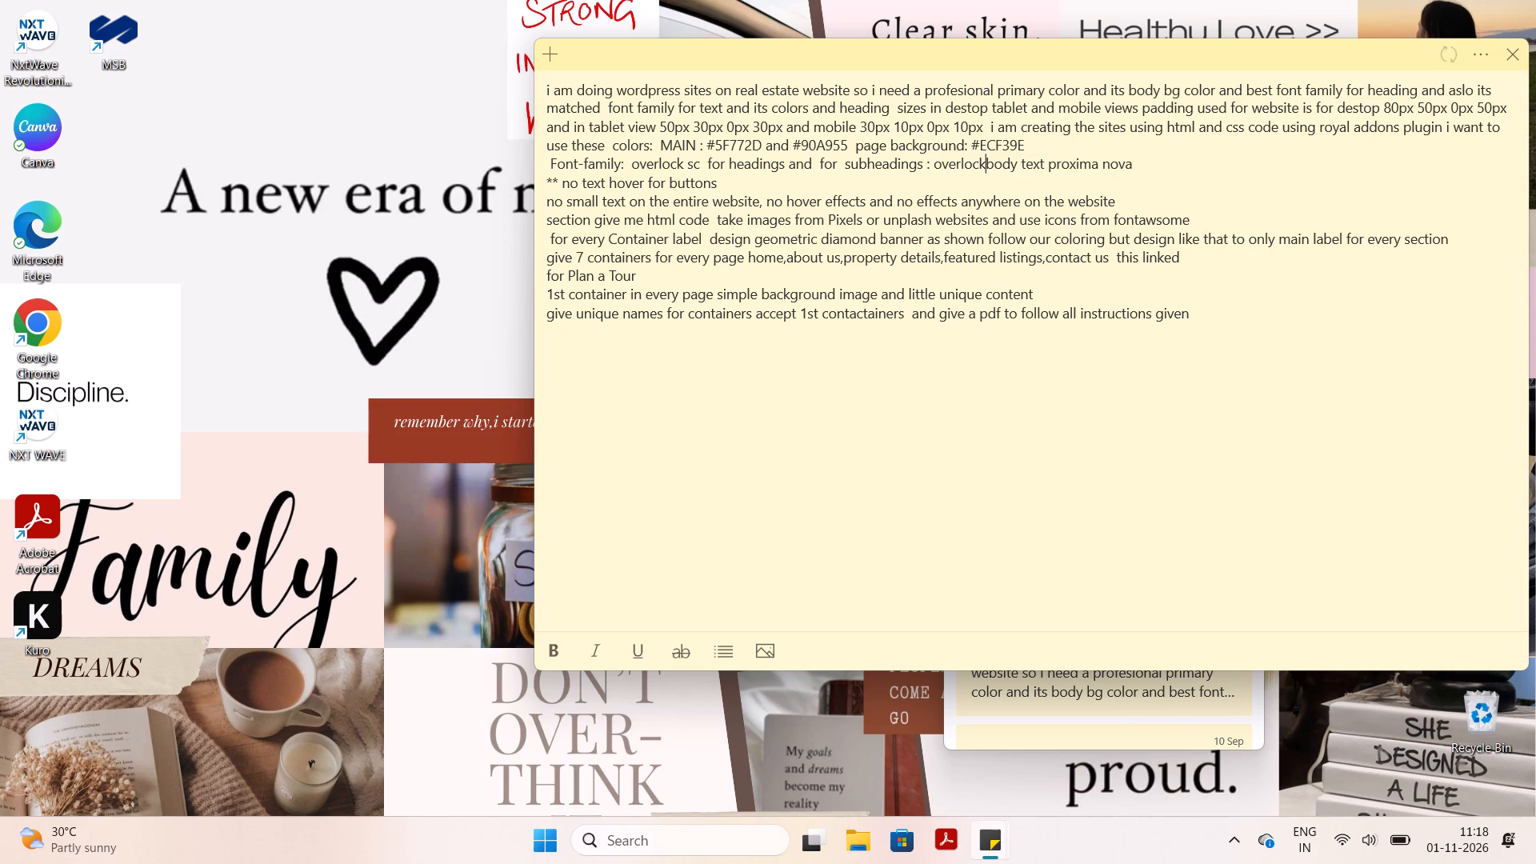
pyautogui.press('space')
pyautogui.write('italio')
pyautogui.press('BackSpace')
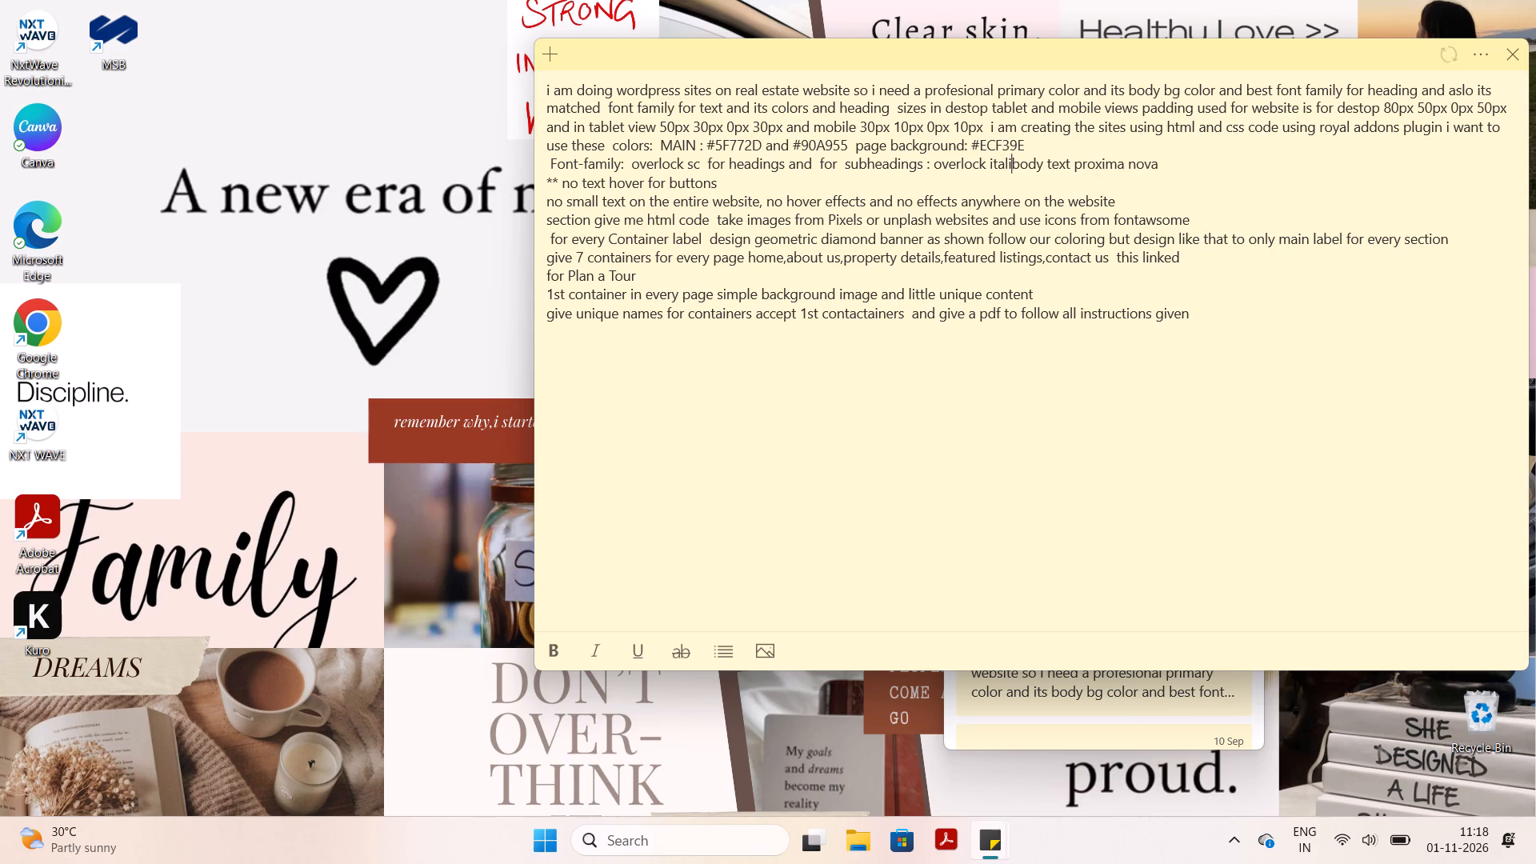
pyautogui.write('c')
pyautogui.press('space')
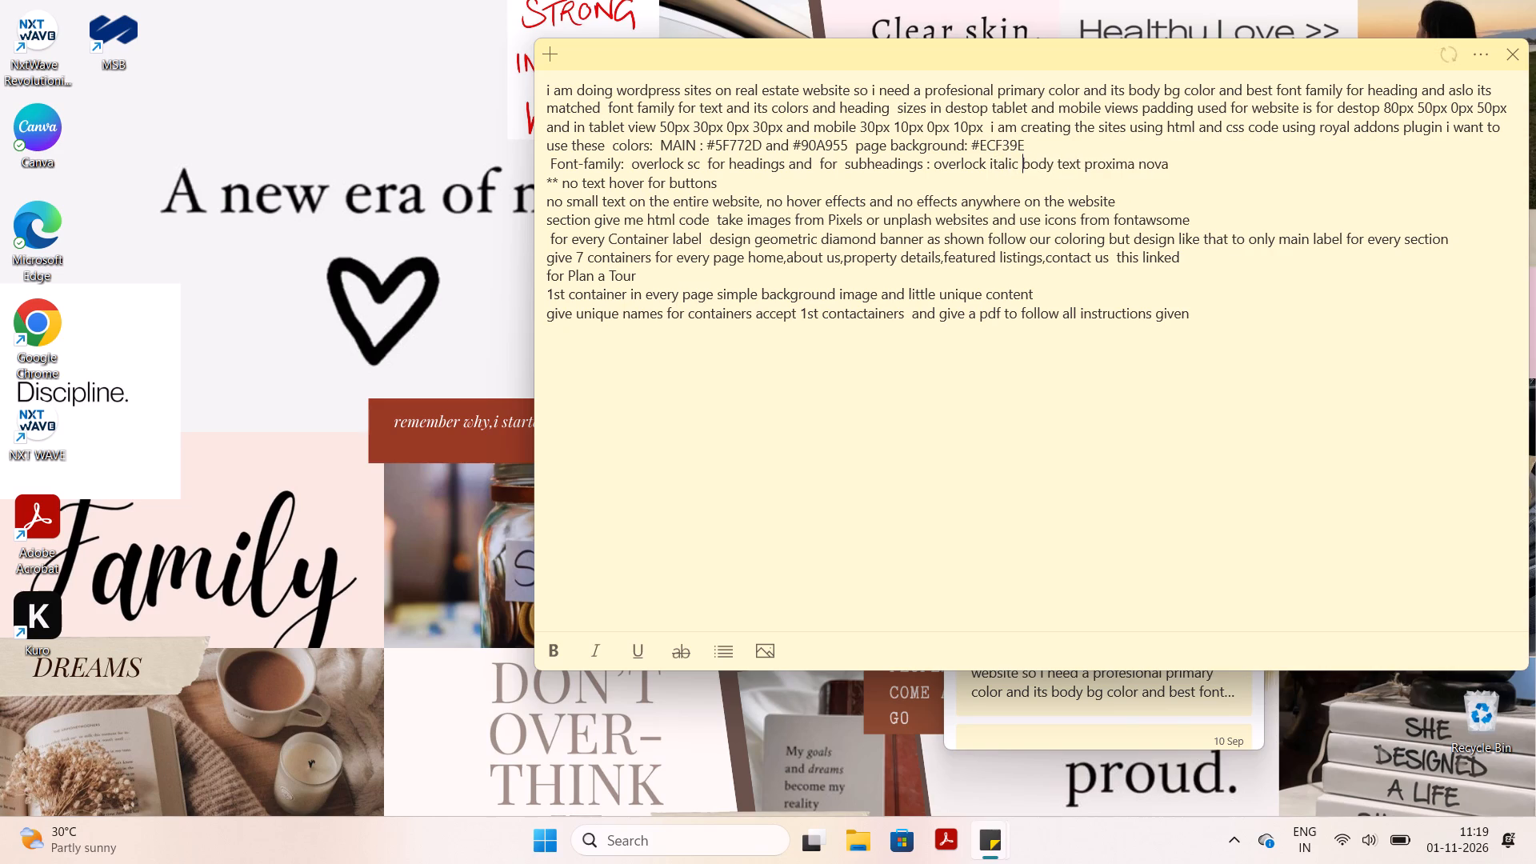
pyautogui.write('for')
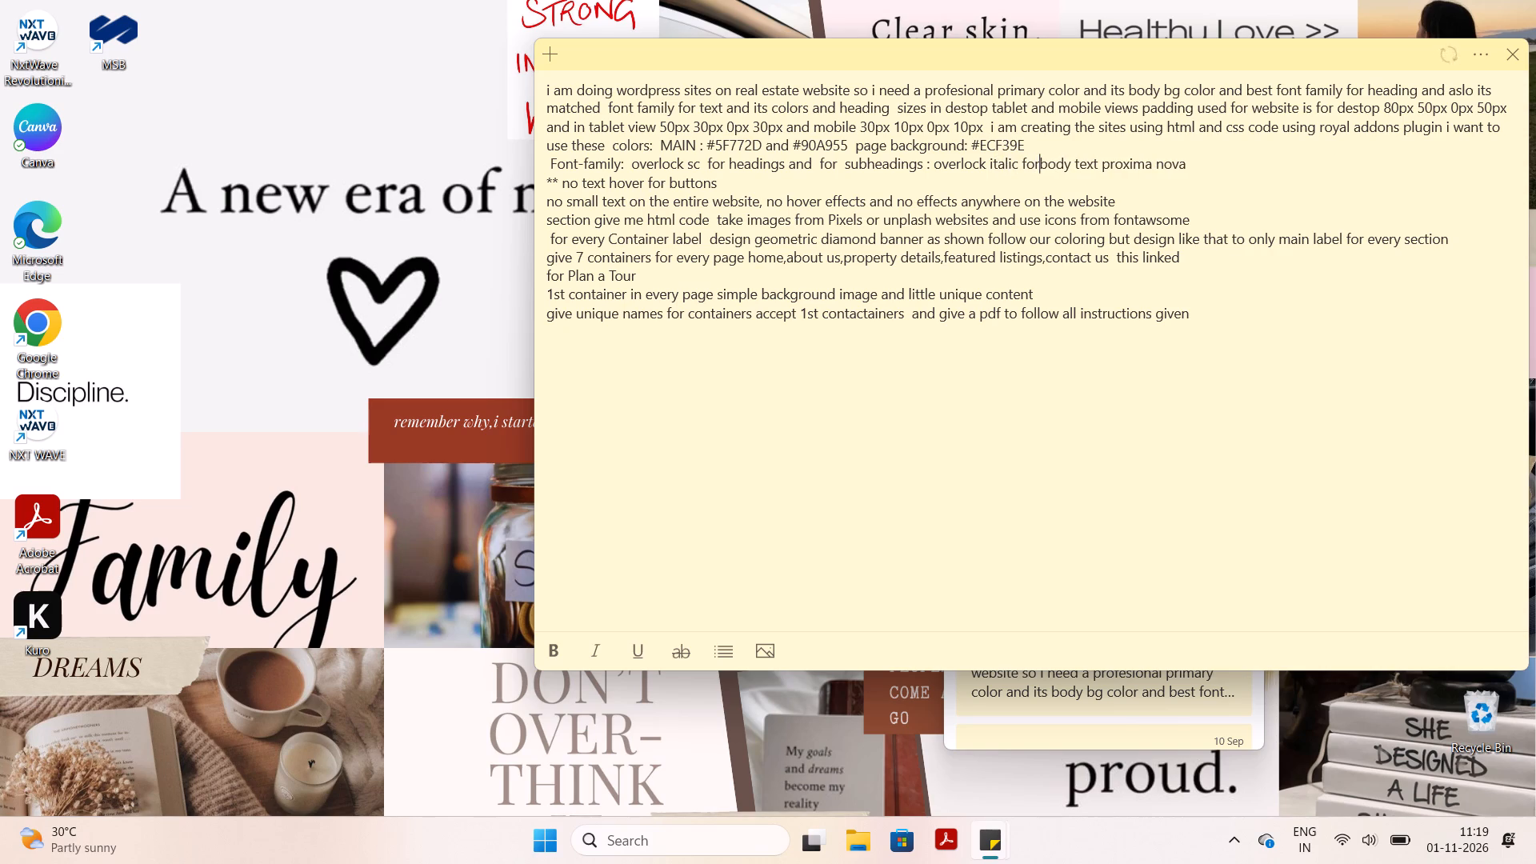
pyautogui.press('space')
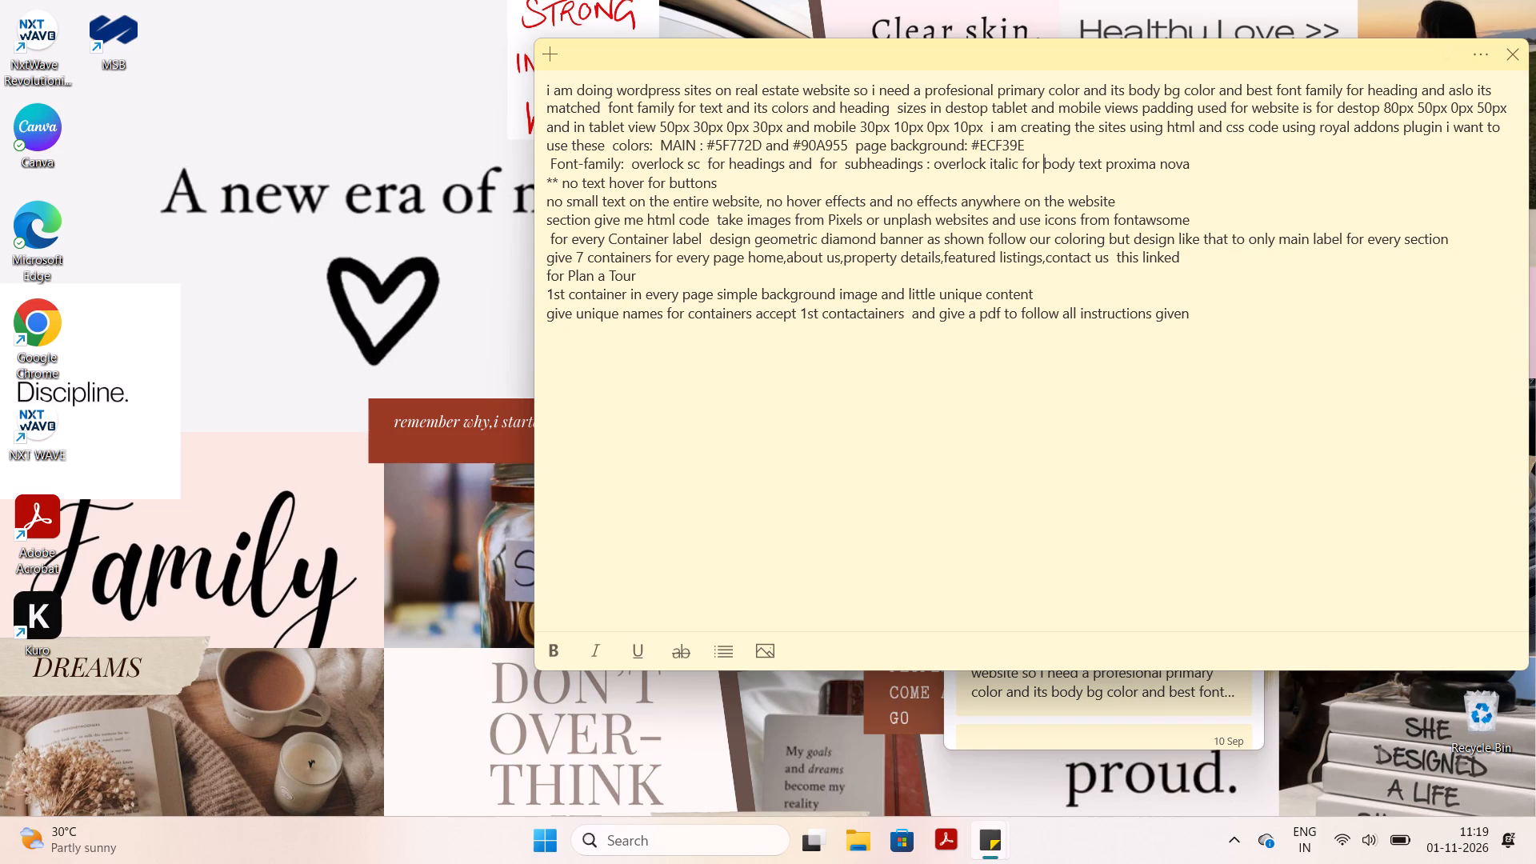
# Replace the body text font at the end of the Font-family line with "mulish".
pyautogui.click(1230, 172)
pyautogui.press('BackSpace')
pyautogui.press('BackSpace')
pyautogui.press('BackSpace')
pyautogui.press('BackSpace')
pyautogui.press('BackSpace')
pyautogui.press('BackSpace')
pyautogui.press('BackSpace')
pyautogui.press('BackSpace')
pyautogui.press('BackSpace')
pyautogui.press('BackSpace')
pyautogui.press('BackSpace')
pyautogui.press('BackSpace')
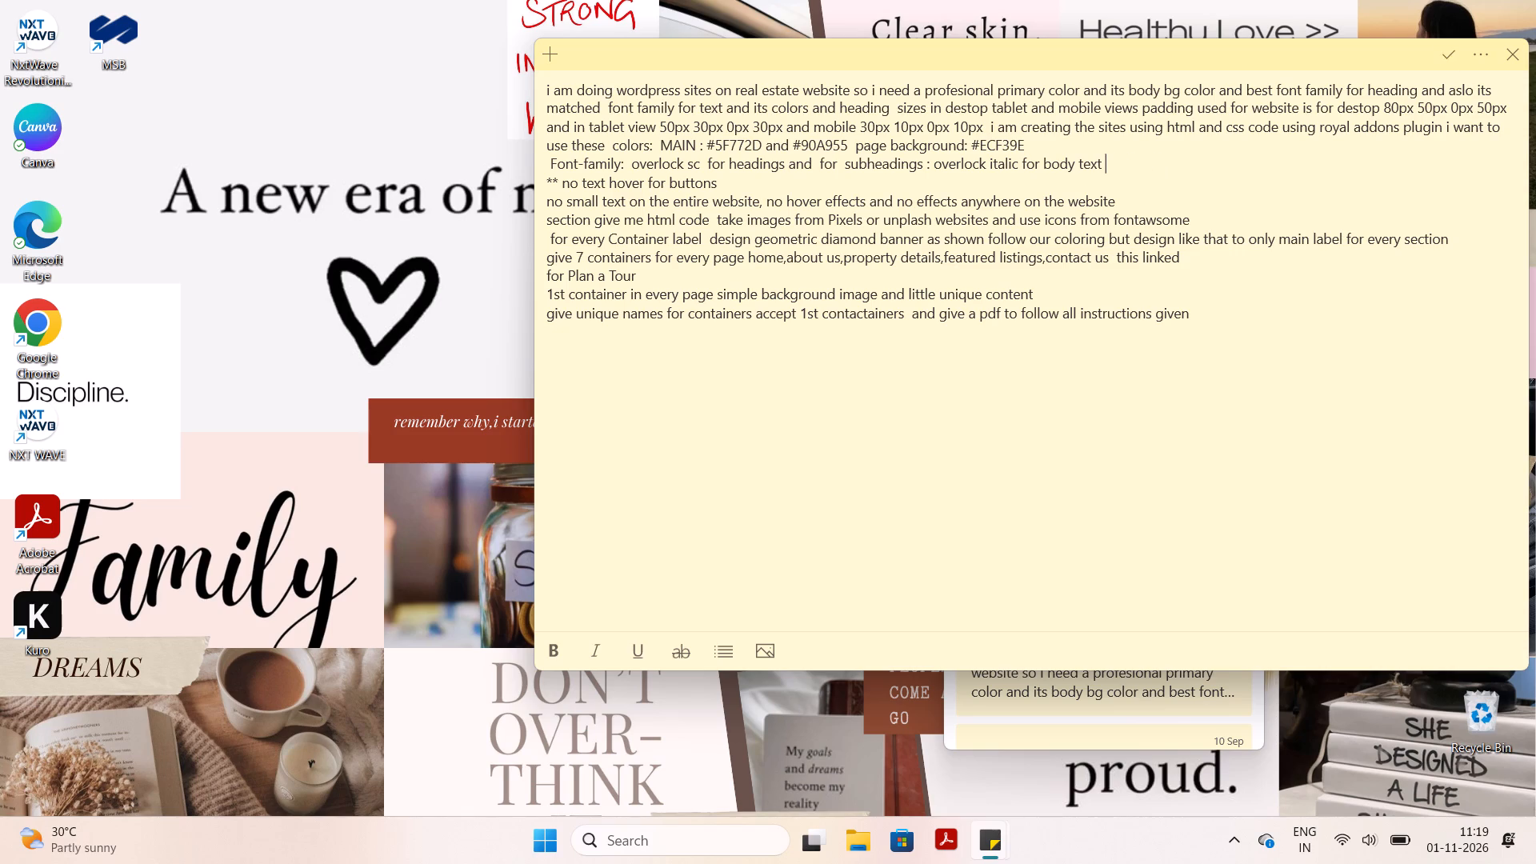
pyautogui.write('mulish')
# Change the page background colour code in the note to #748CAB.
pyautogui.click(1038, 148)
pyautogui.press('BackSpace')
pyautogui.press('BackSpace')
pyautogui.press('BackSpace')
pyautogui.press('BackSpace')
pyautogui.press('BackSpace')
pyautogui.press('BackSpace')
pyautogui.press('BackSpace')
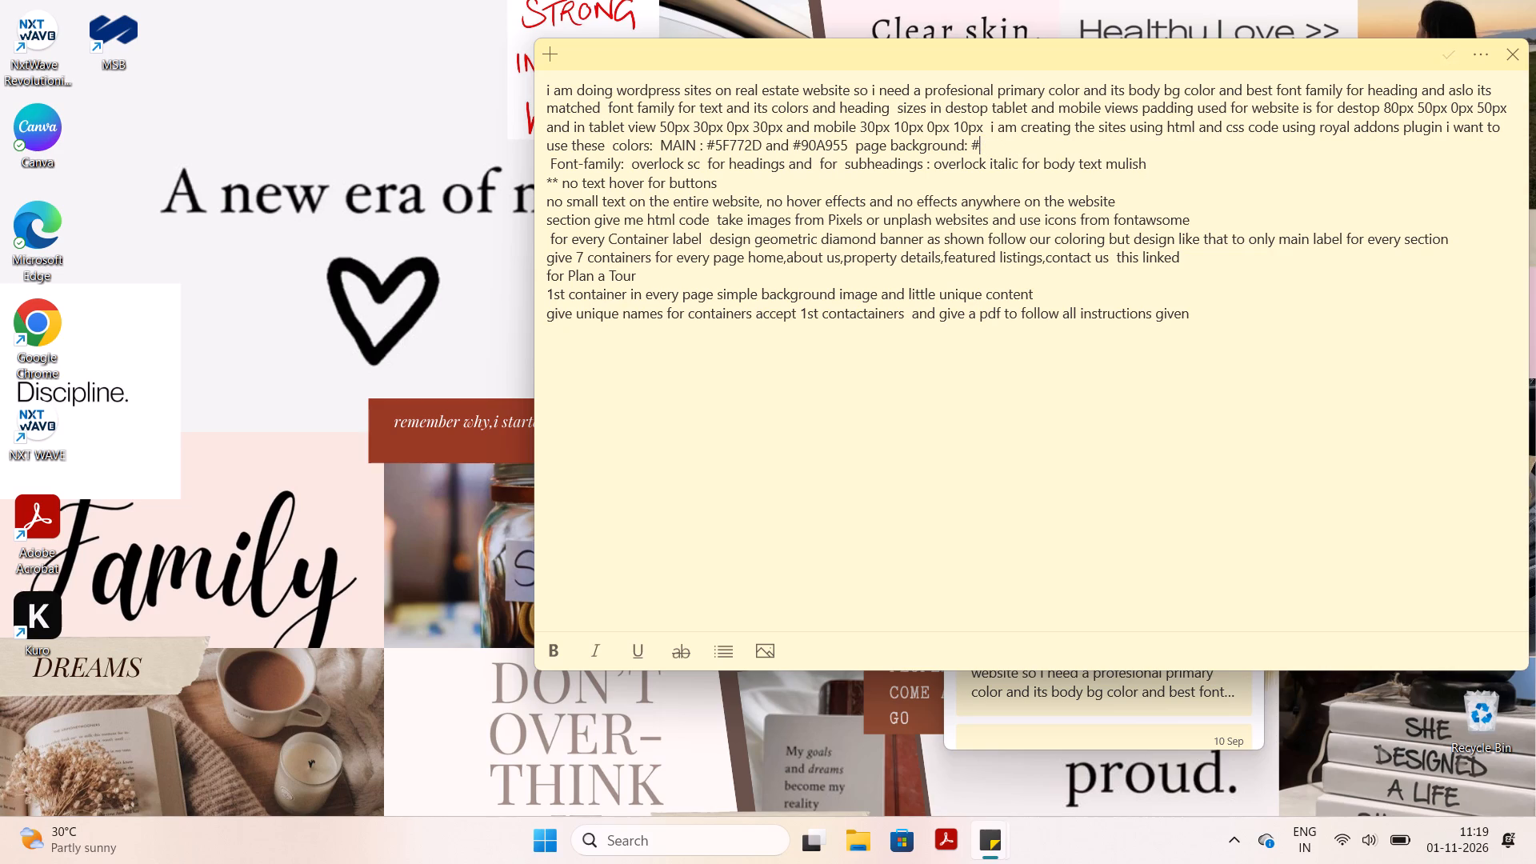
pyautogui.write('748')
pyautogui.write('CAB')
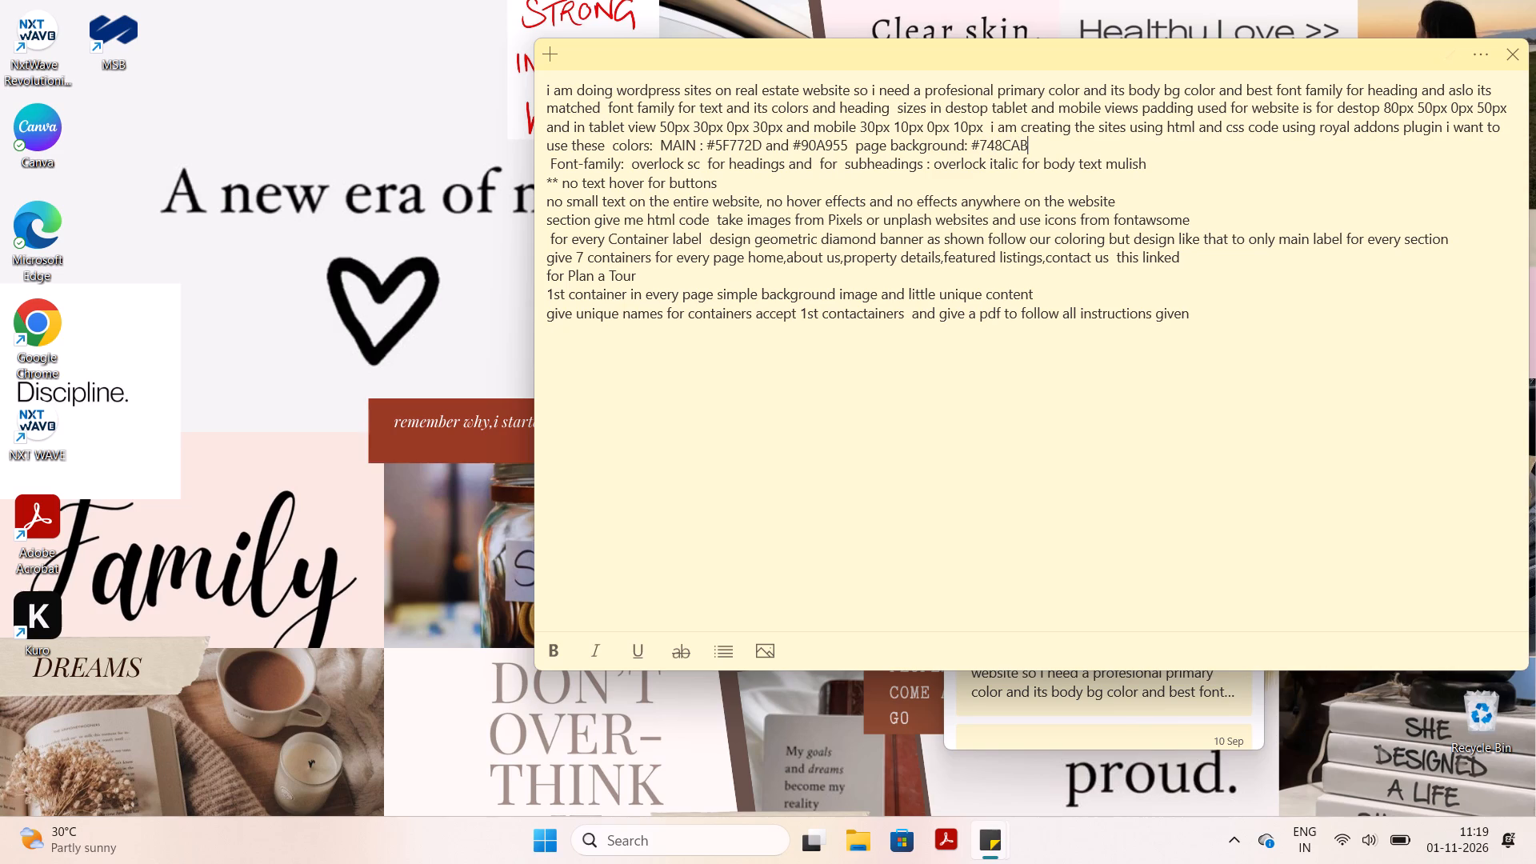
# Change the second MAIN colour code in the note to #3E5C76.
pyautogui.click(850, 148)
pyautogui.press('Left')
pyautogui.press('BackSpace')
pyautogui.press('BackSpace')
pyautogui.press('BackSpace')
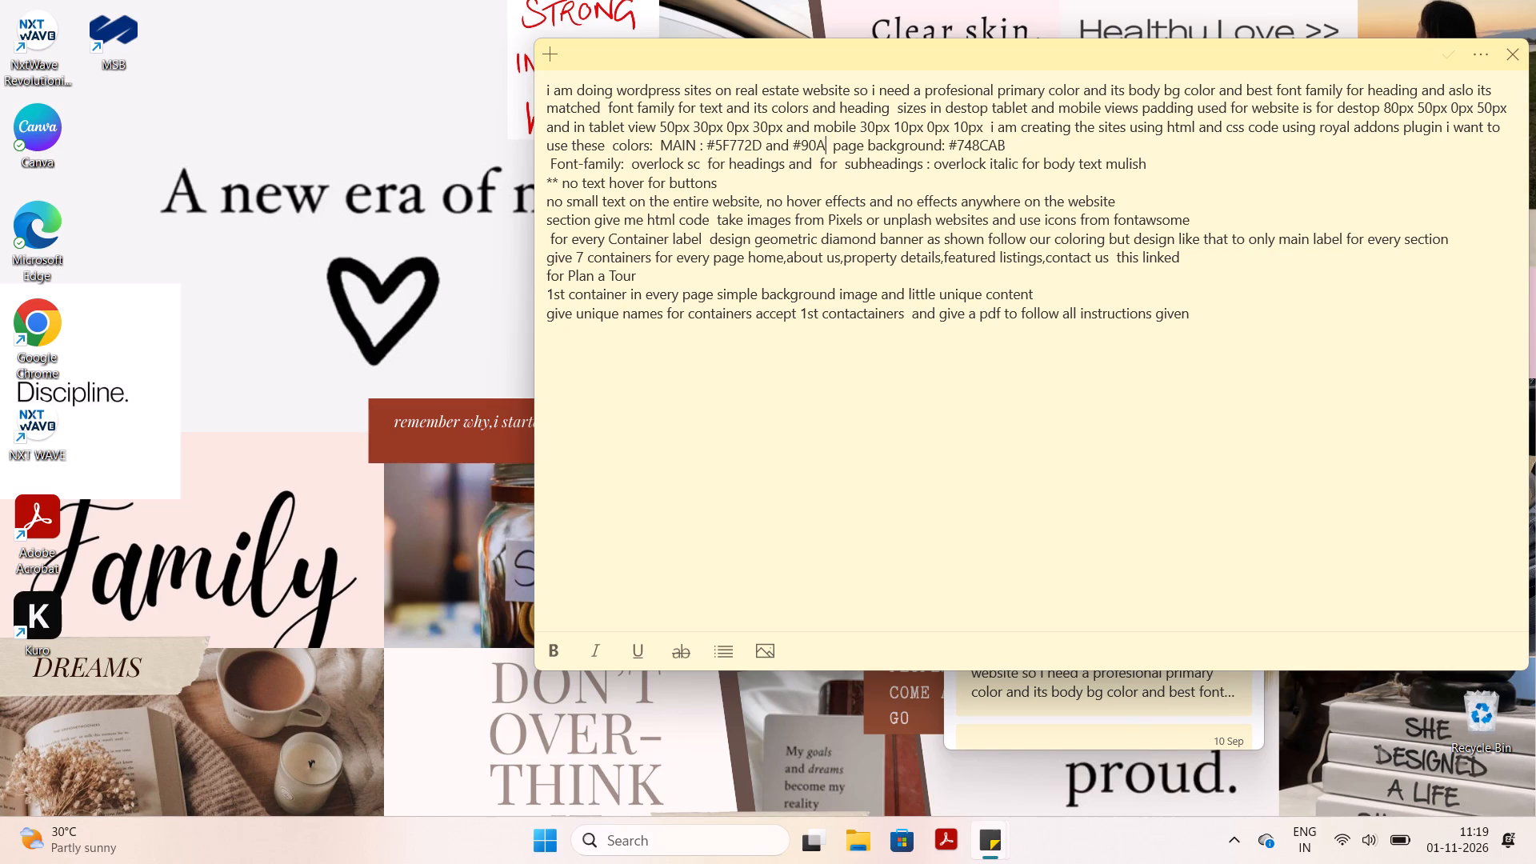
pyautogui.press('BackSpace')
pyautogui.press('BackSpace')
pyautogui.press('BackSpace')
pyautogui.write('3E')
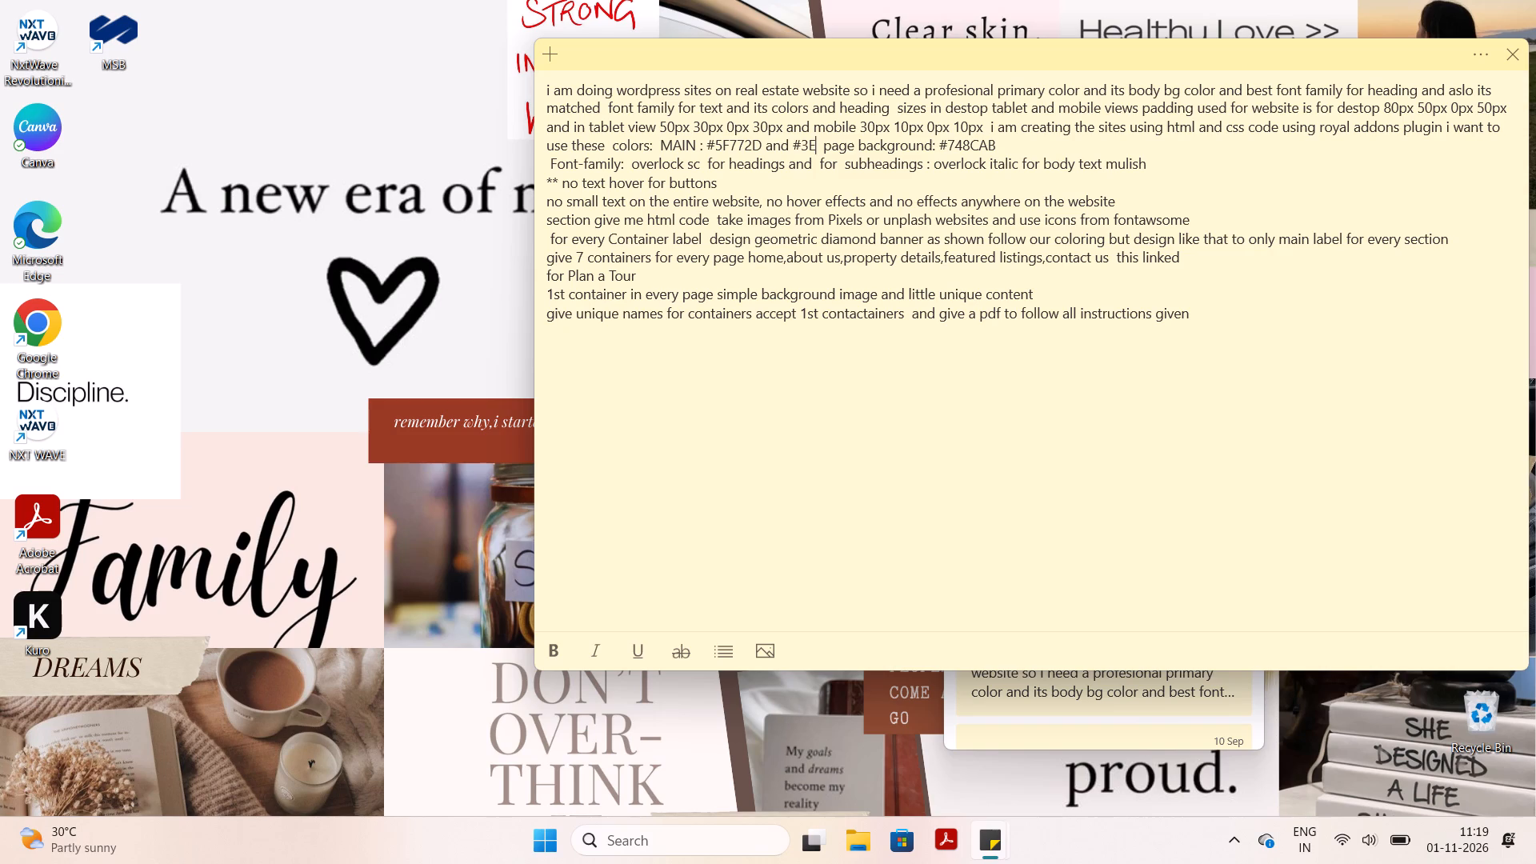
pyautogui.write('5C76')
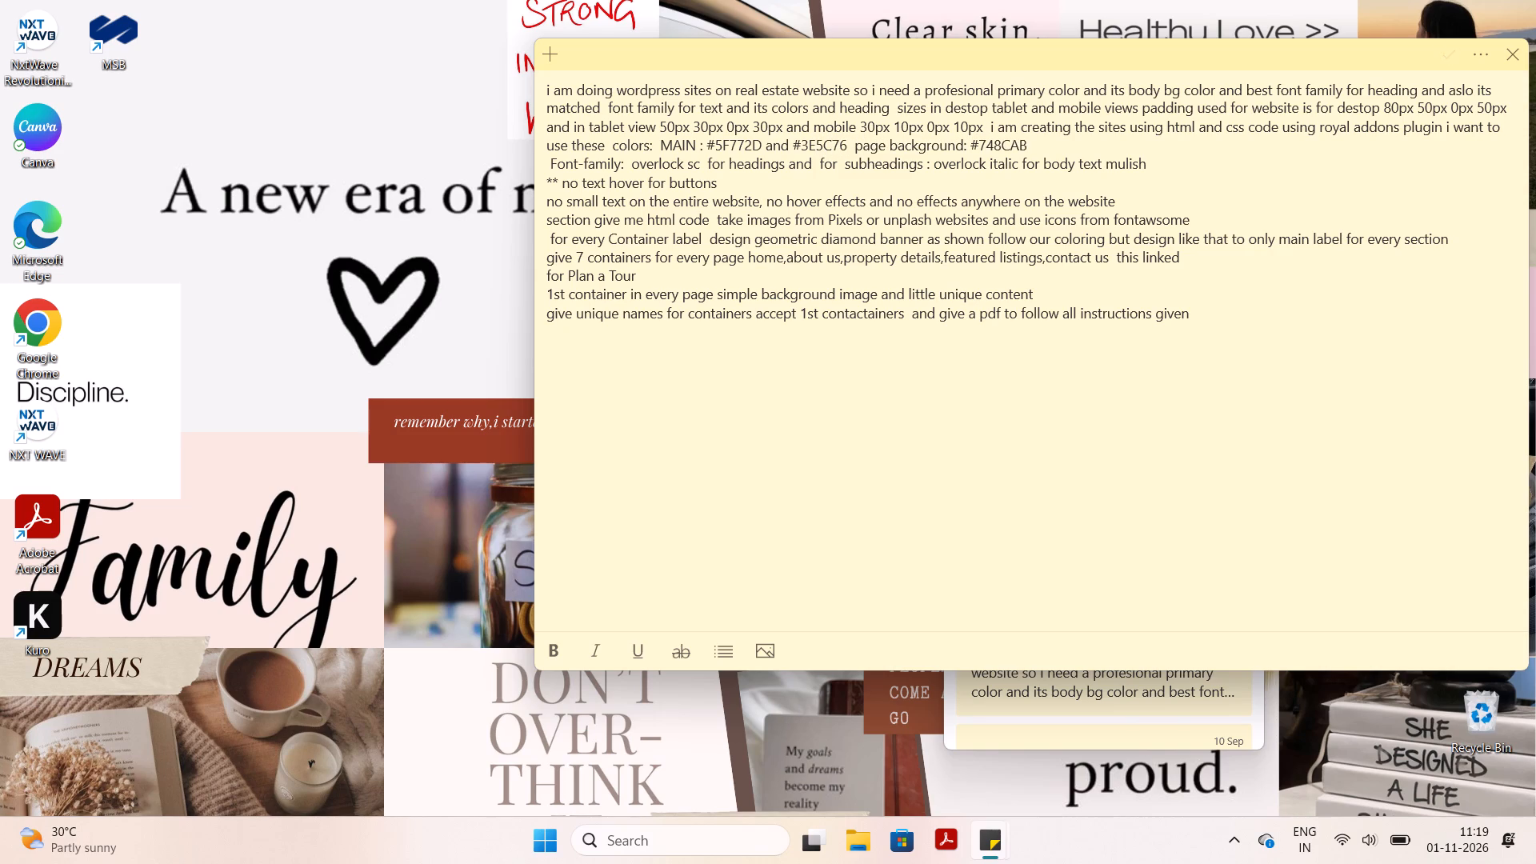
# Change the first MAIN colour code in the note to #1D2D44.
pyautogui.click(763, 146)
pyautogui.press('BackSpace')
pyautogui.press('BackSpace')
pyautogui.press('BackSpace')
pyautogui.press('BackSpace')
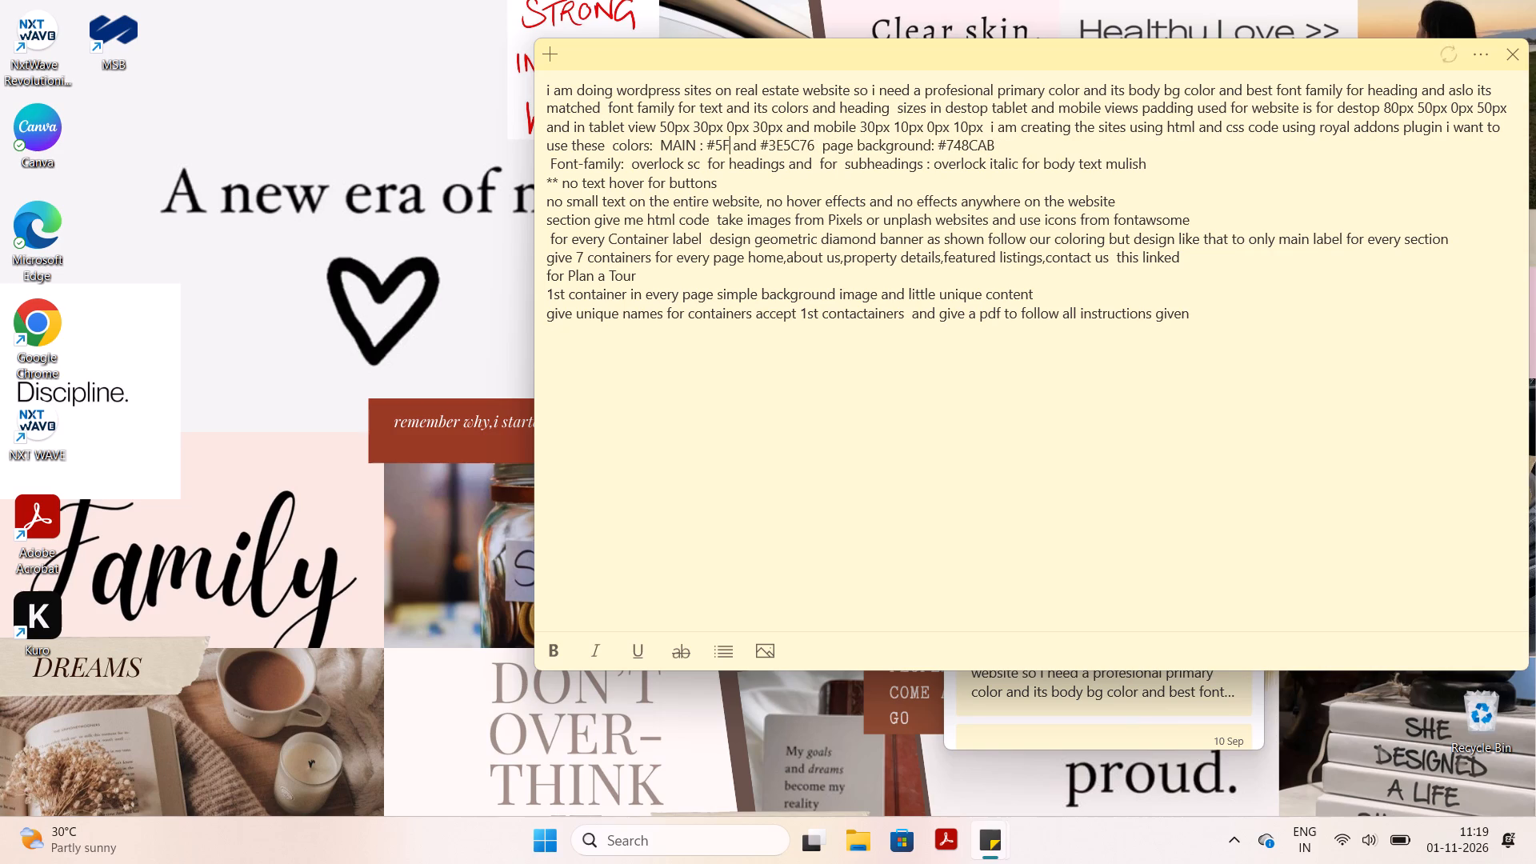
pyautogui.press('BackSpace')
pyautogui.press('BackSpace')
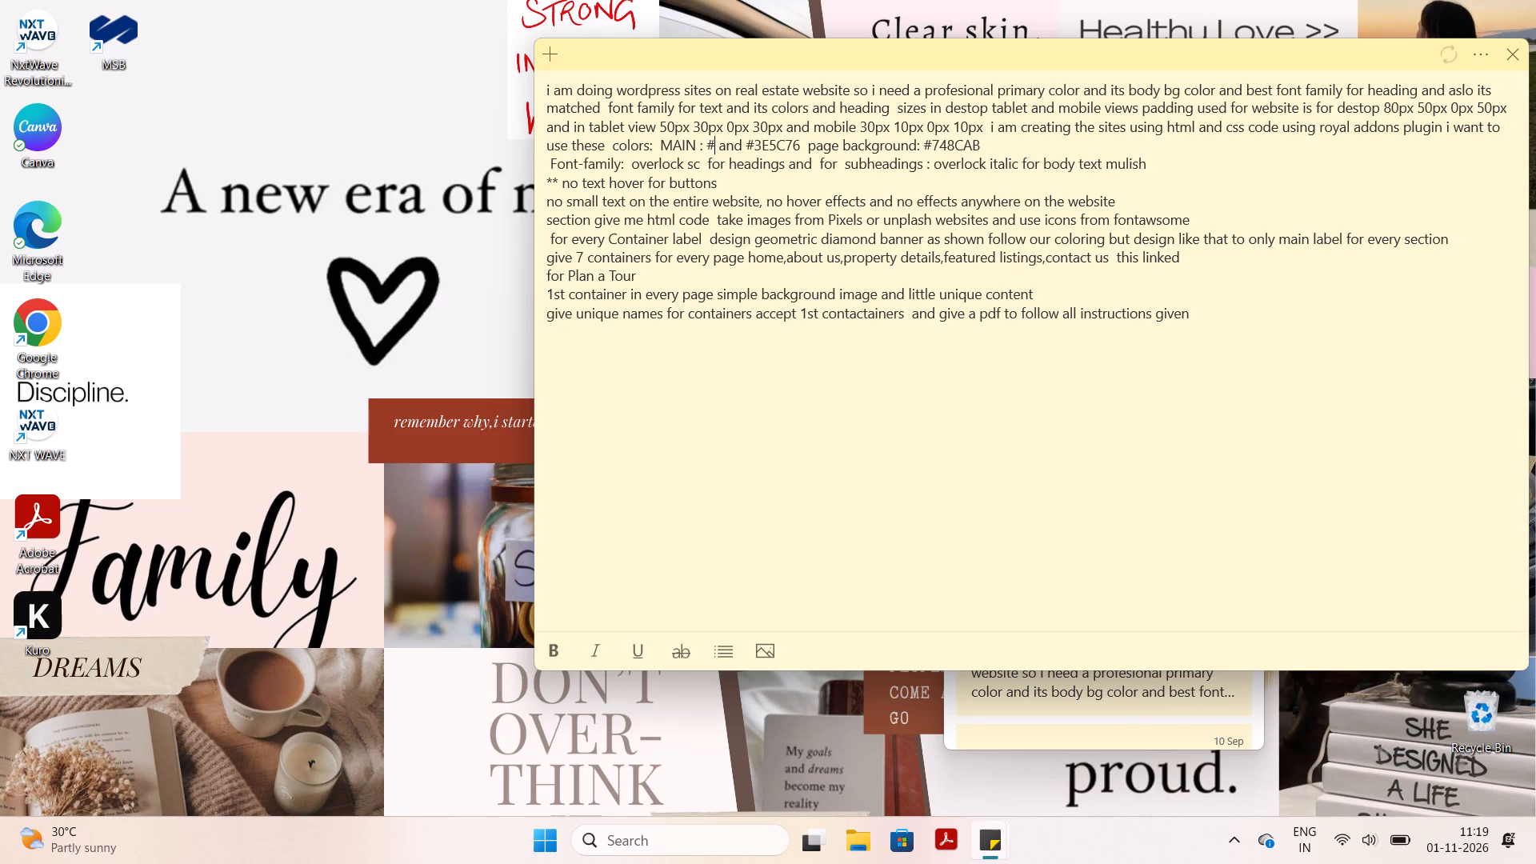
pyautogui.press('1')
pyautogui.press('d')
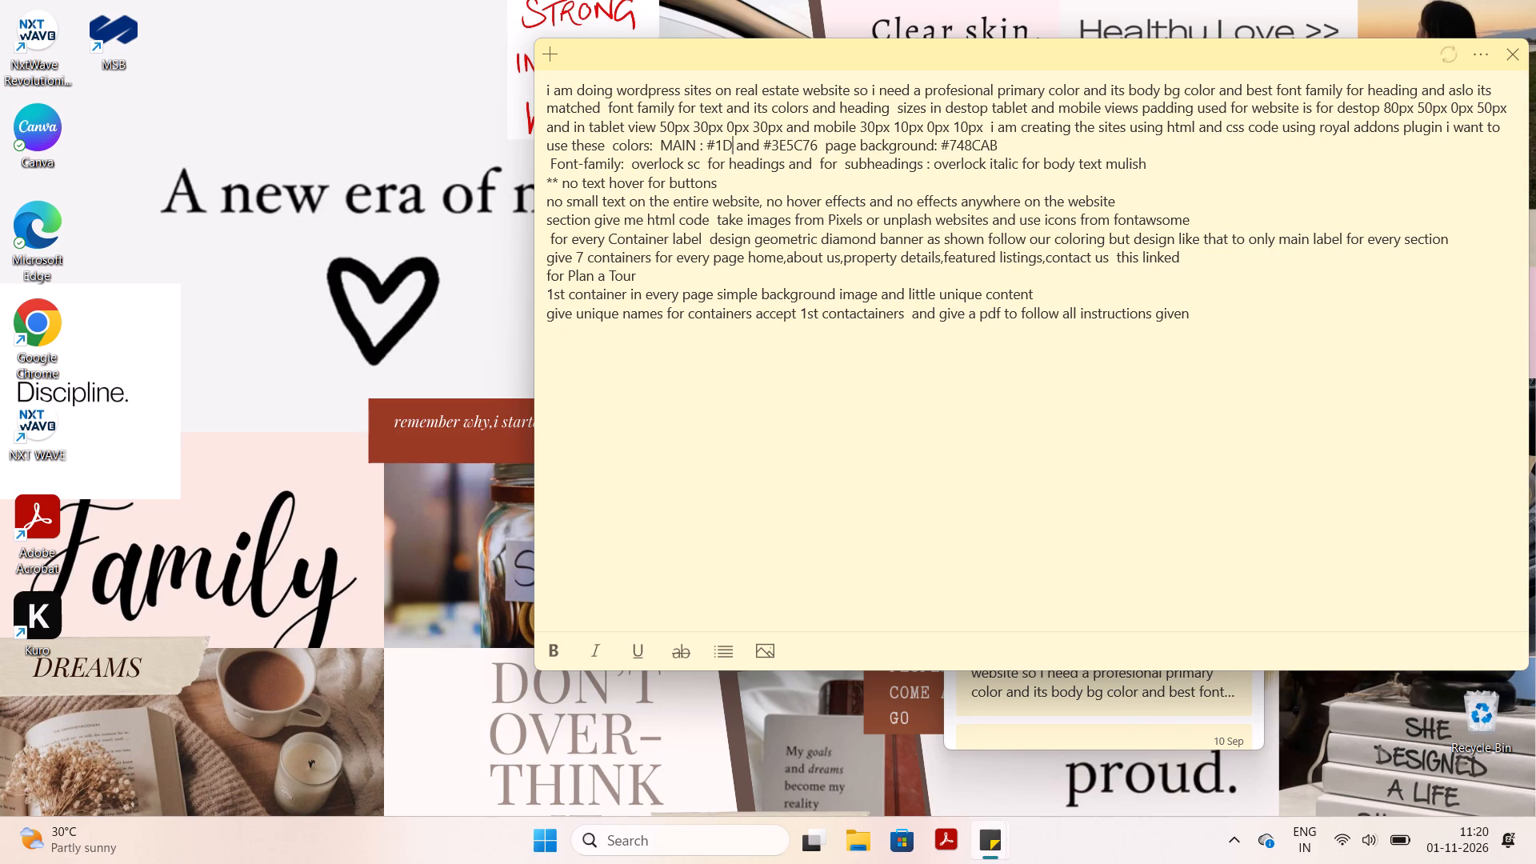
pyautogui.write('2D')
pyautogui.write('44')
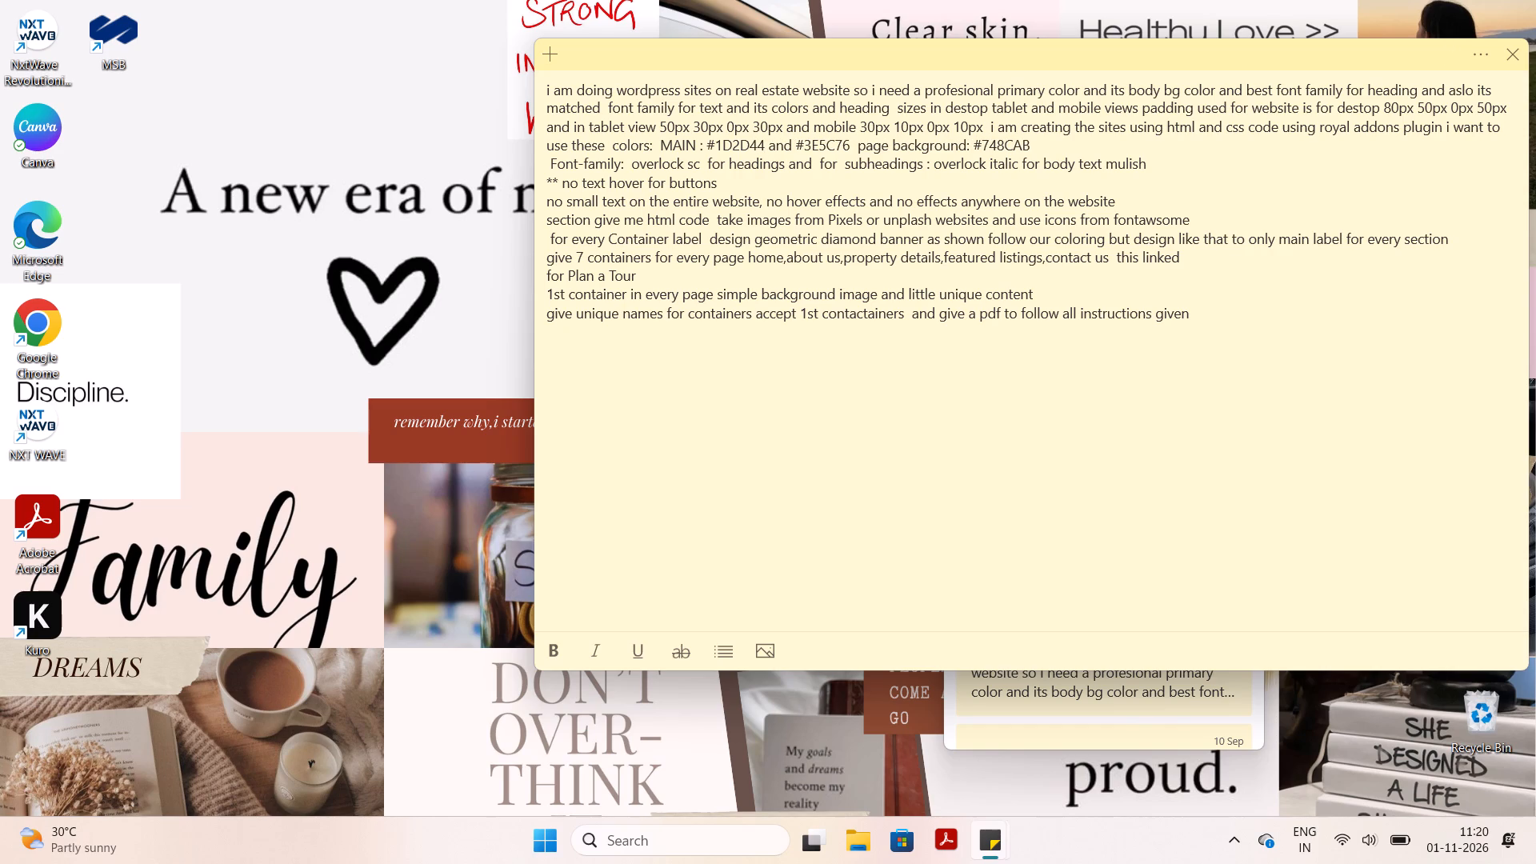
# Replace "Plan a Tour" with "VIEW IN PERSON" in the note line starting with "for".
pyautogui.click(704, 278)
pyautogui.press('BackSpace')
pyautogui.press('BackSpace')
pyautogui.press('BackSpace')
pyautogui.press('BackSpace')
pyautogui.press('BackSpace')
pyautogui.press('BackSpace')
pyautogui.press('BackSpace')
pyautogui.press('BackSpace')
pyautogui.press('BackSpace')
pyautogui.press('BackSpace')
pyautogui.press('BackSpace')
pyautogui.write('VIEW IN A')
pyautogui.write('person')
pyautogui.press('BackSpace')
pyautogui.press('BackSpace')
pyautogui.press('BackSpace')
pyautogui.press('BackSpace')
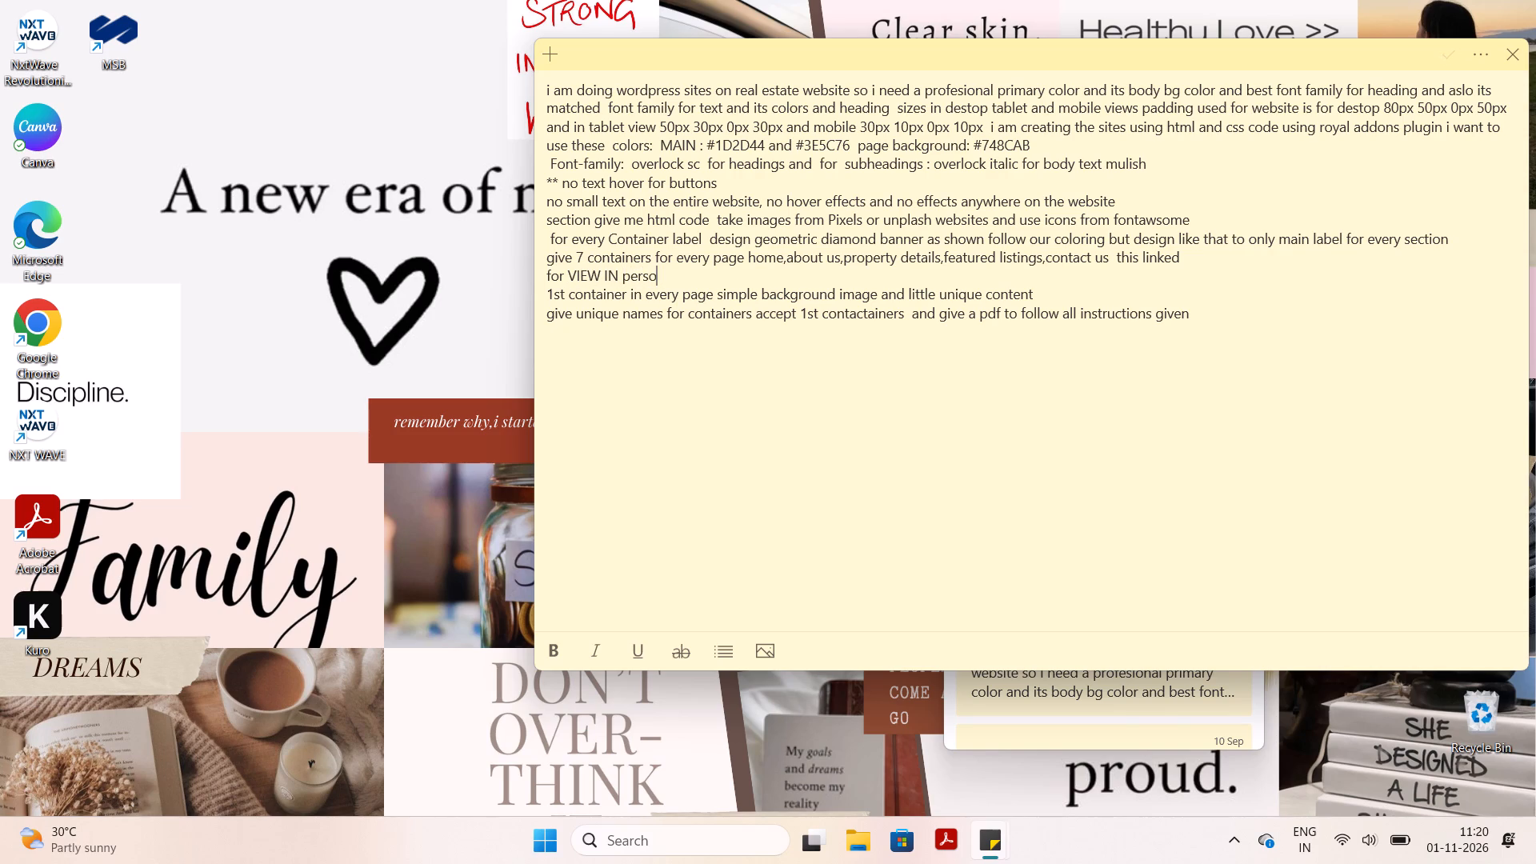
pyautogui.press('BackSpace')
pyautogui.press('BackSpace')
pyautogui.write('PERSON')
# Insert "DIFFERENT" after "give unique" in the note's last line about container names.
pyautogui.click(1099, 295)
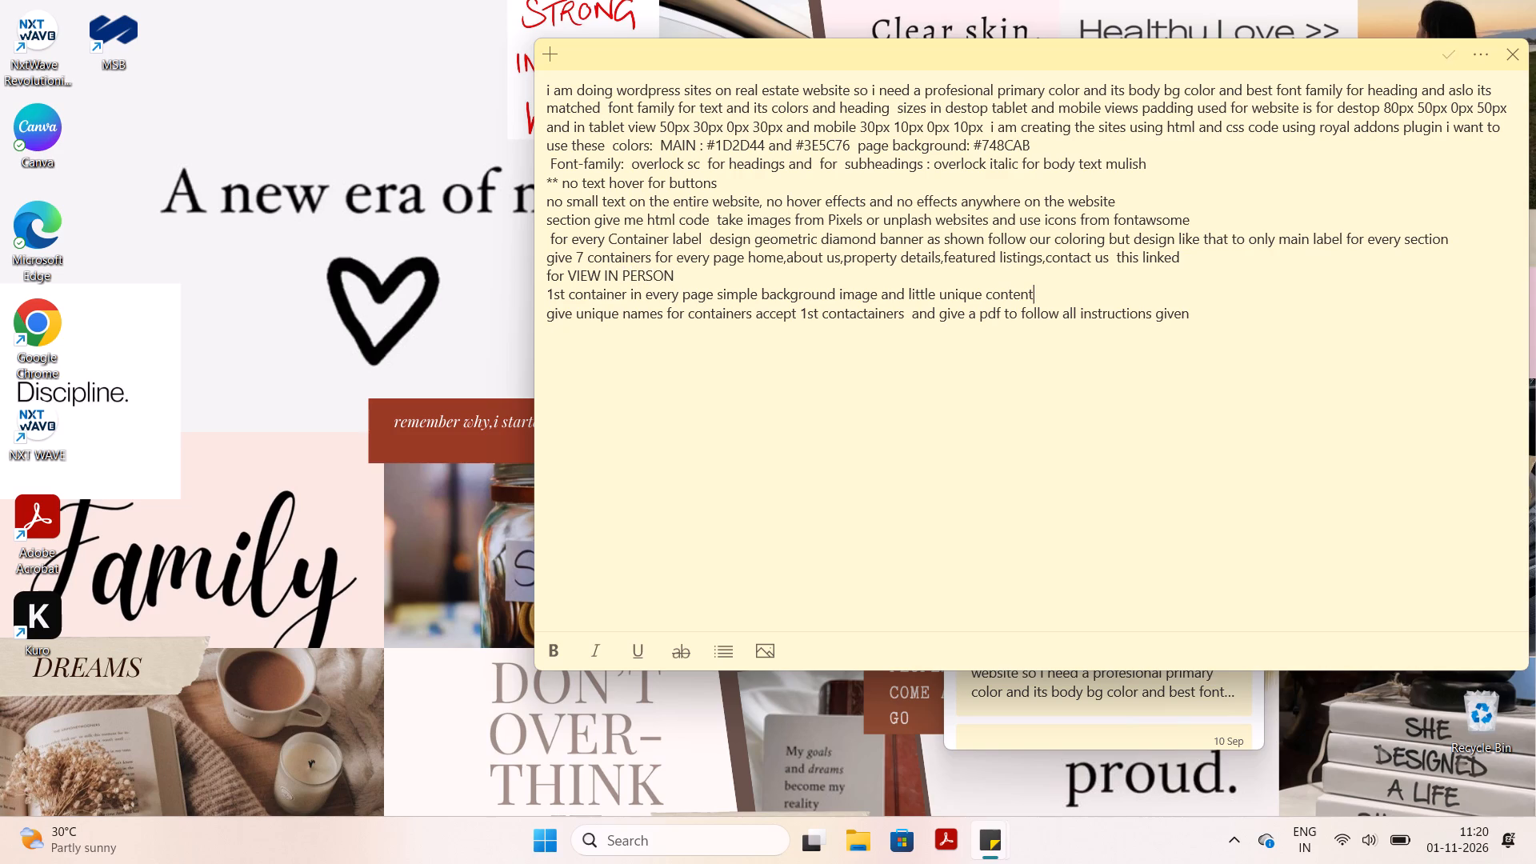
pyautogui.click(615, 317)
pyautogui.press('Right')
pyautogui.press('space')
pyautogui.write('DIFFEREE')
pyautogui.press('BackSpace')
pyautogui.write('NT')
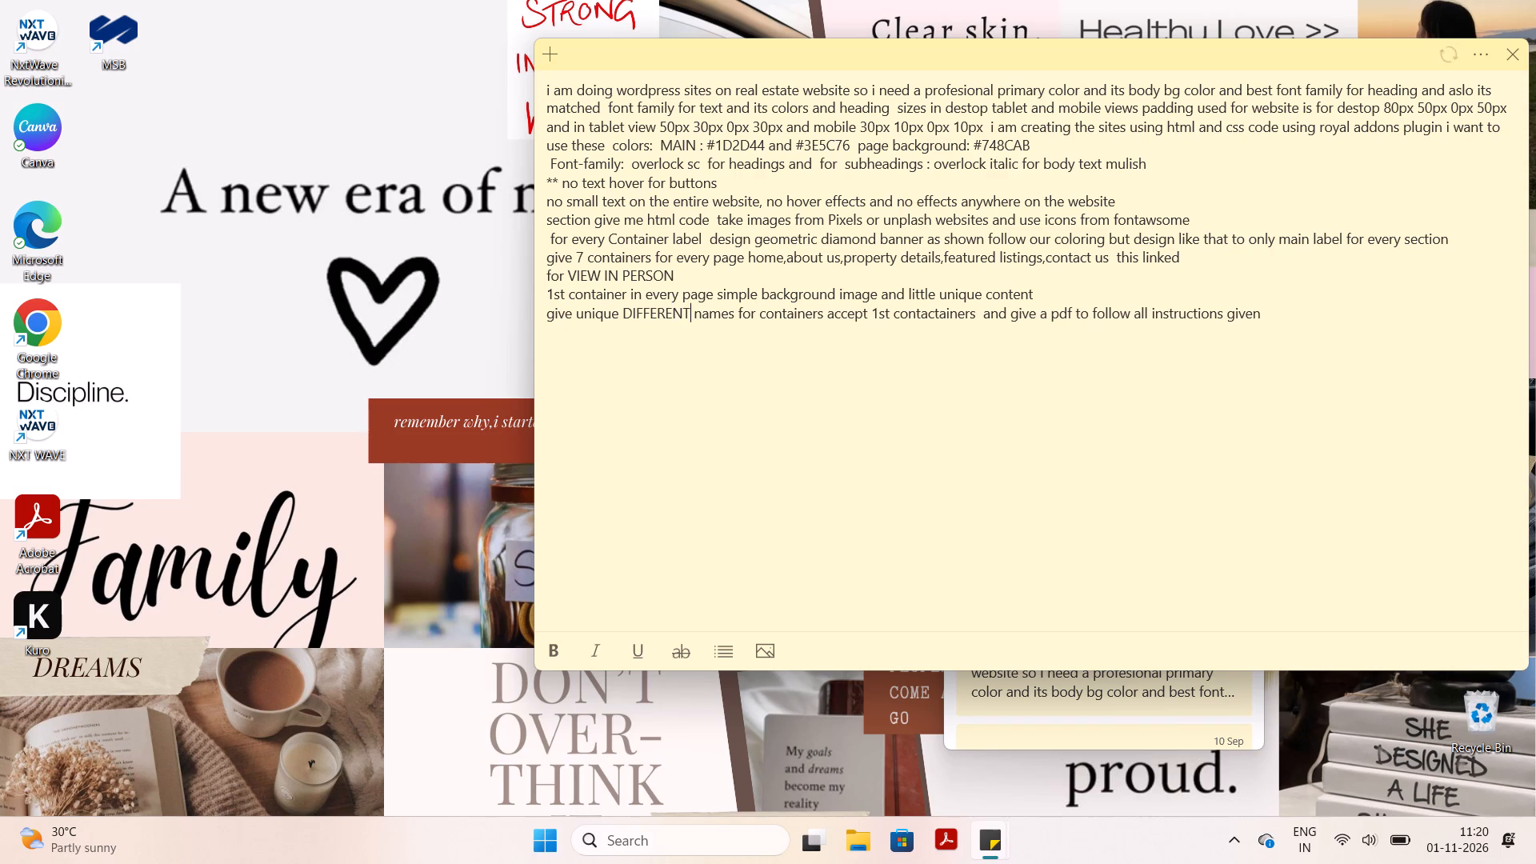
pyautogui.press('space')
# Copy the entire text of the prompt note.
pyautogui.click(695, 258)
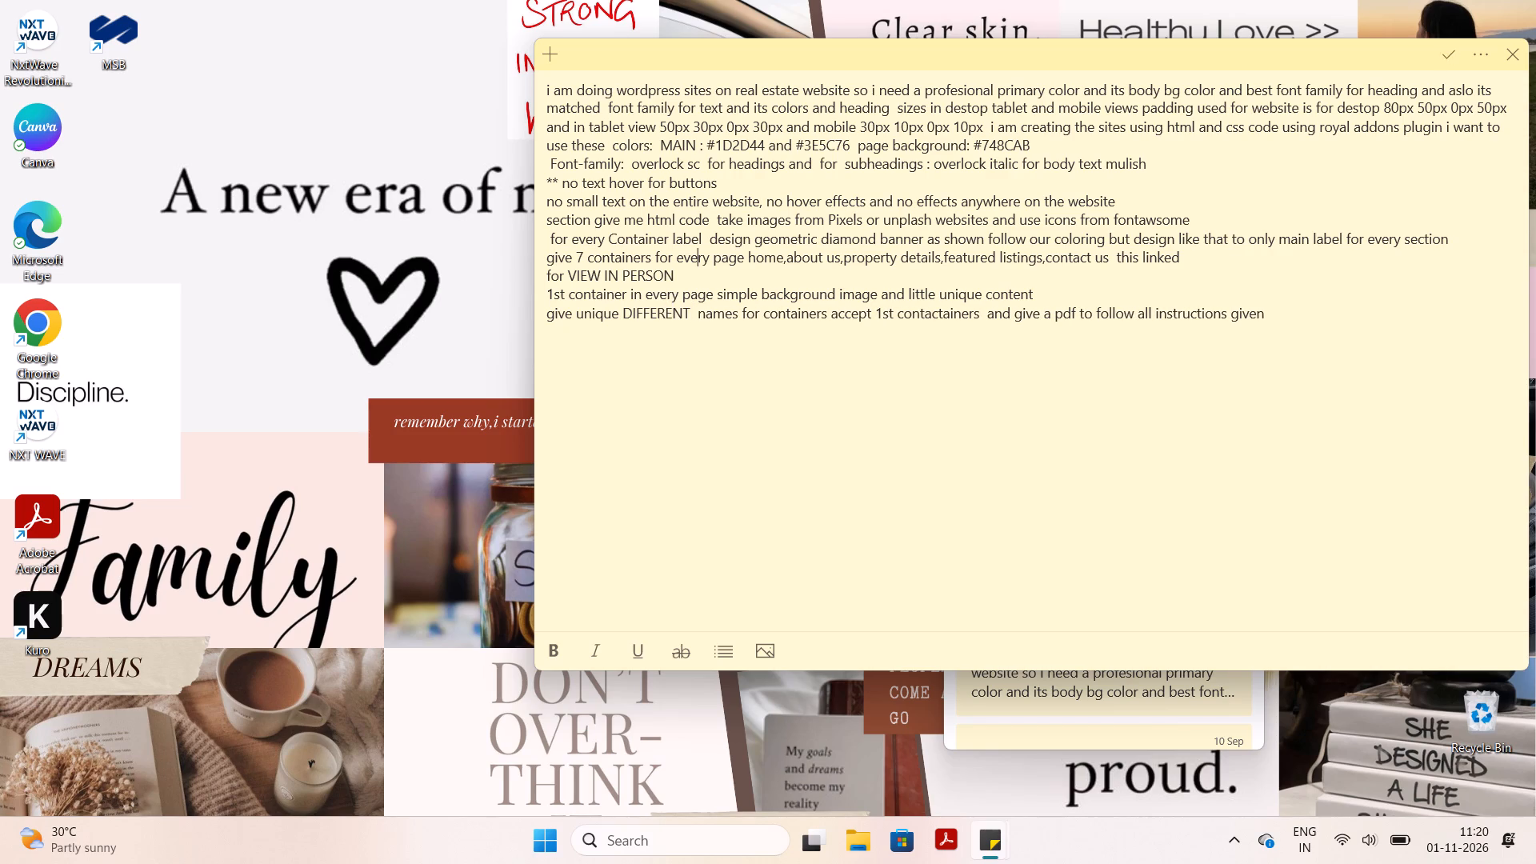
pyautogui.hotkey('ctrl', 'a')
pyautogui.hotkey('ctrl', 'c')
pyautogui.click(751, 258)
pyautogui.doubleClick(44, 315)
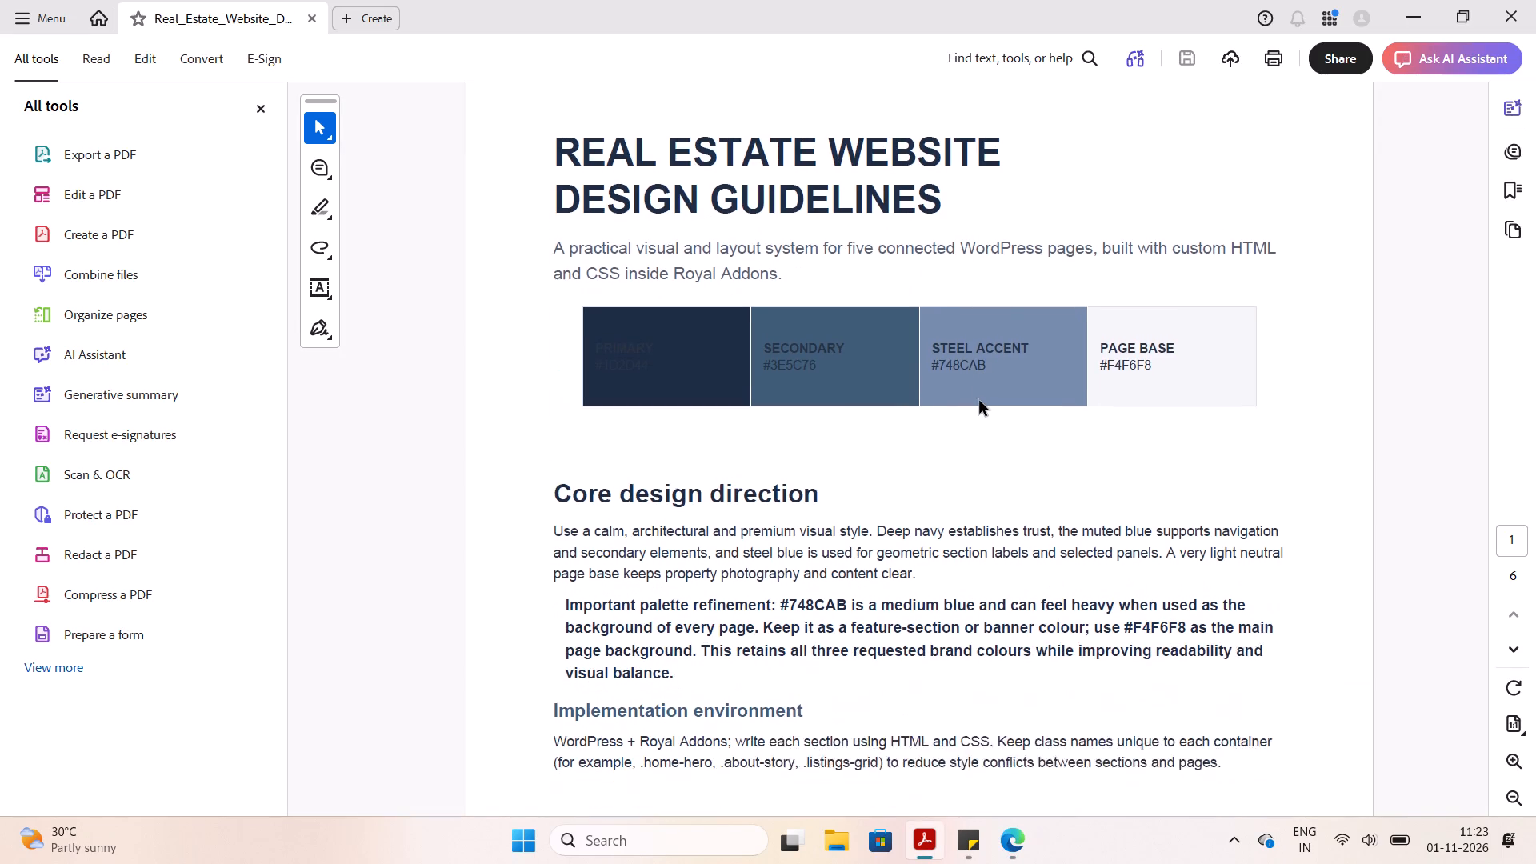
pyautogui.scroll(-3, 979, 401)
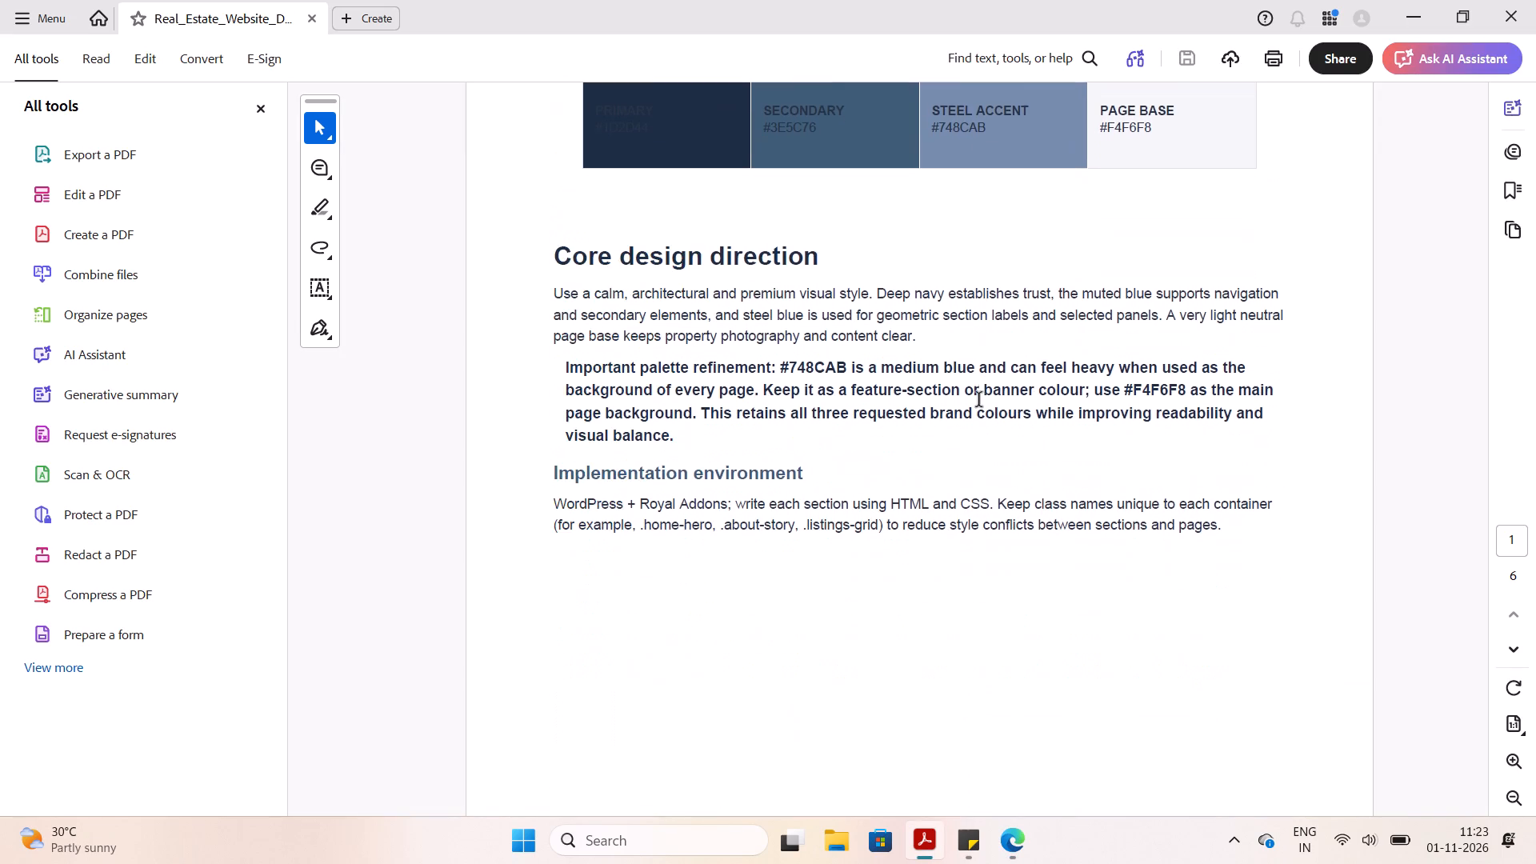
pyautogui.scroll(-2, 979, 401)
pyautogui.scroll(1, 979, 401)
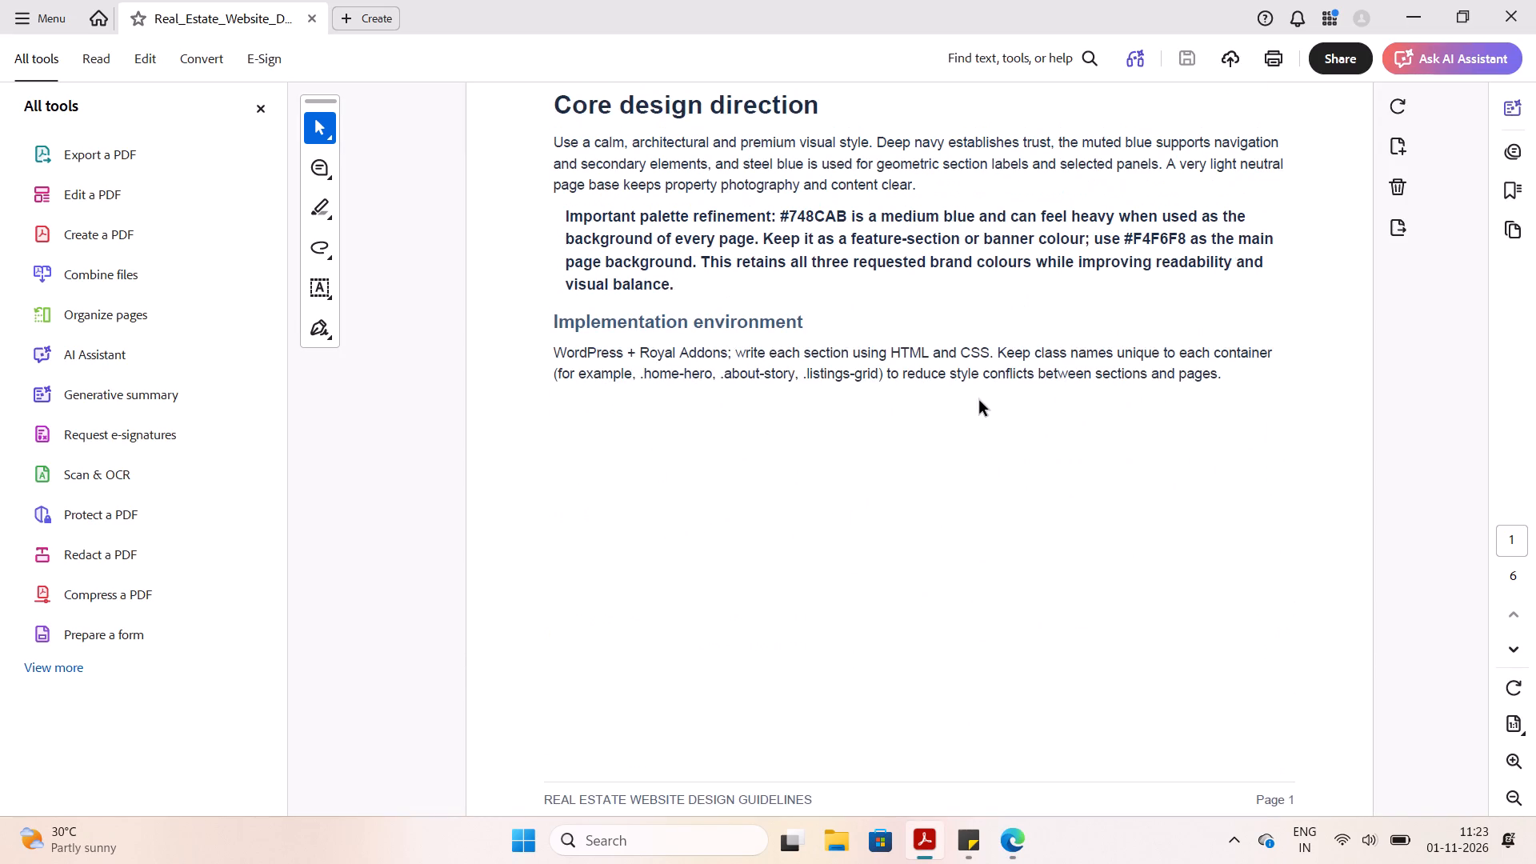
pyautogui.scroll(-6, 979, 401)
pyautogui.scroll(1, 979, 401)
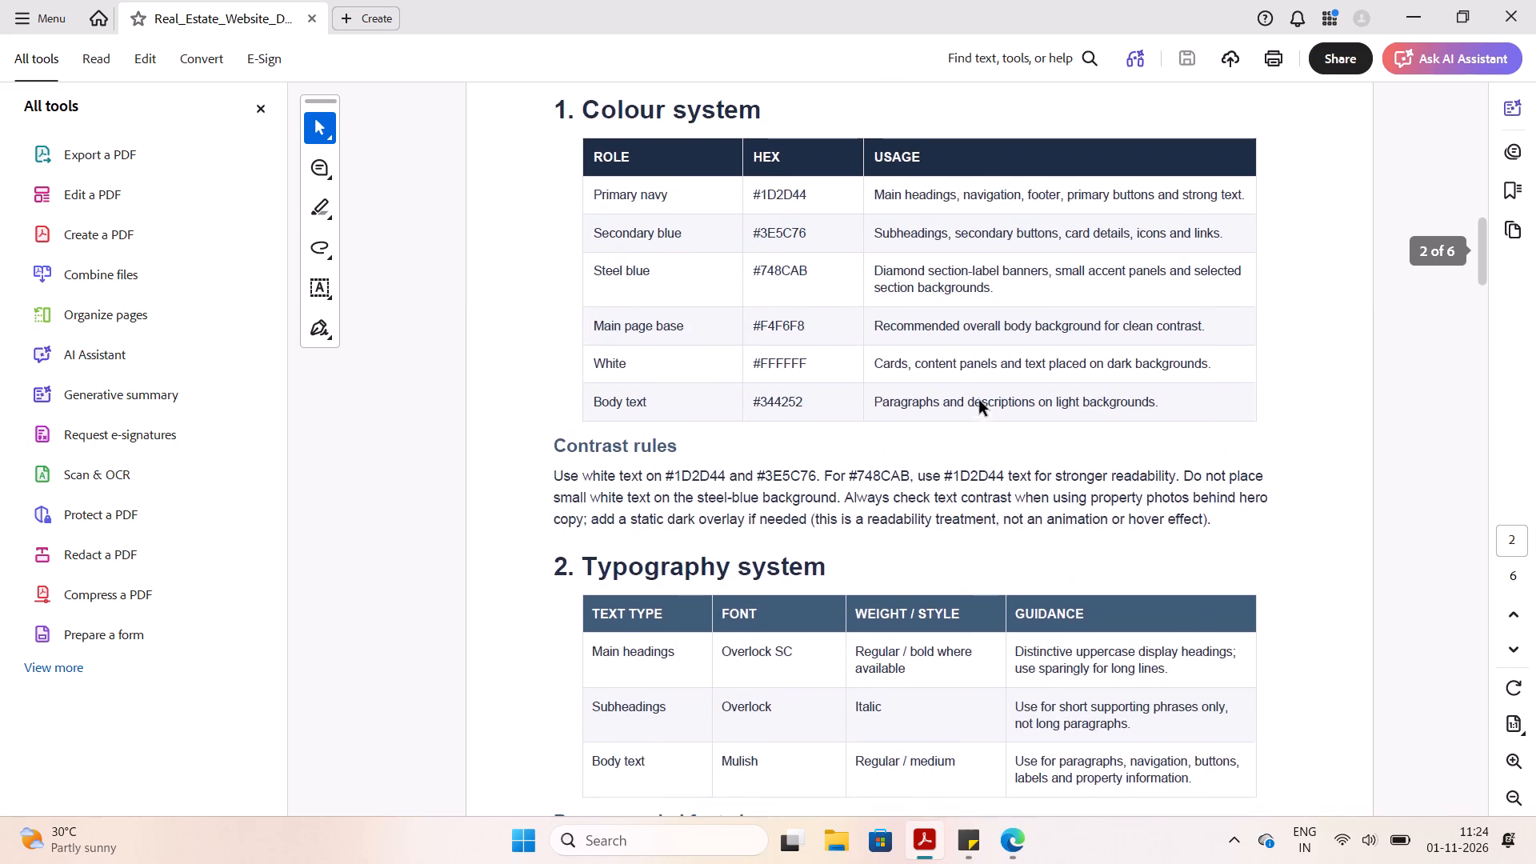
pyautogui.scroll(1, 979, 401)
pyautogui.scroll(-3, 979, 401)
pyautogui.scroll(4, 979, 401)
pyautogui.scroll(-3, 979, 401)
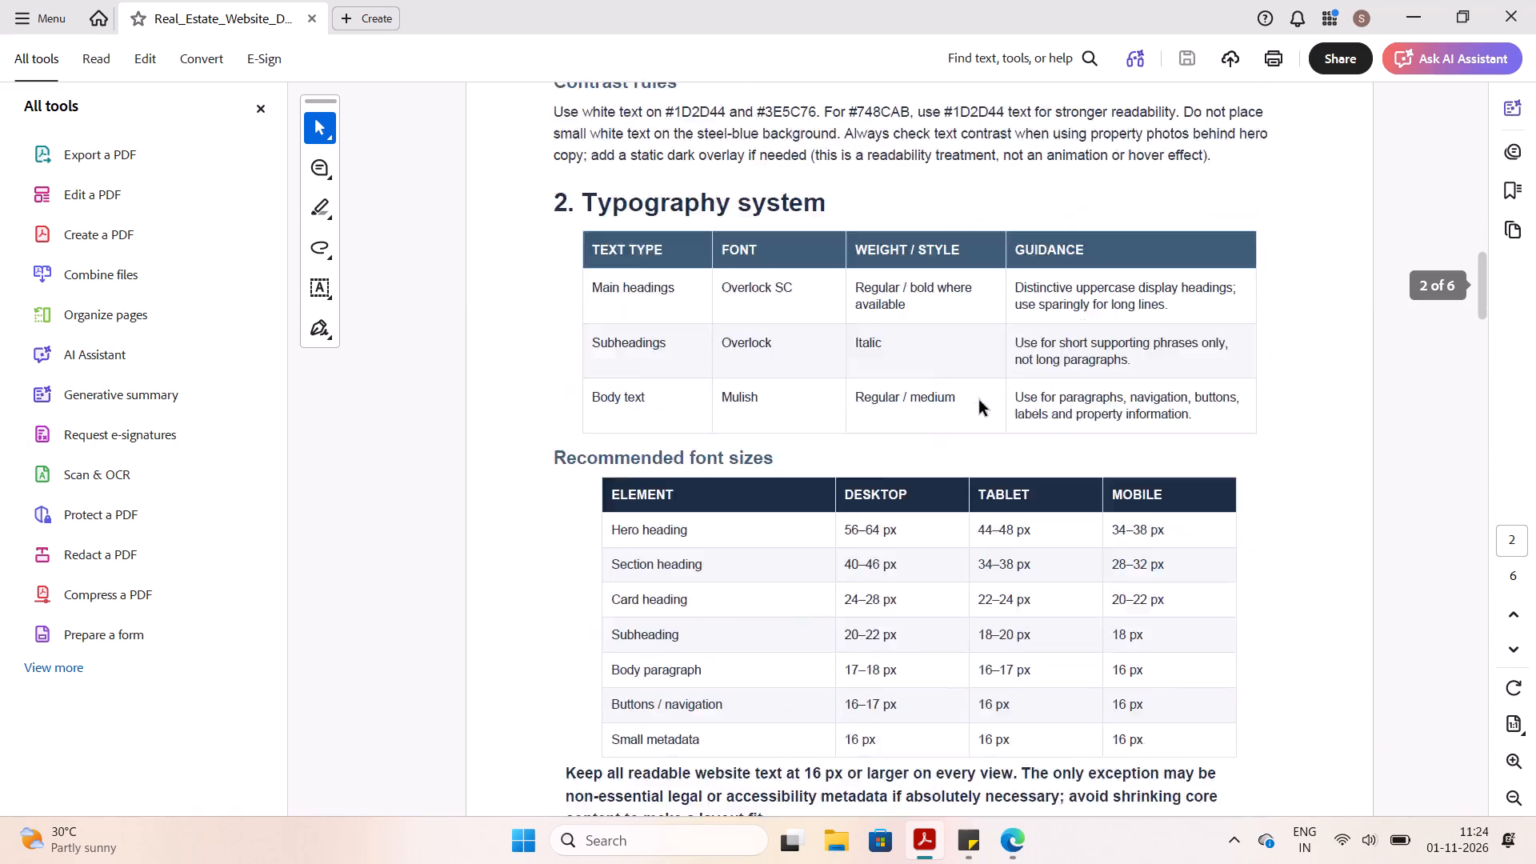
pyautogui.scroll(-1, 979, 401)
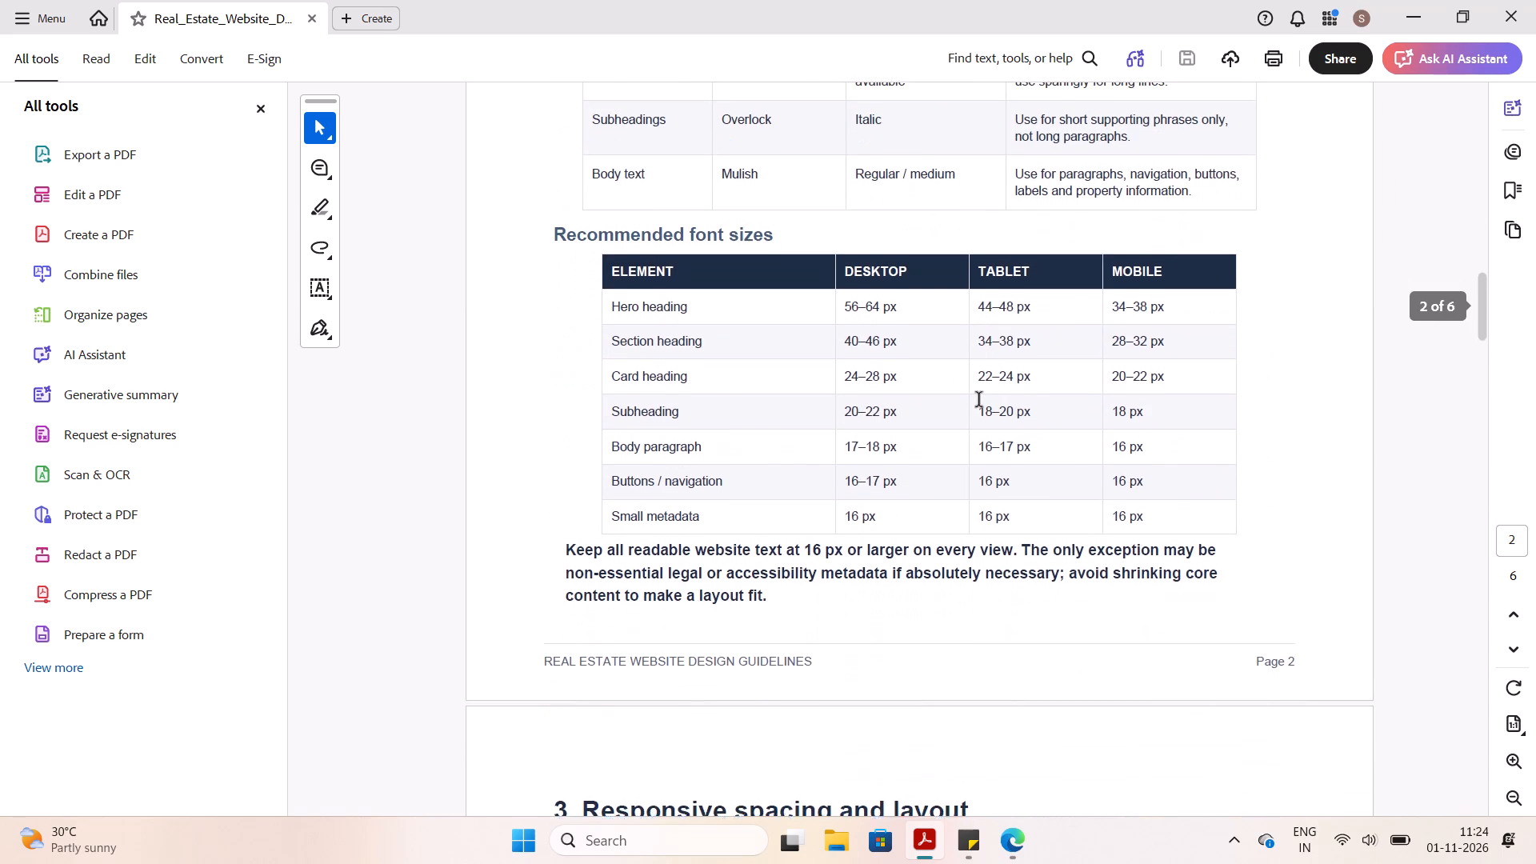
pyautogui.scroll(-3, 979, 401)
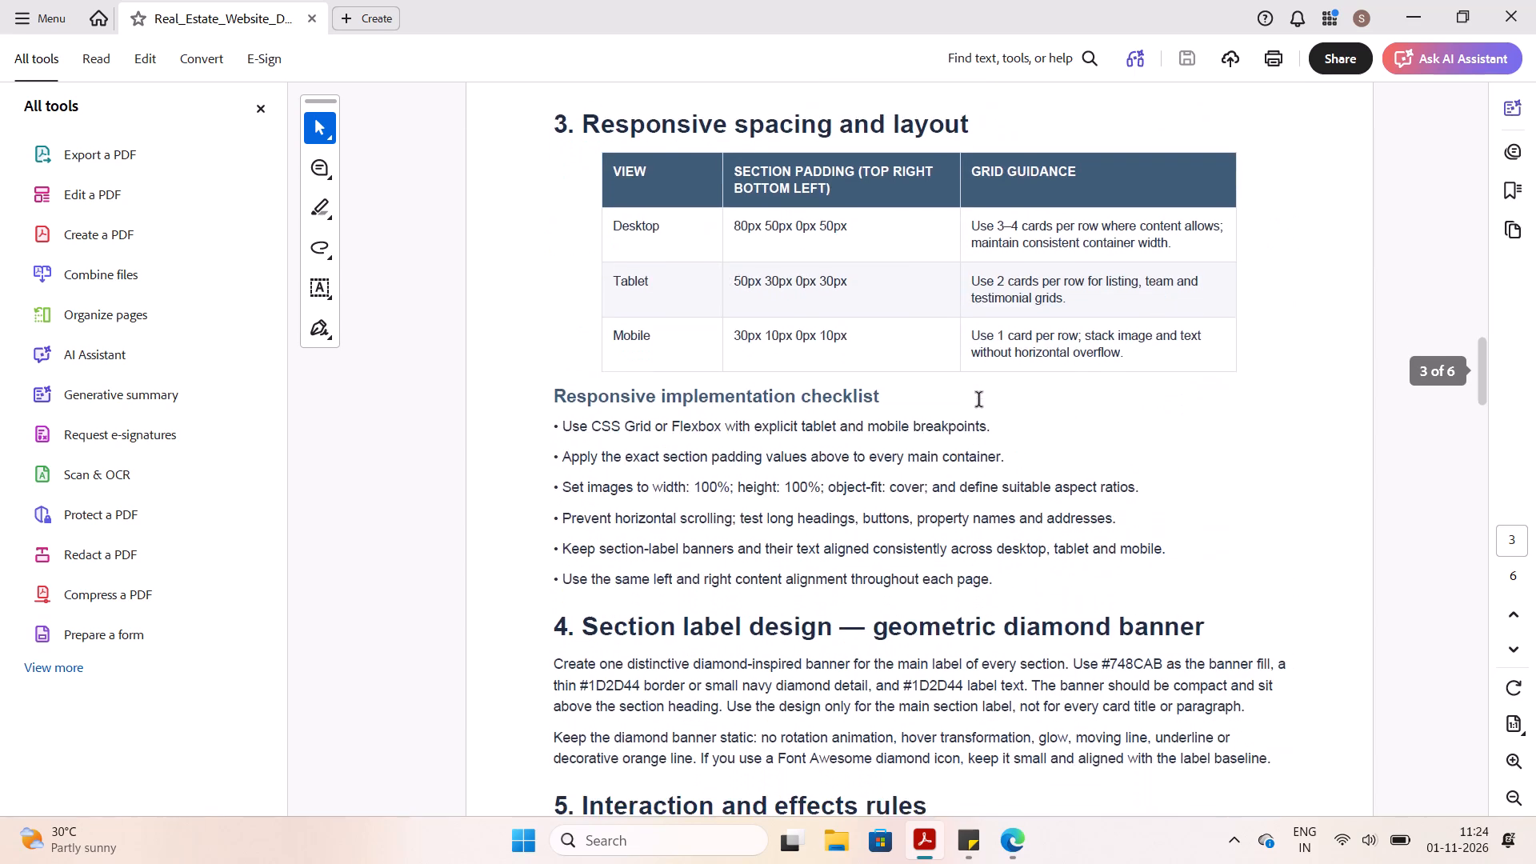
pyautogui.scroll(-4, 979, 401)
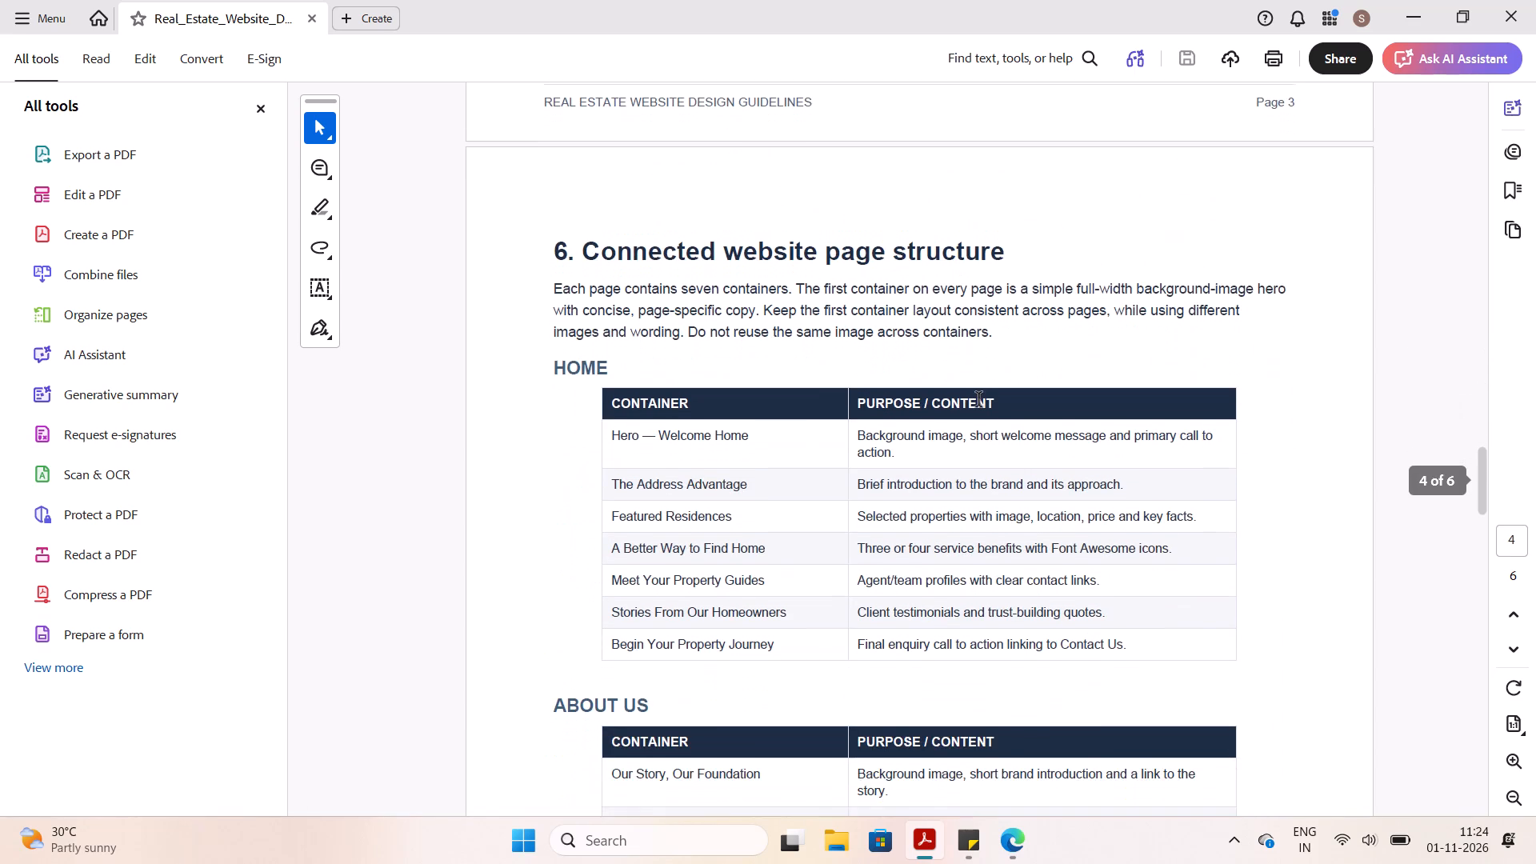
pyautogui.scroll(-1, 979, 401)
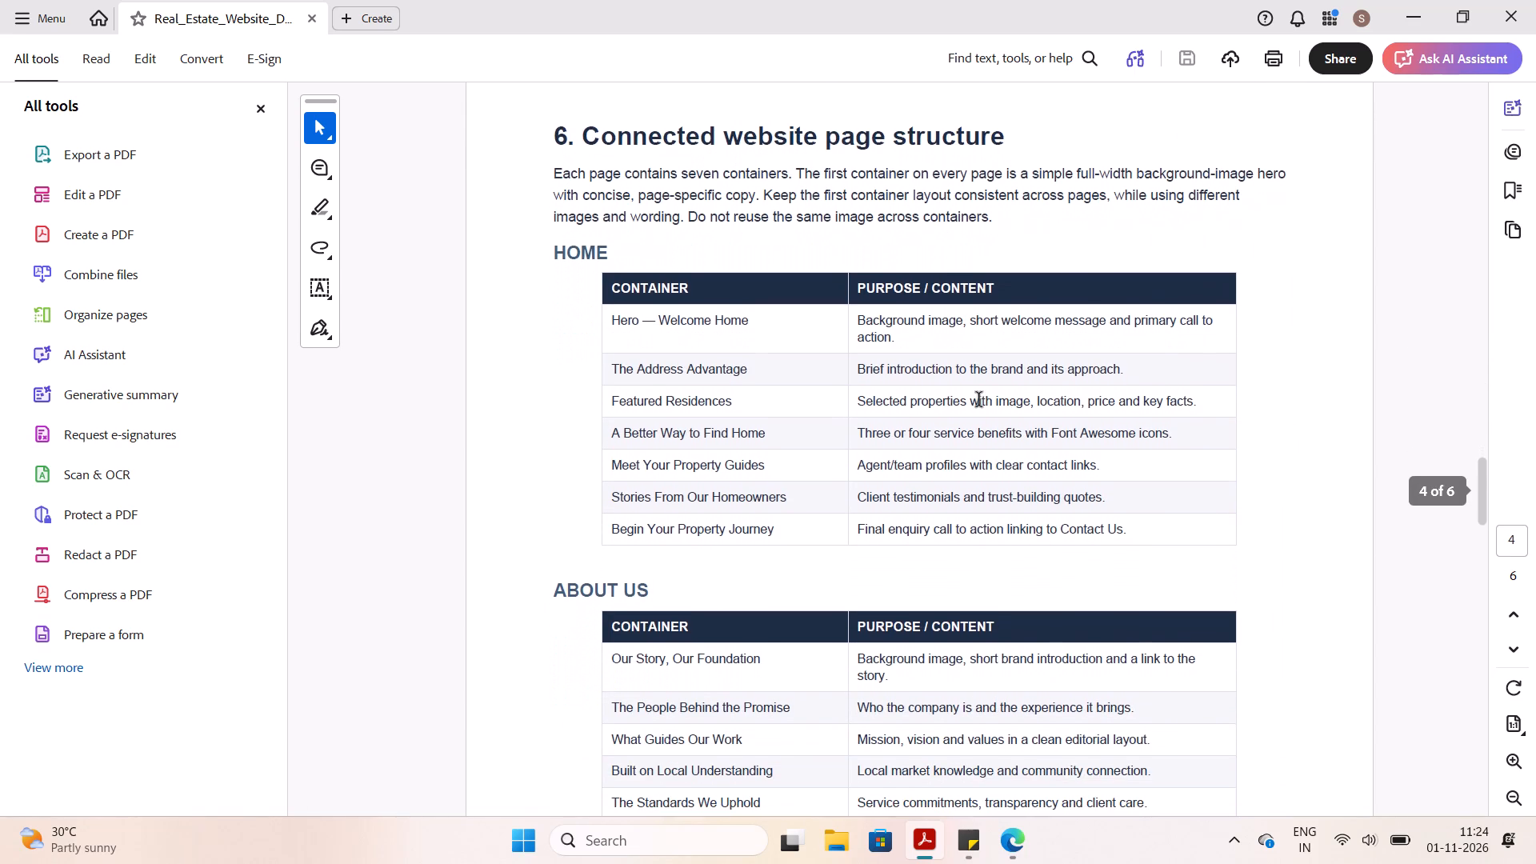
pyautogui.scroll(-1, 979, 401)
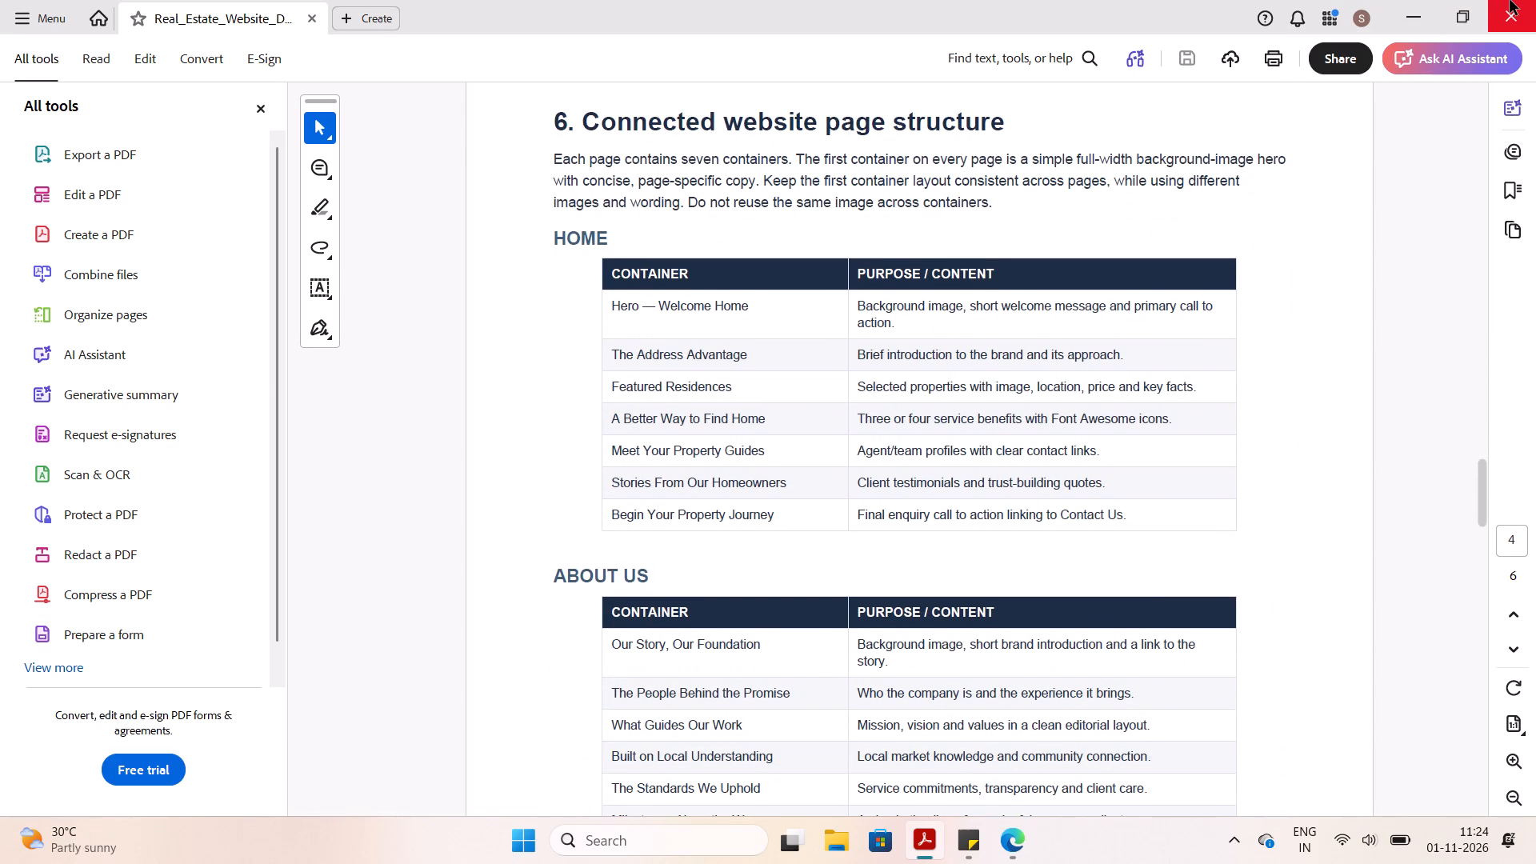
pyautogui.click(1510, 0)
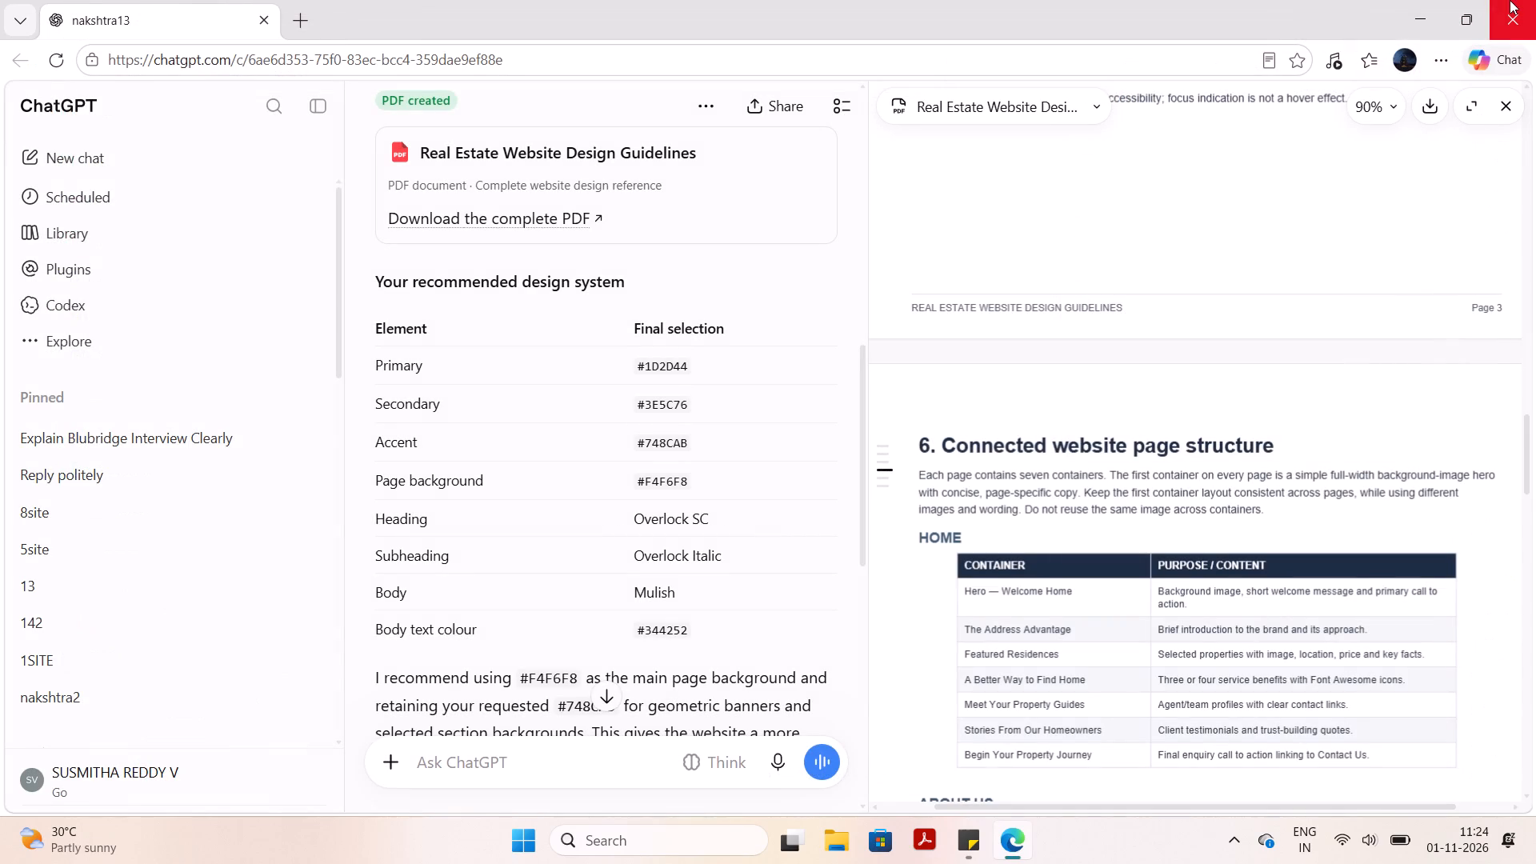
pyautogui.click(1510, 0)
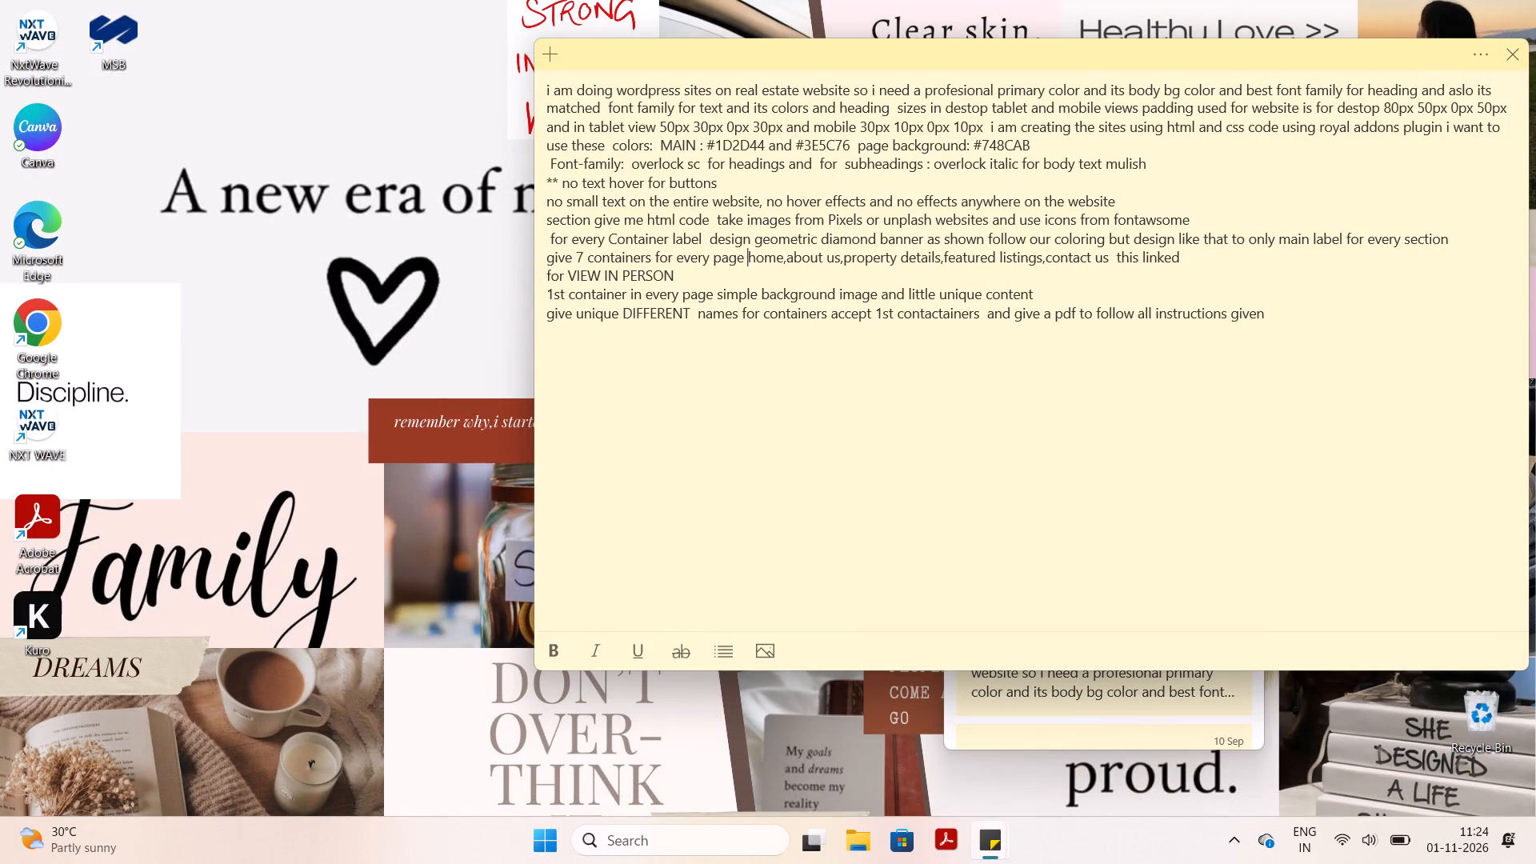
# Replace the page background colour in the prompt note with #F4F6F8 and save the note.
pyautogui.click(1054, 149)
pyautogui.press('BackSpace')
pyautogui.press('BackSpace')
pyautogui.press('BackSpace')
pyautogui.press('BackSpace')
pyautogui.press('BackSpace')
pyautogui.press('BackSpace')
pyautogui.press('BackSpace')
pyautogui.write('#f')
pyautogui.press('BackSpace')
pyautogui.write('F4F6F8')
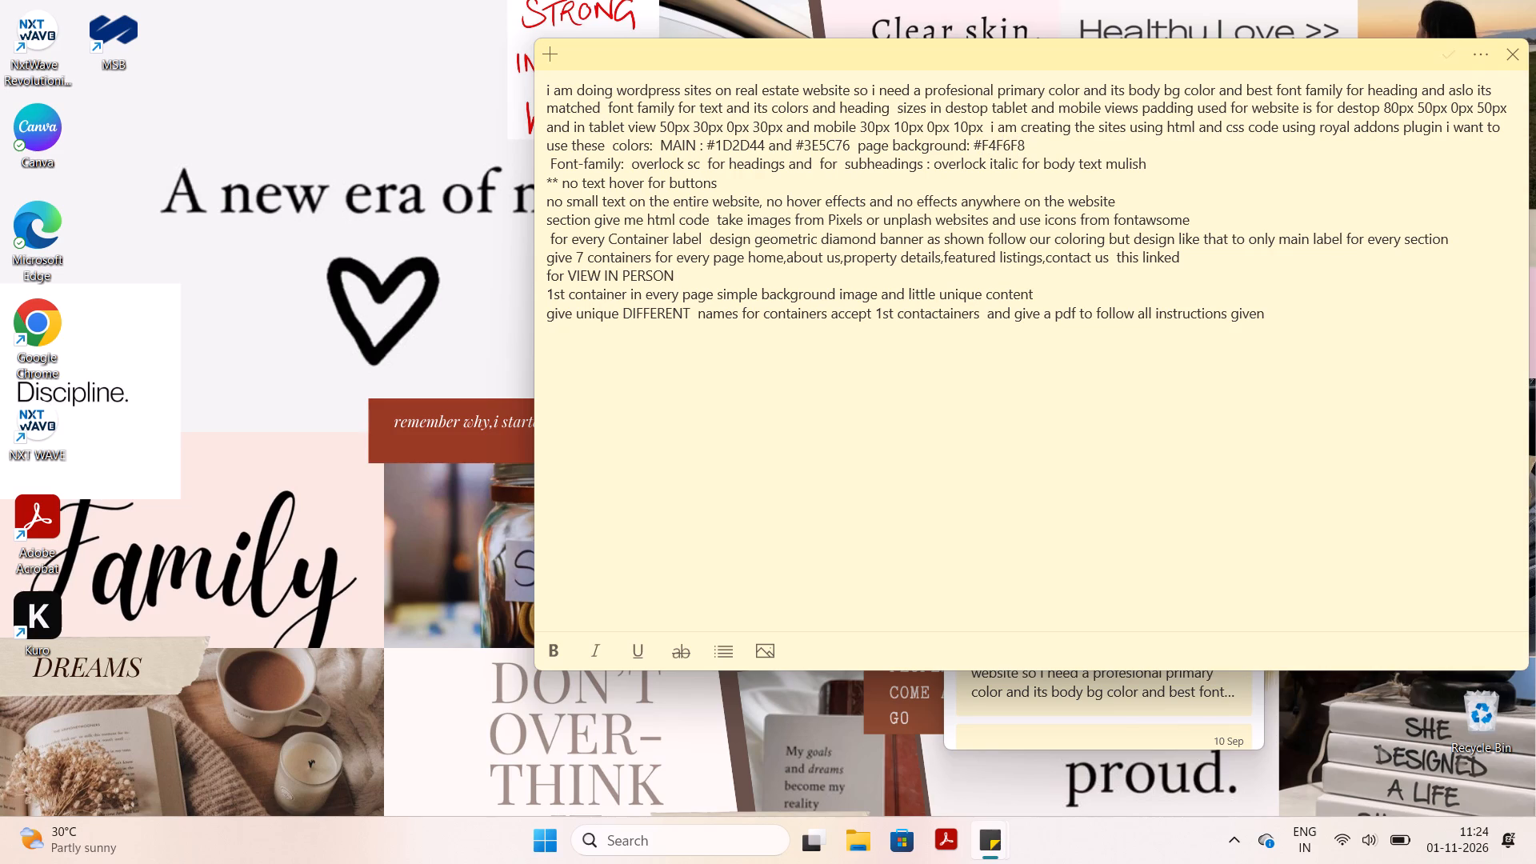
pyautogui.hotkey('ctrl', 's')
# Close the prompt note and the Sticky Notes list.
pyautogui.click(1166, 311)
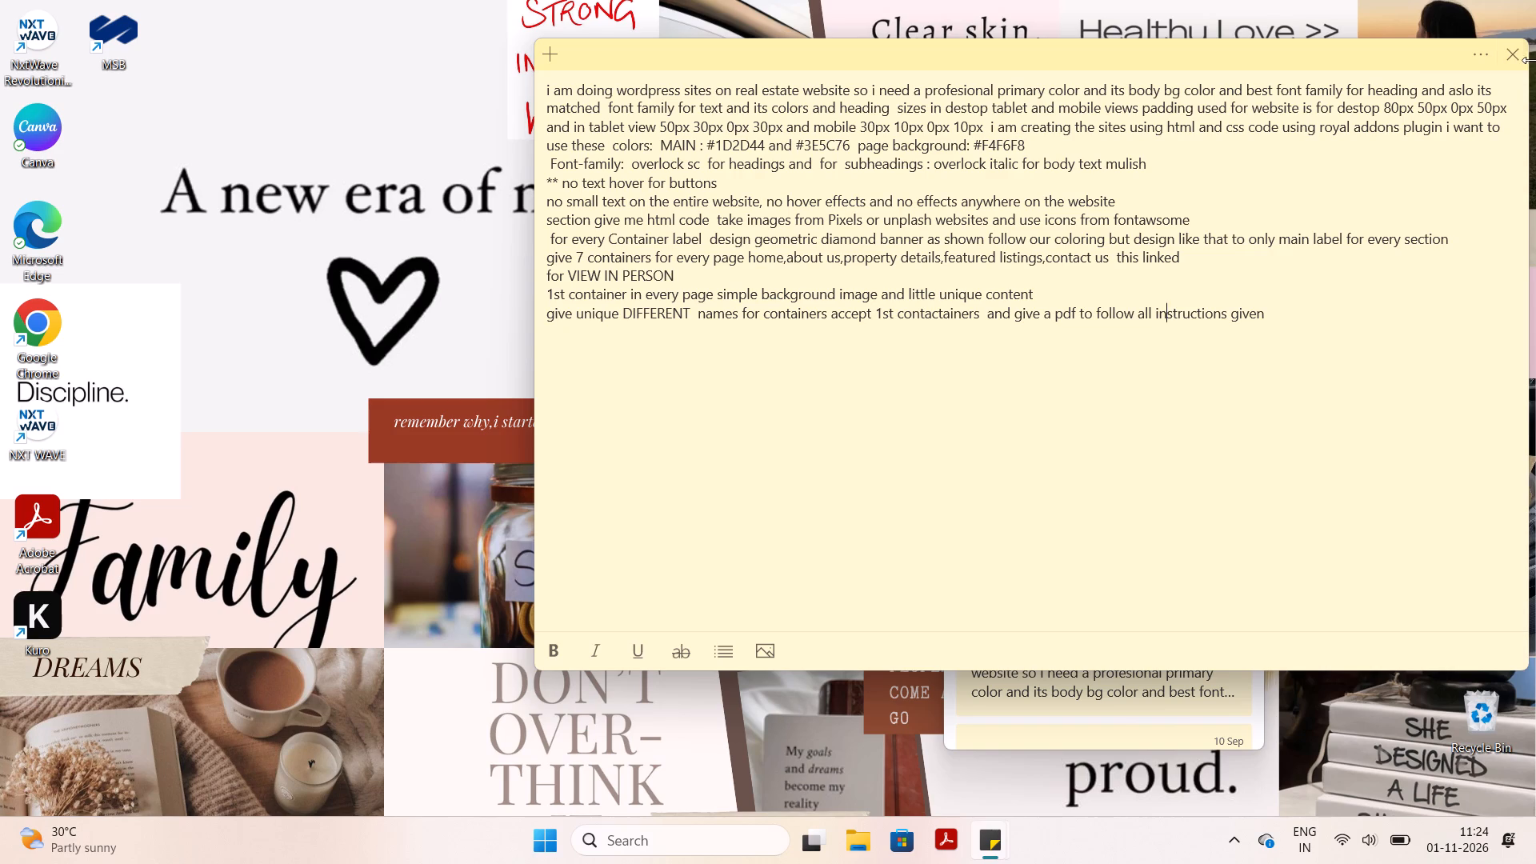
pyautogui.click(1526, 43)
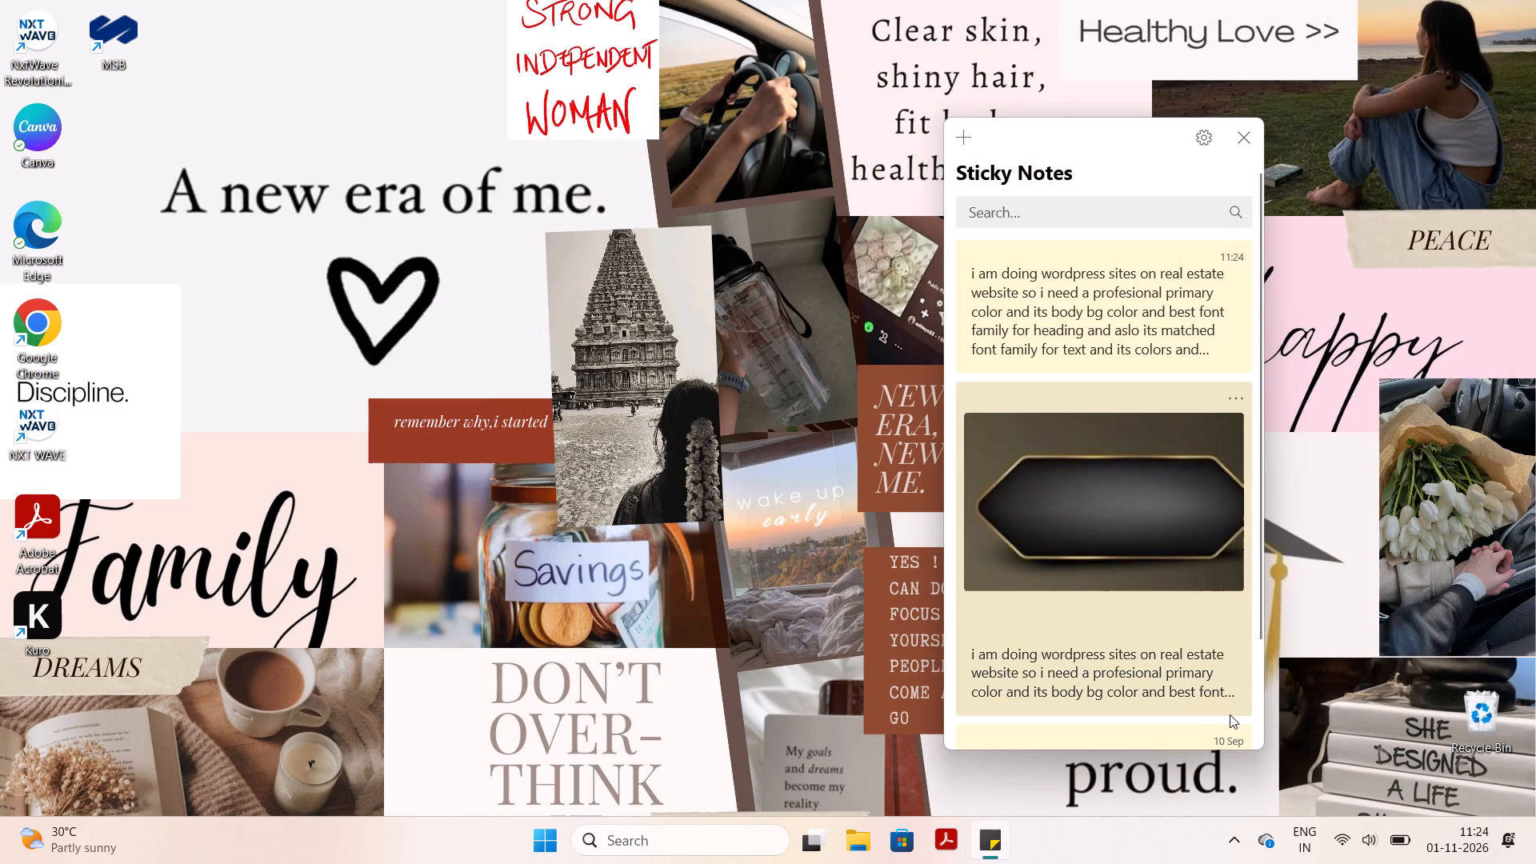
pyautogui.click(1258, 130)
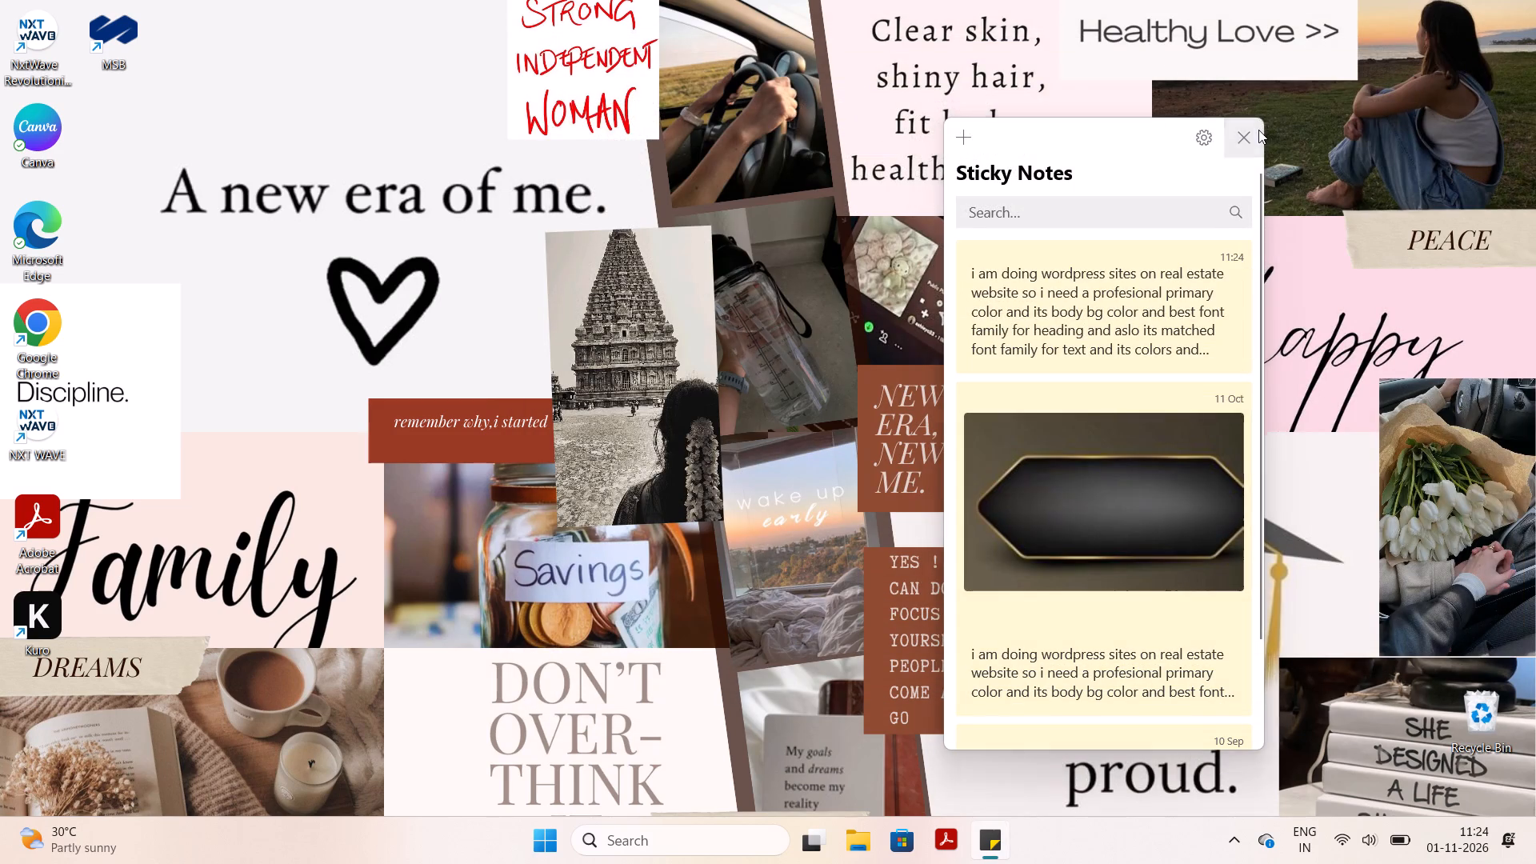
# Open the Windows search with its recent searches.
pyautogui.click(702, 843)
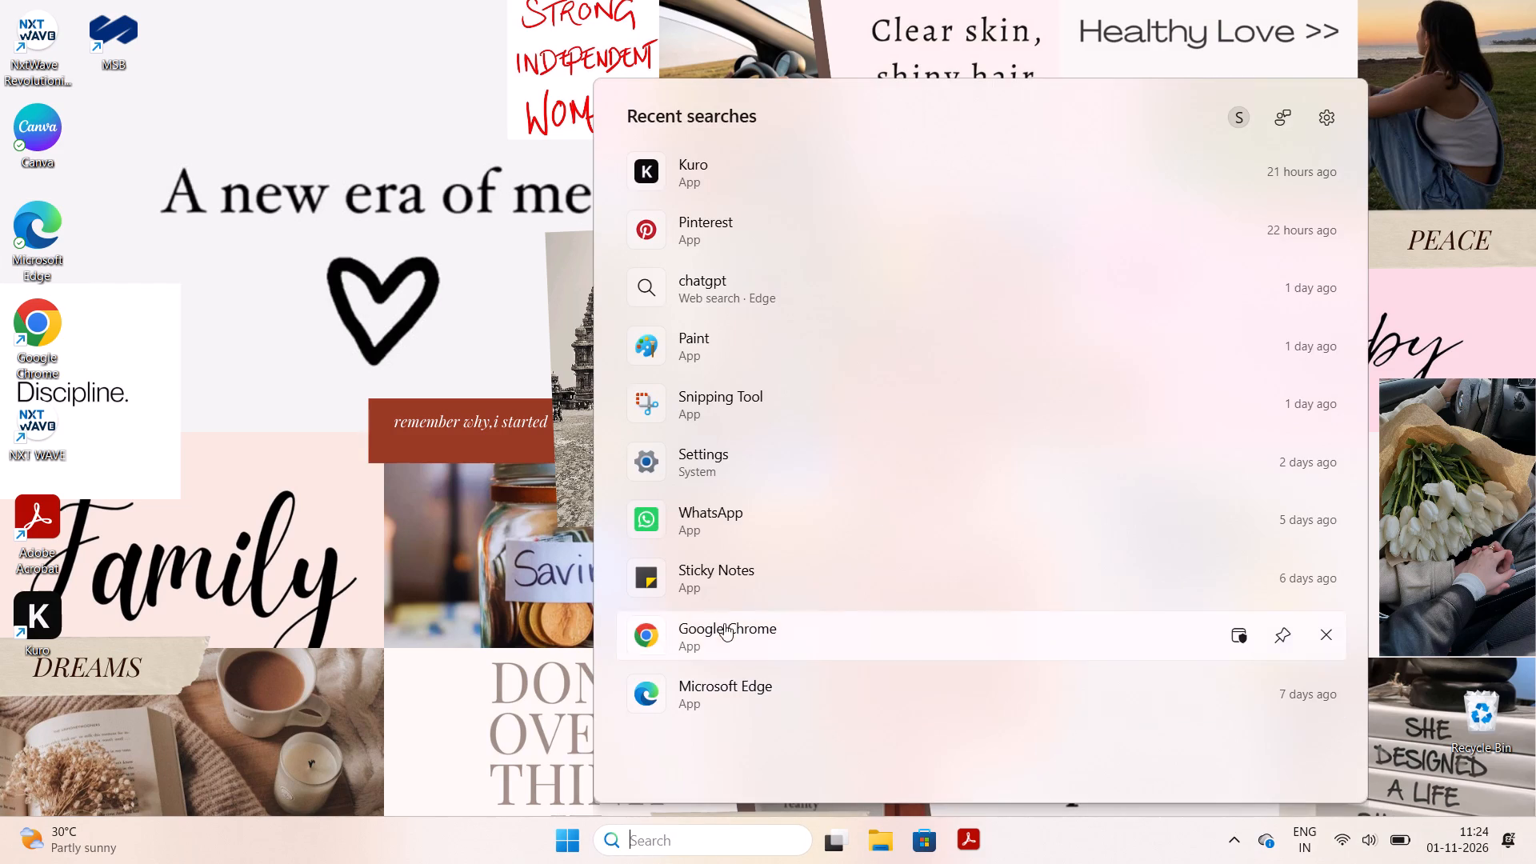
# Open Windows Update in the Settings app, check for updates, and close Settings.
pyautogui.click(730, 477)
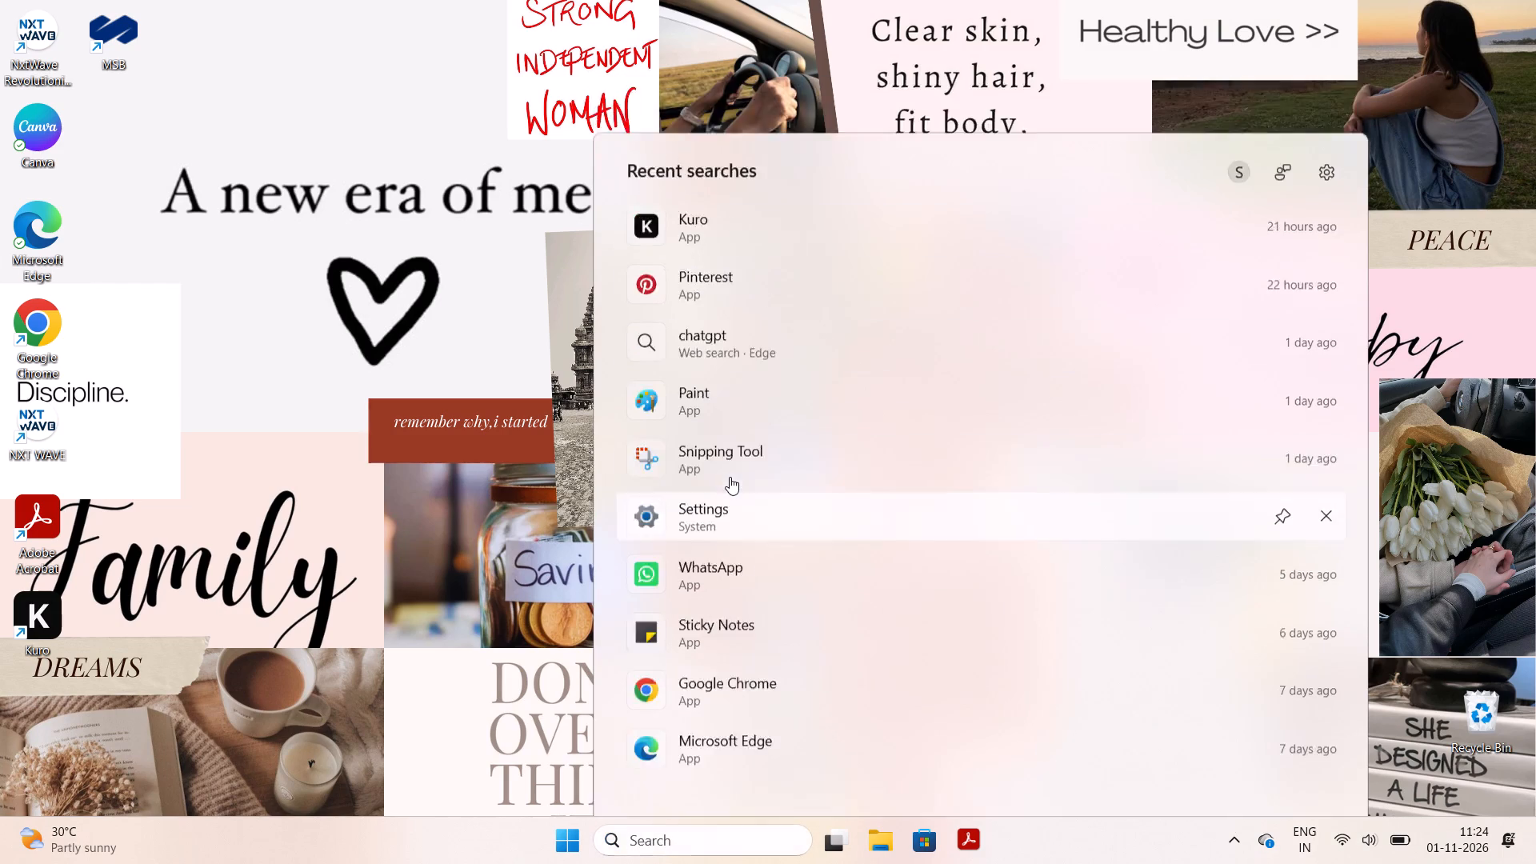
pyautogui.click(1319, 158)
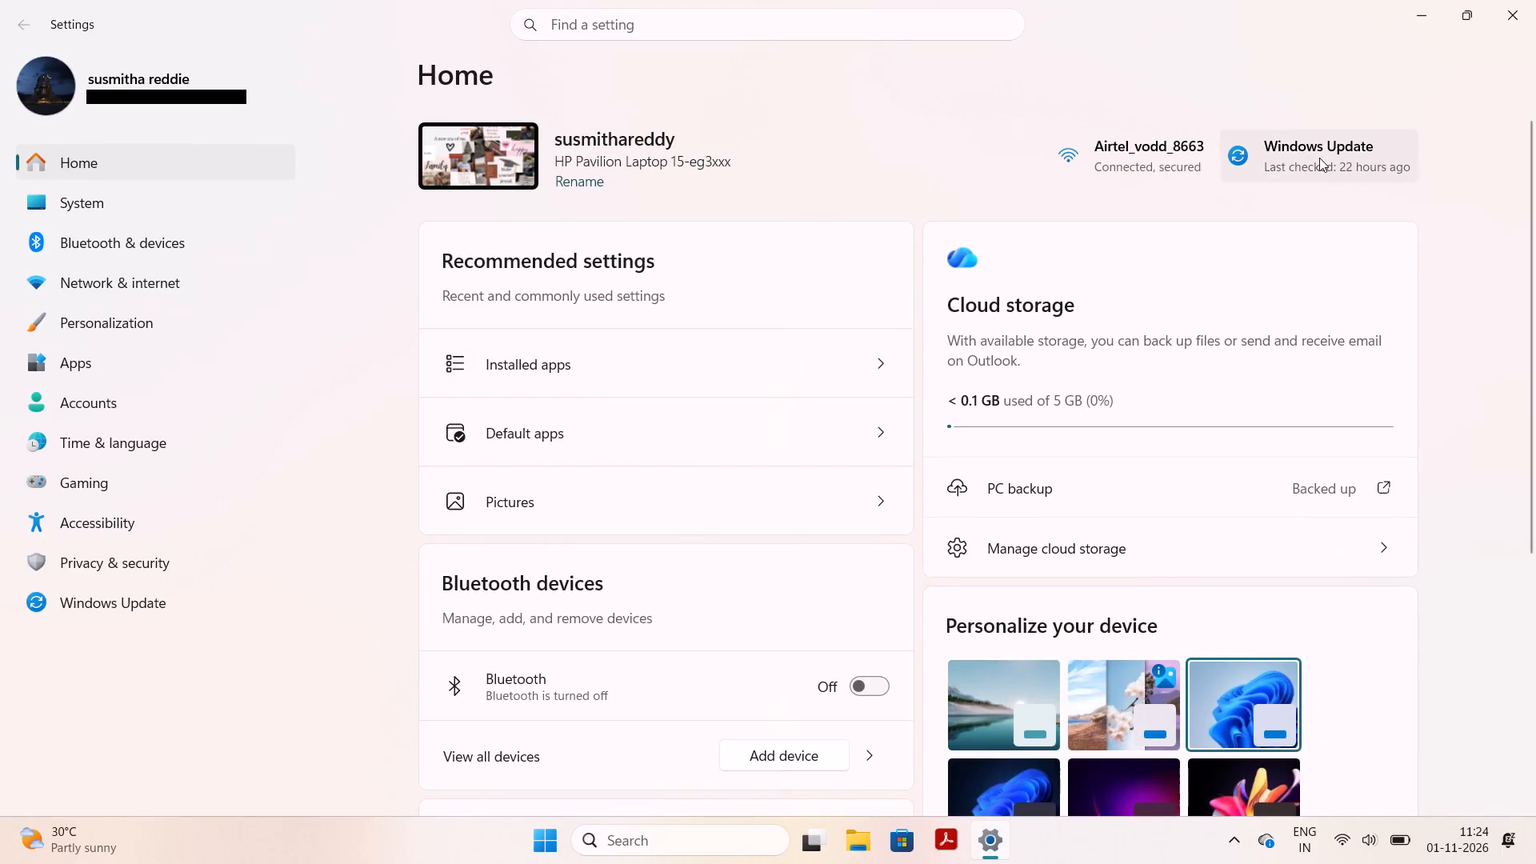
pyautogui.click(1319, 158)
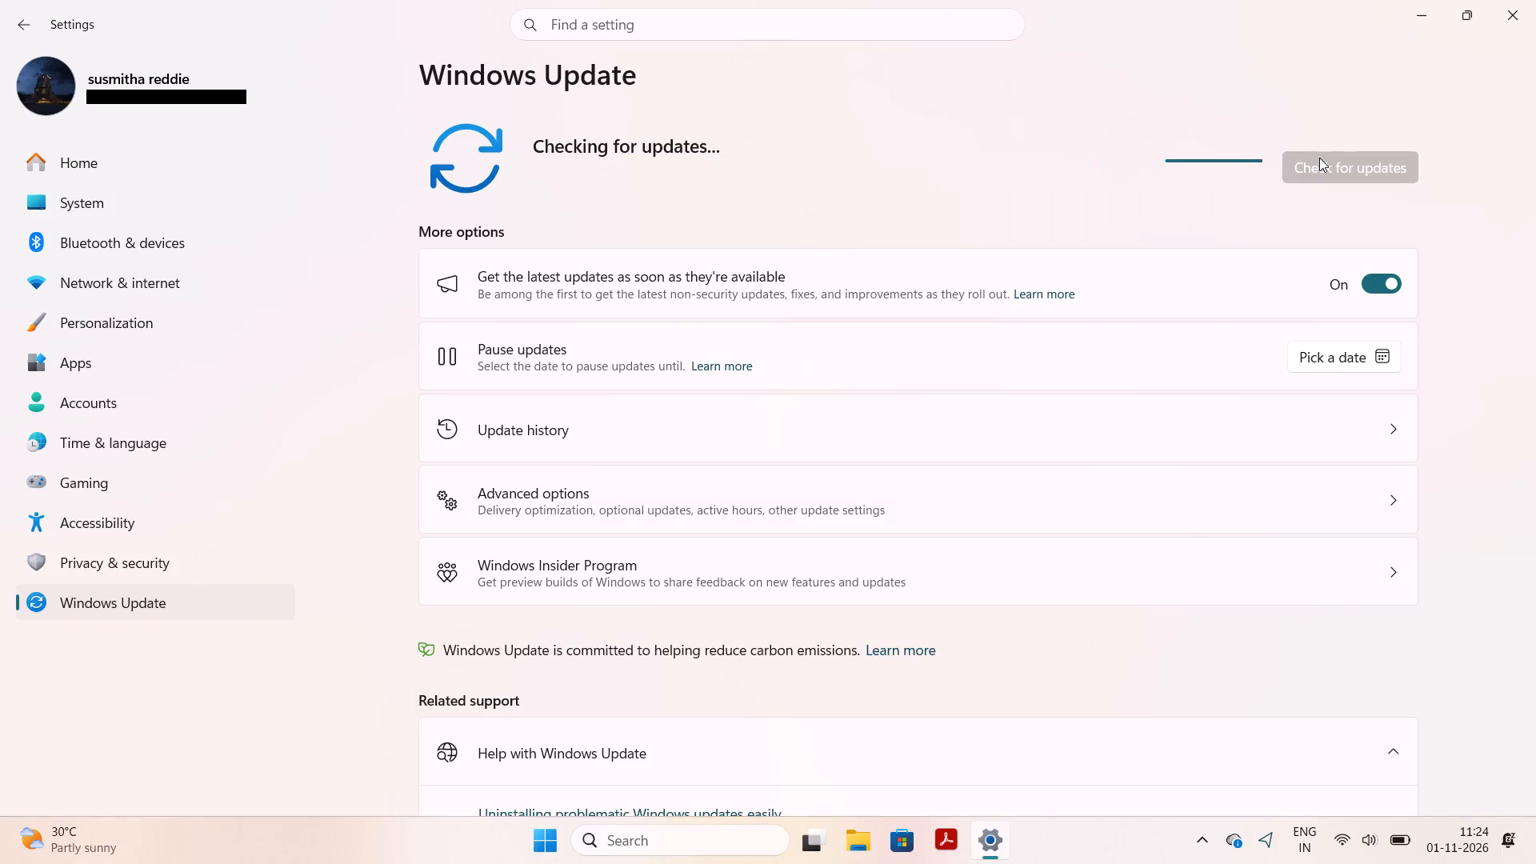
pyautogui.click(1535, 0)
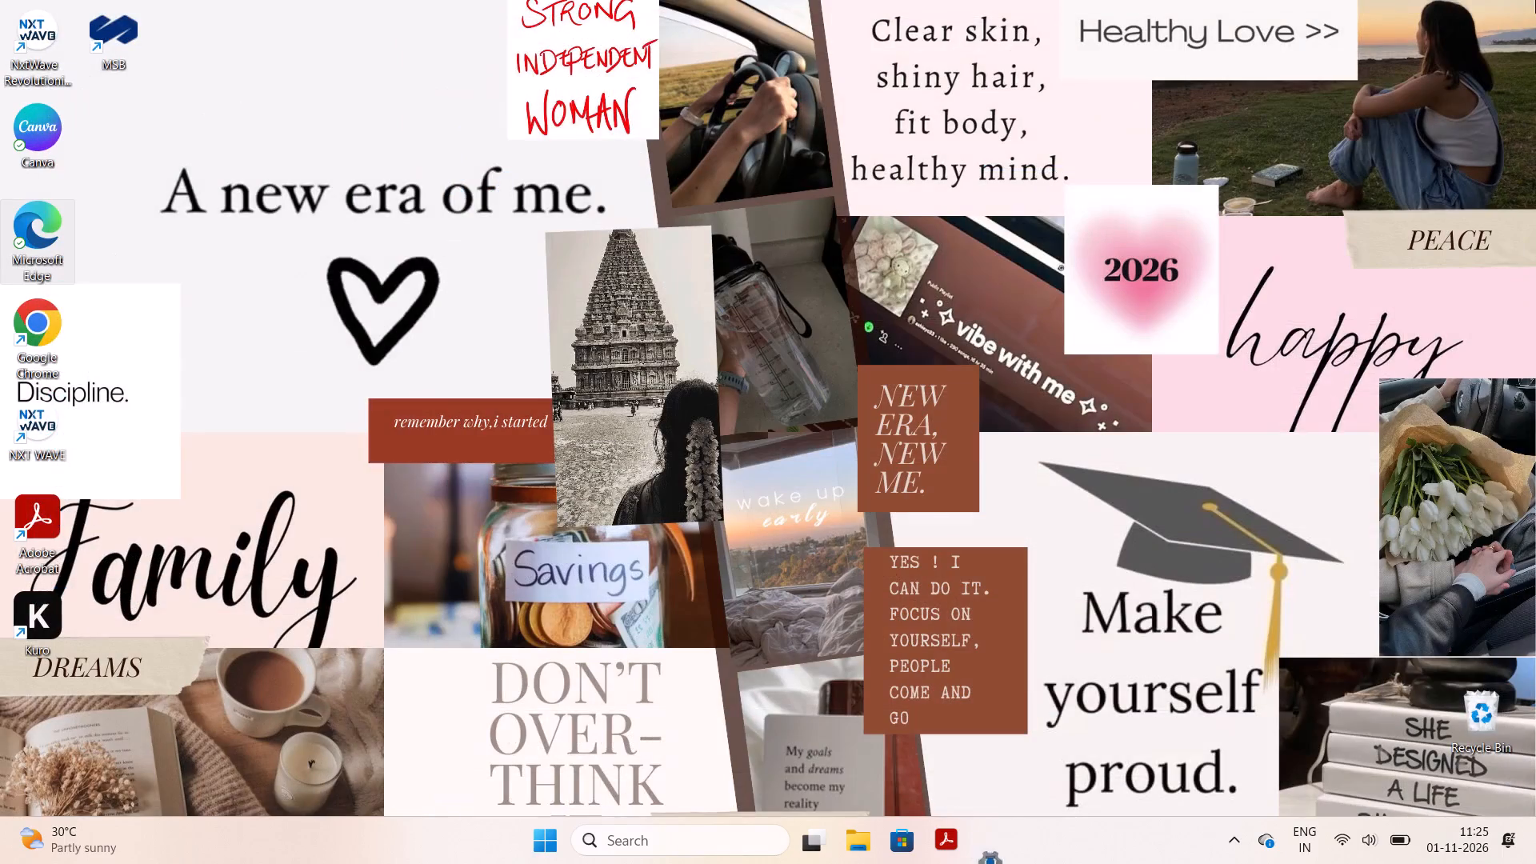
# Open the Windows search again from the desktop.
pyautogui.click(690, 833)
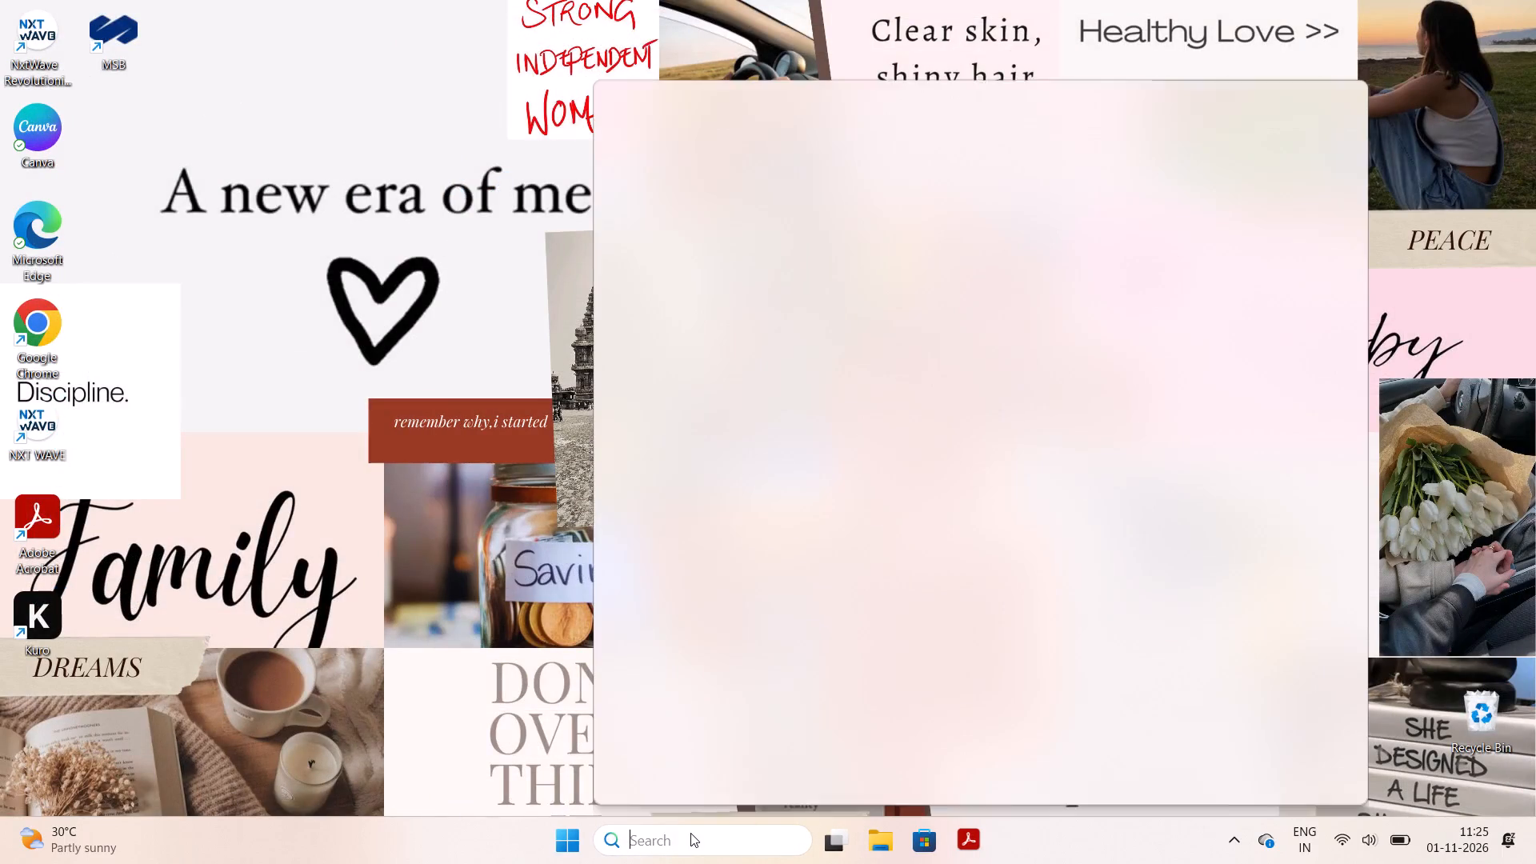
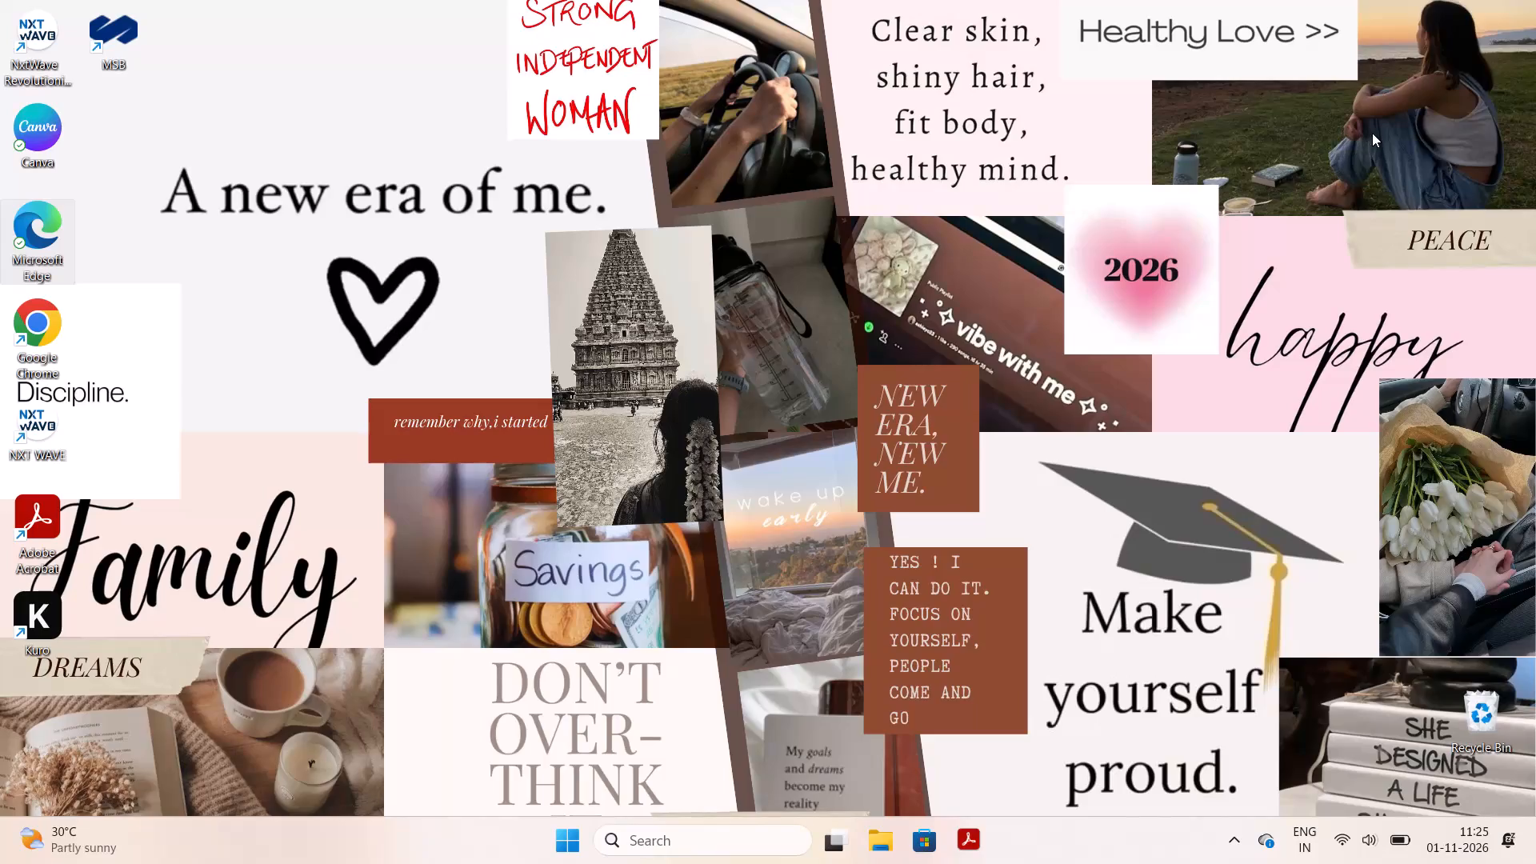
# Open the Windows search again from the desktop.
pyautogui.click(742, 834)
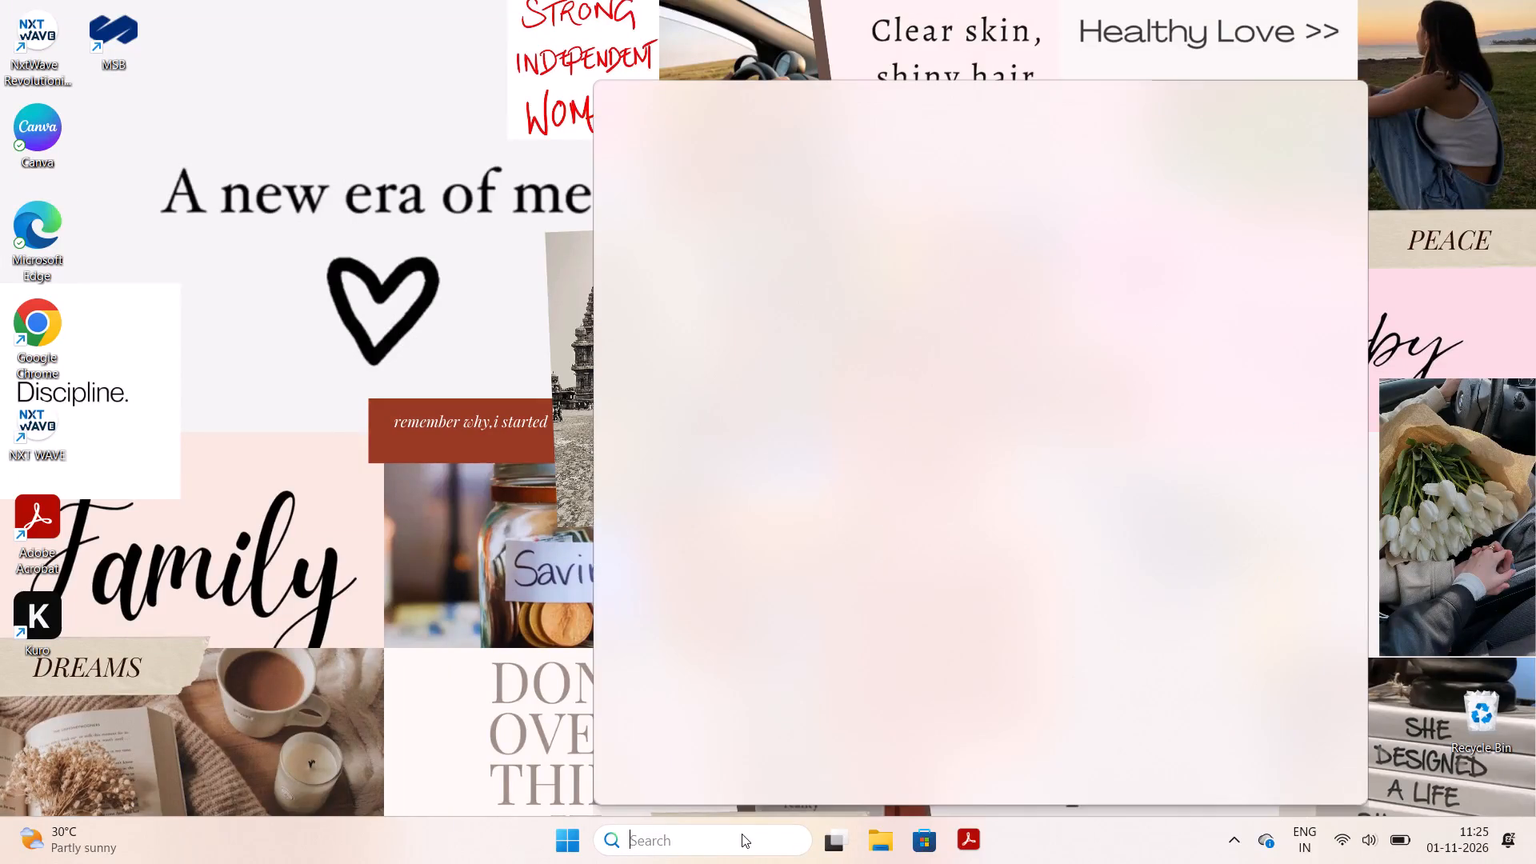
# Switch to Google Chrome, replace the ChatGPT tab with a new one, search for google groups and open Google Groups.
pyautogui.doubleClick(69, 335)
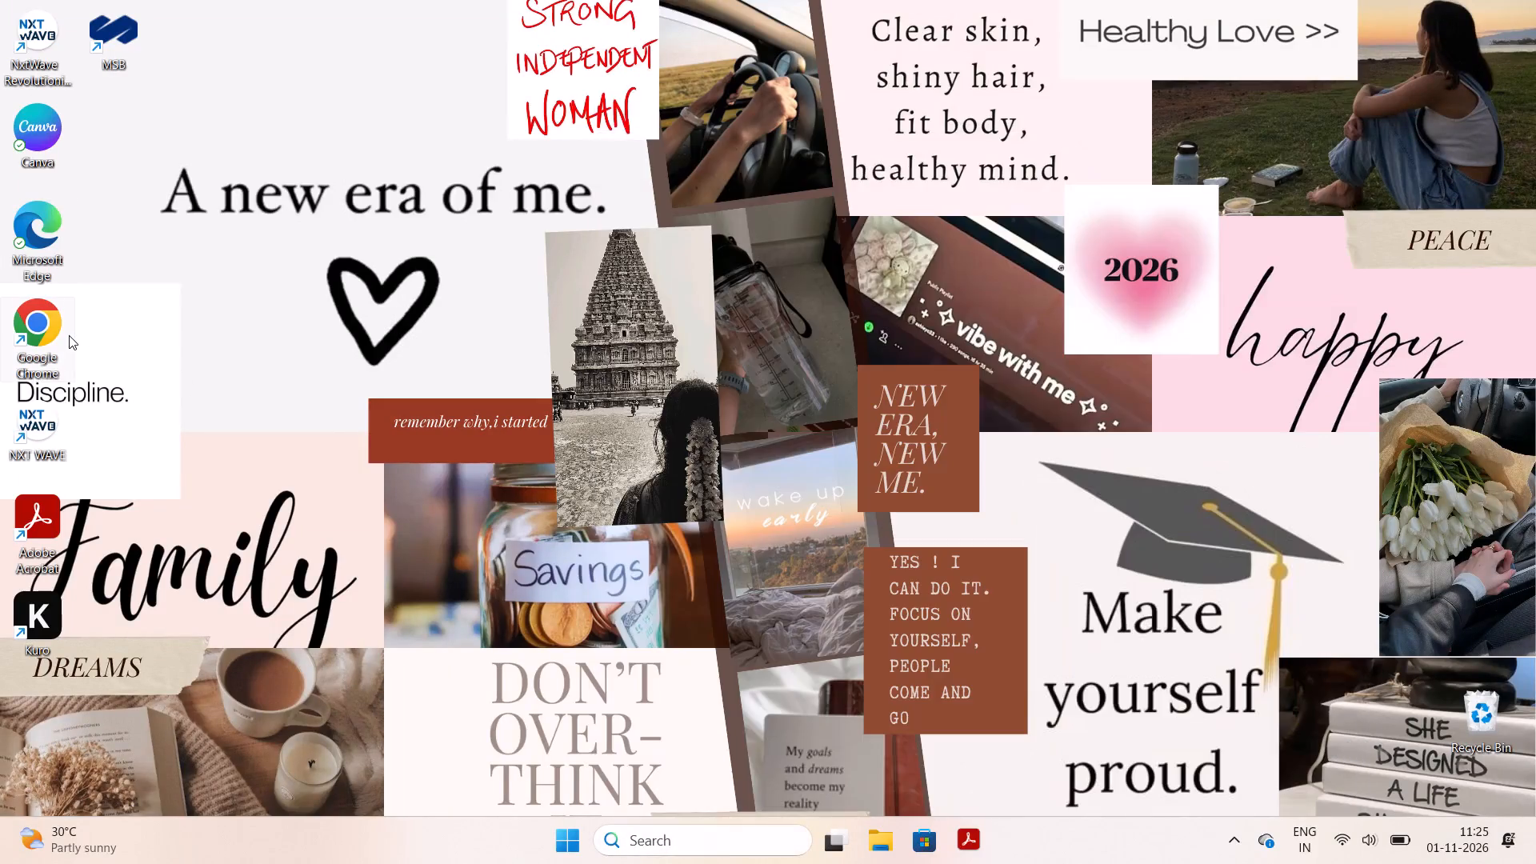
pyautogui.click(303, 14)
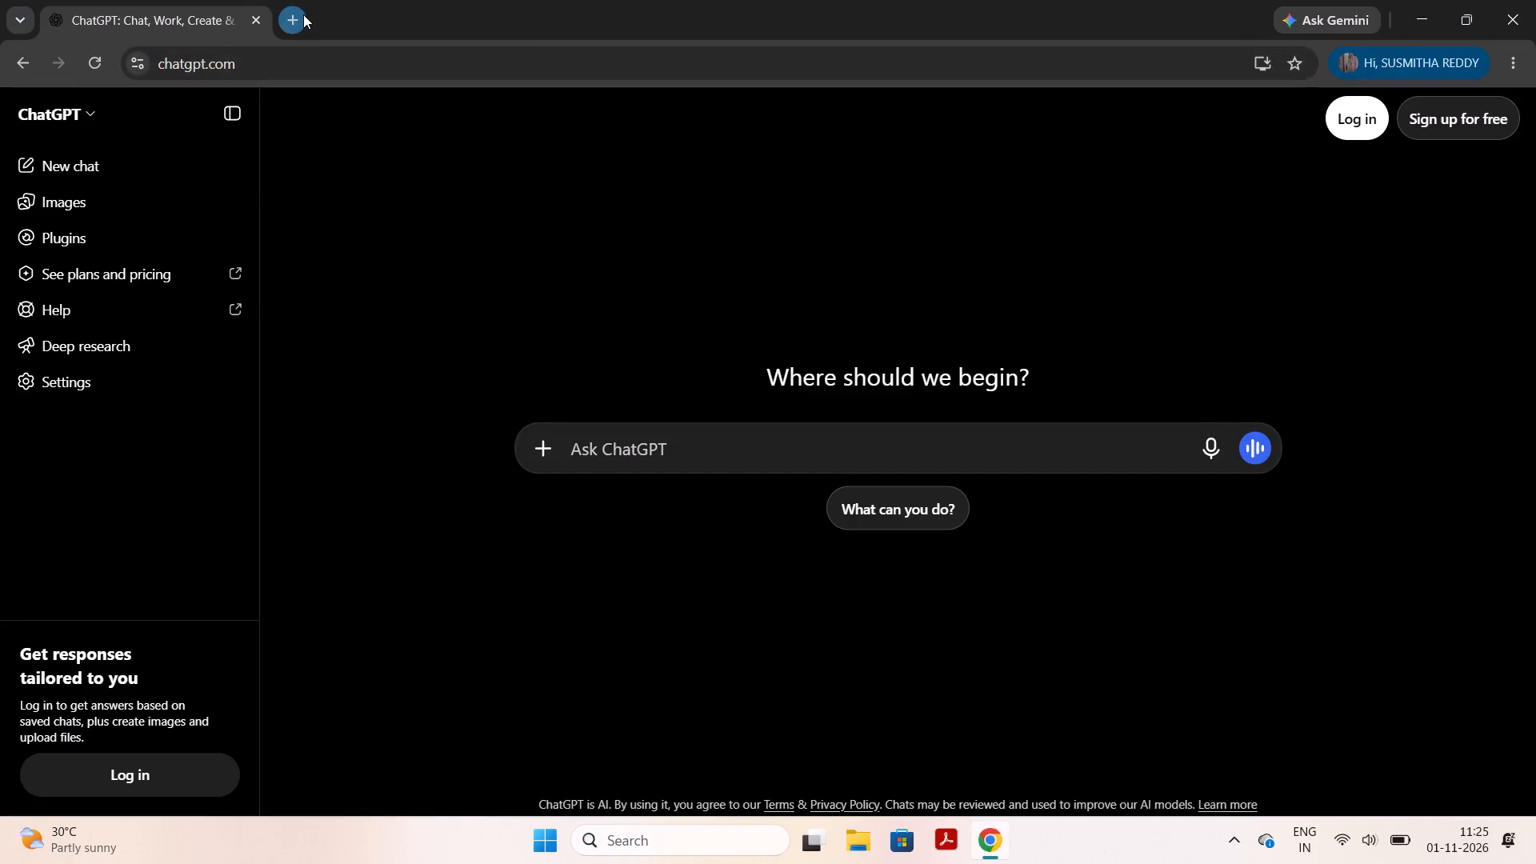
pyautogui.click(254, 22)
pyautogui.write('GOO')
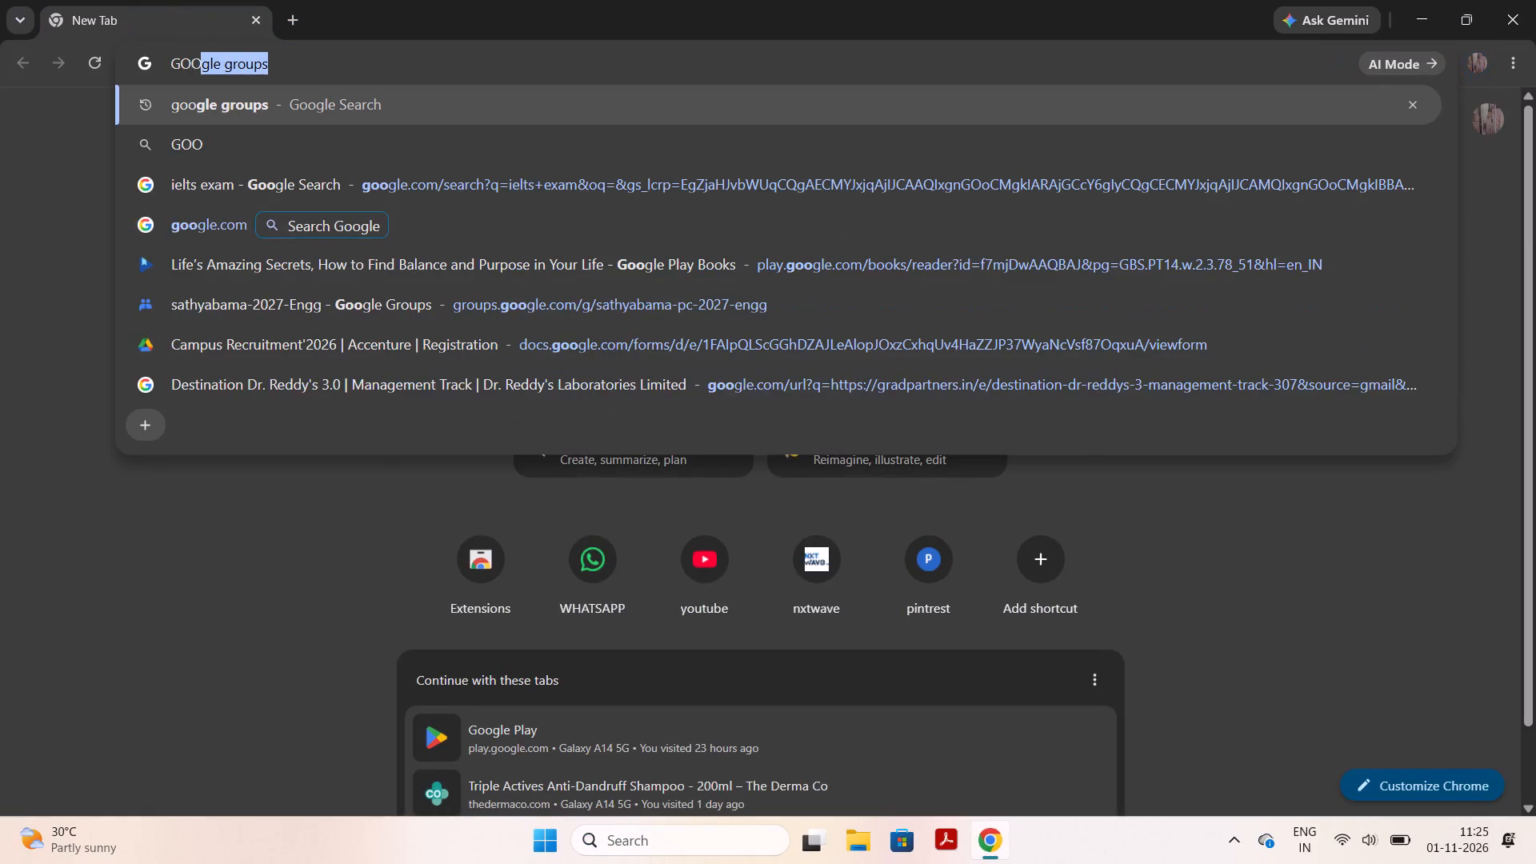
pyautogui.press('Return')
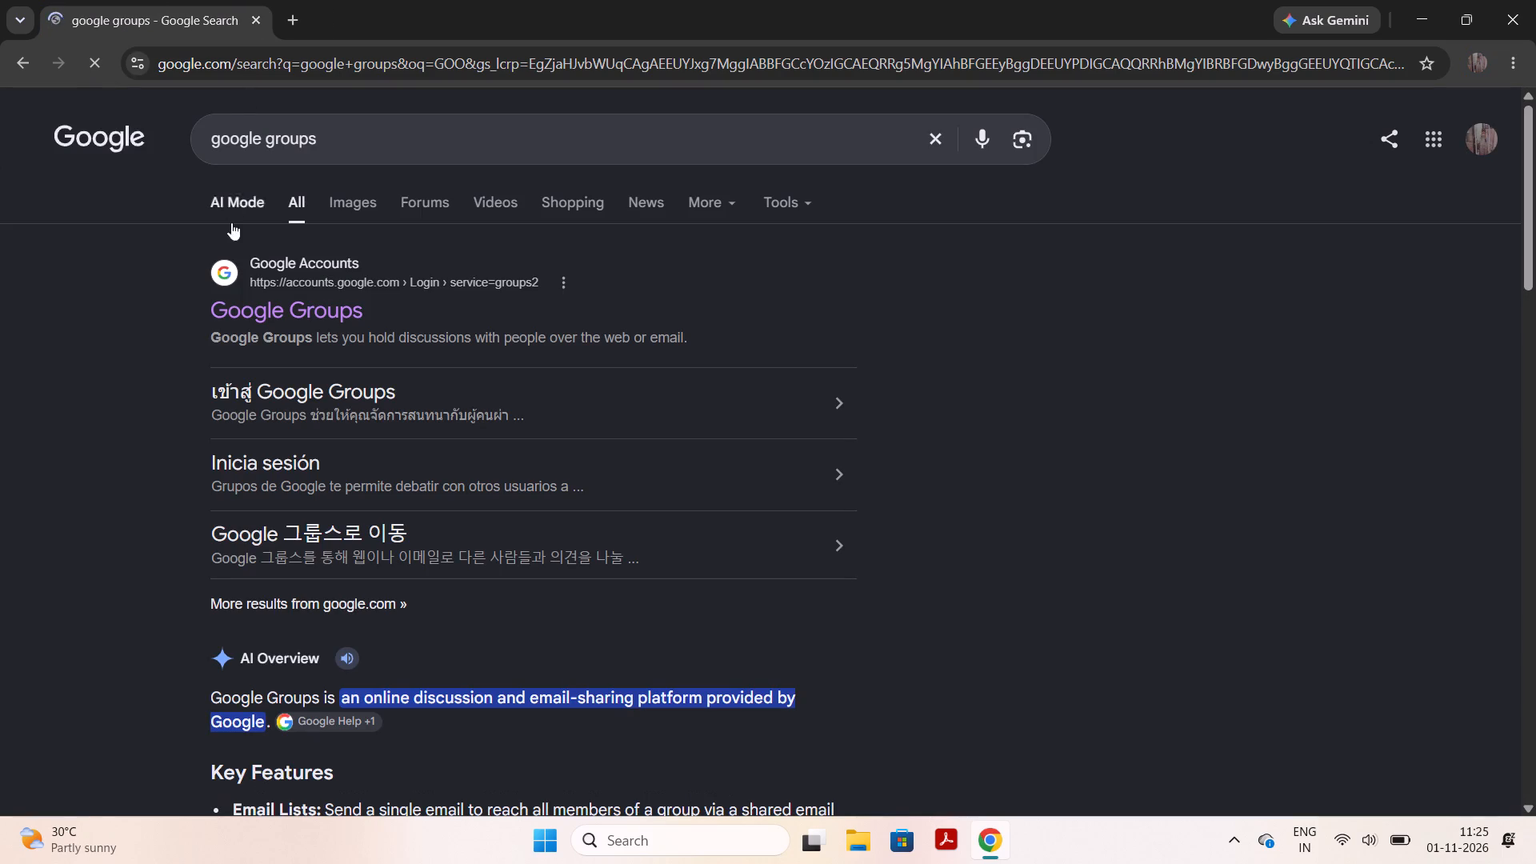
pyautogui.click(283, 302)
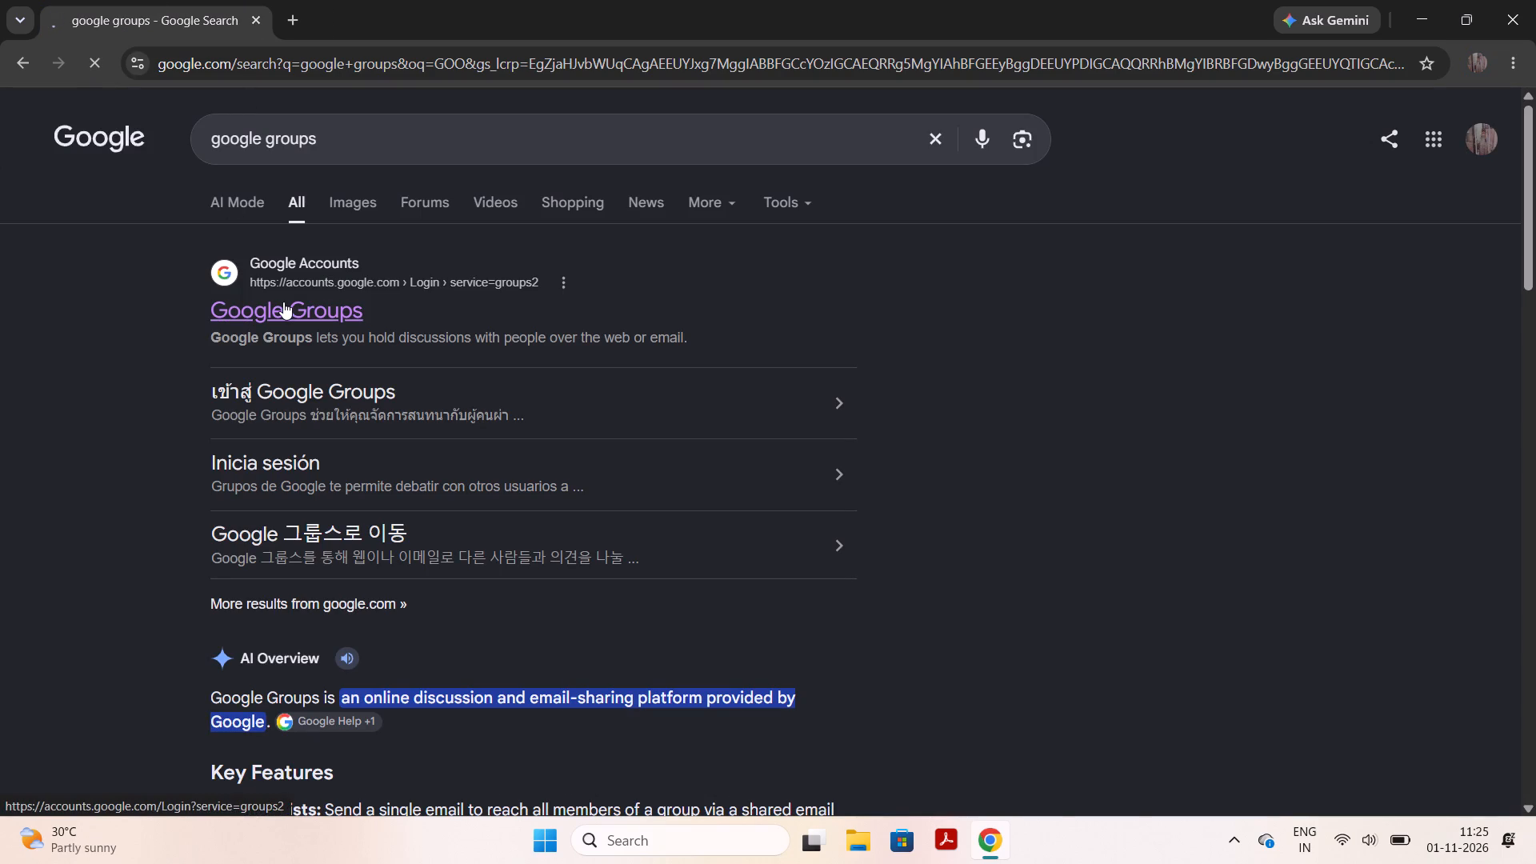
pyautogui.click(283, 302)
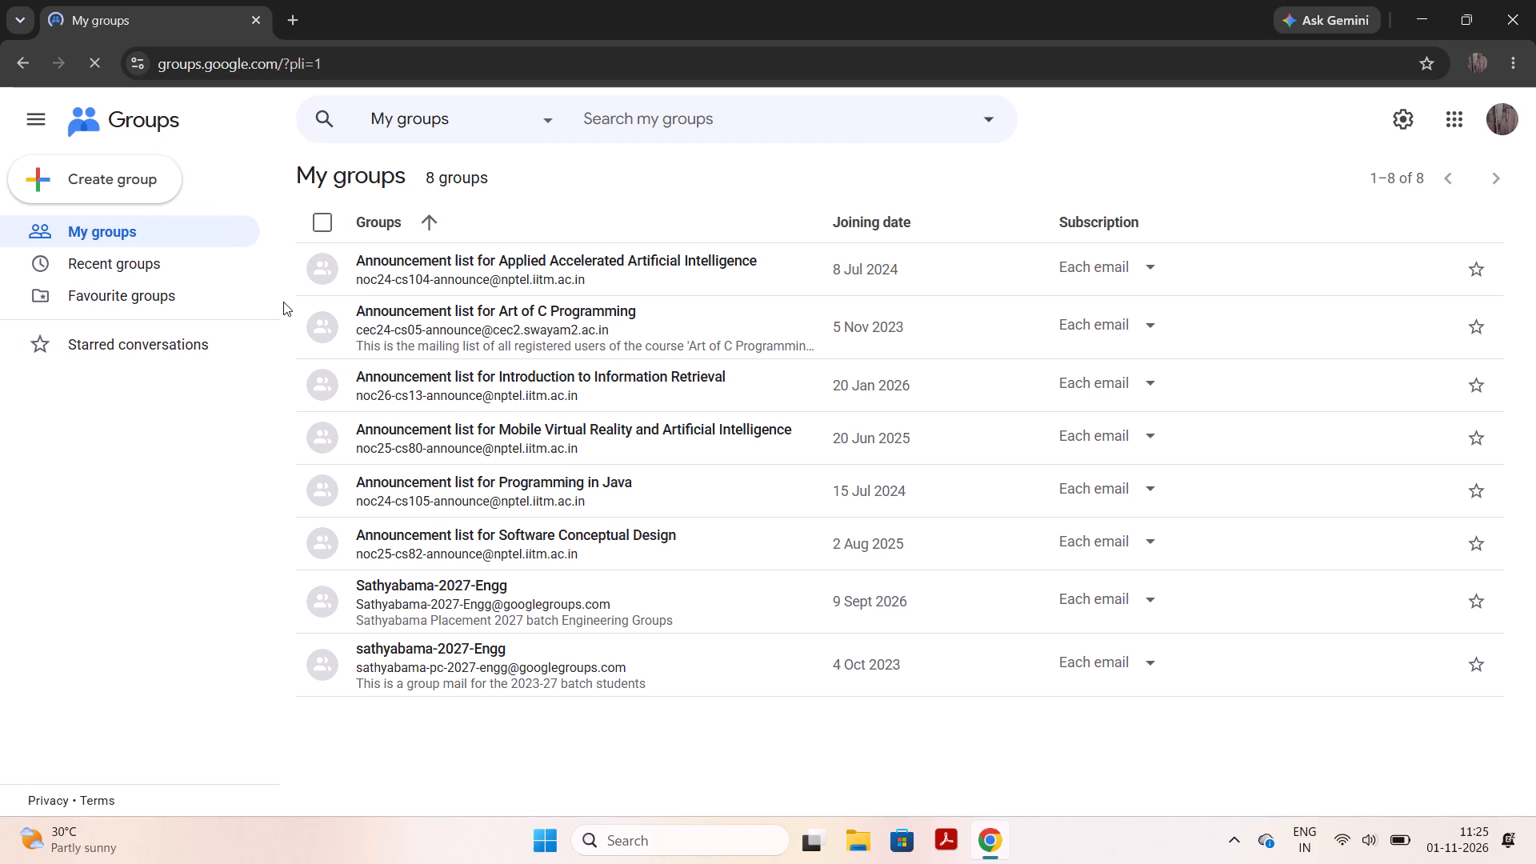
# Look through the latest conversations in the sathyabama-2027-Engg group, the 2023-27 batch group mail, and close the browser.
pyautogui.click(485, 652)
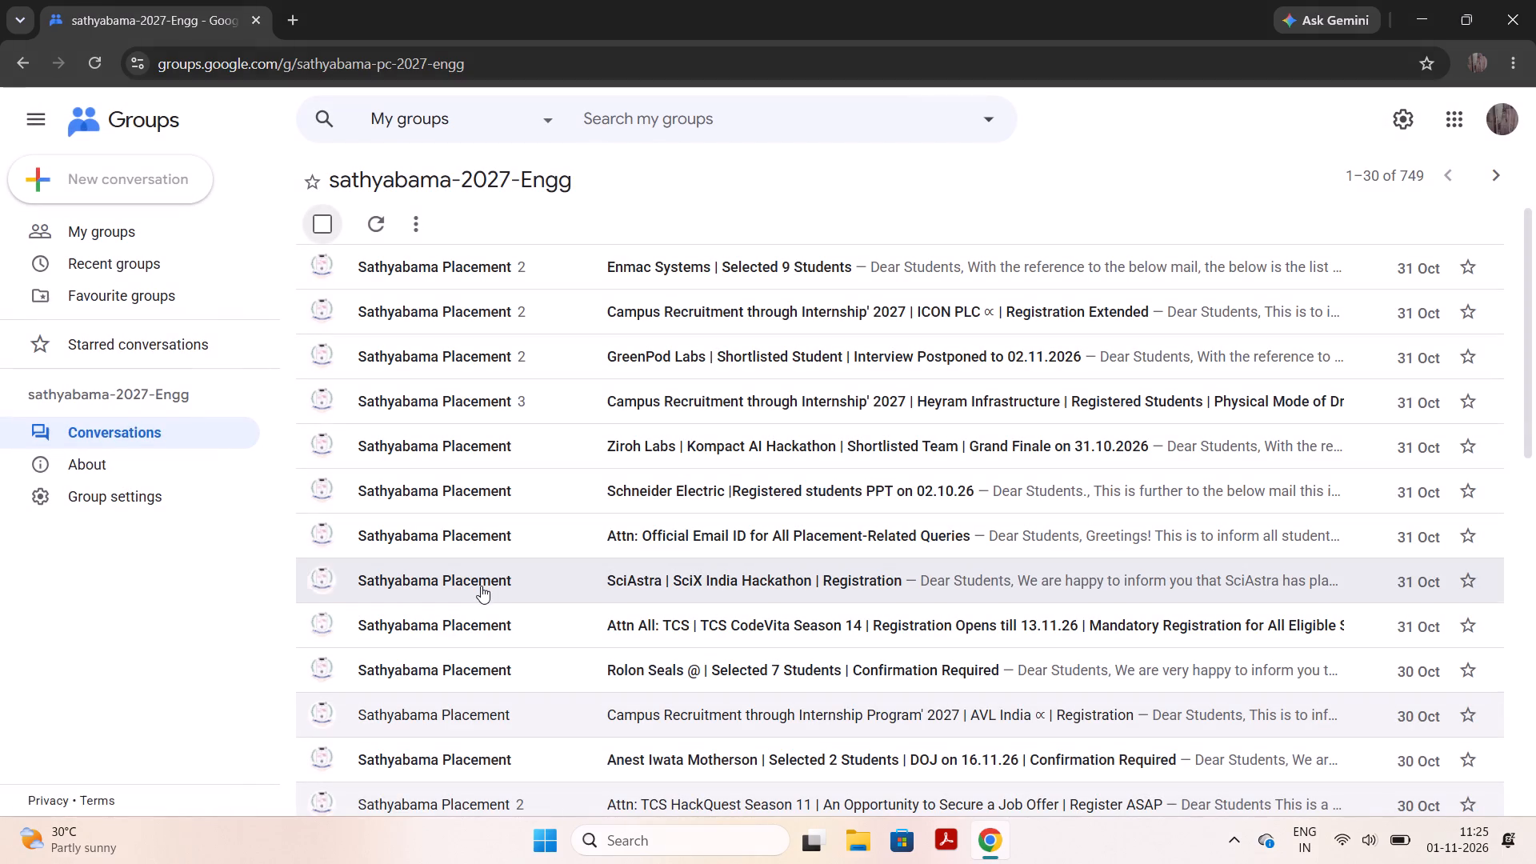
pyautogui.scroll(-2, 481, 583)
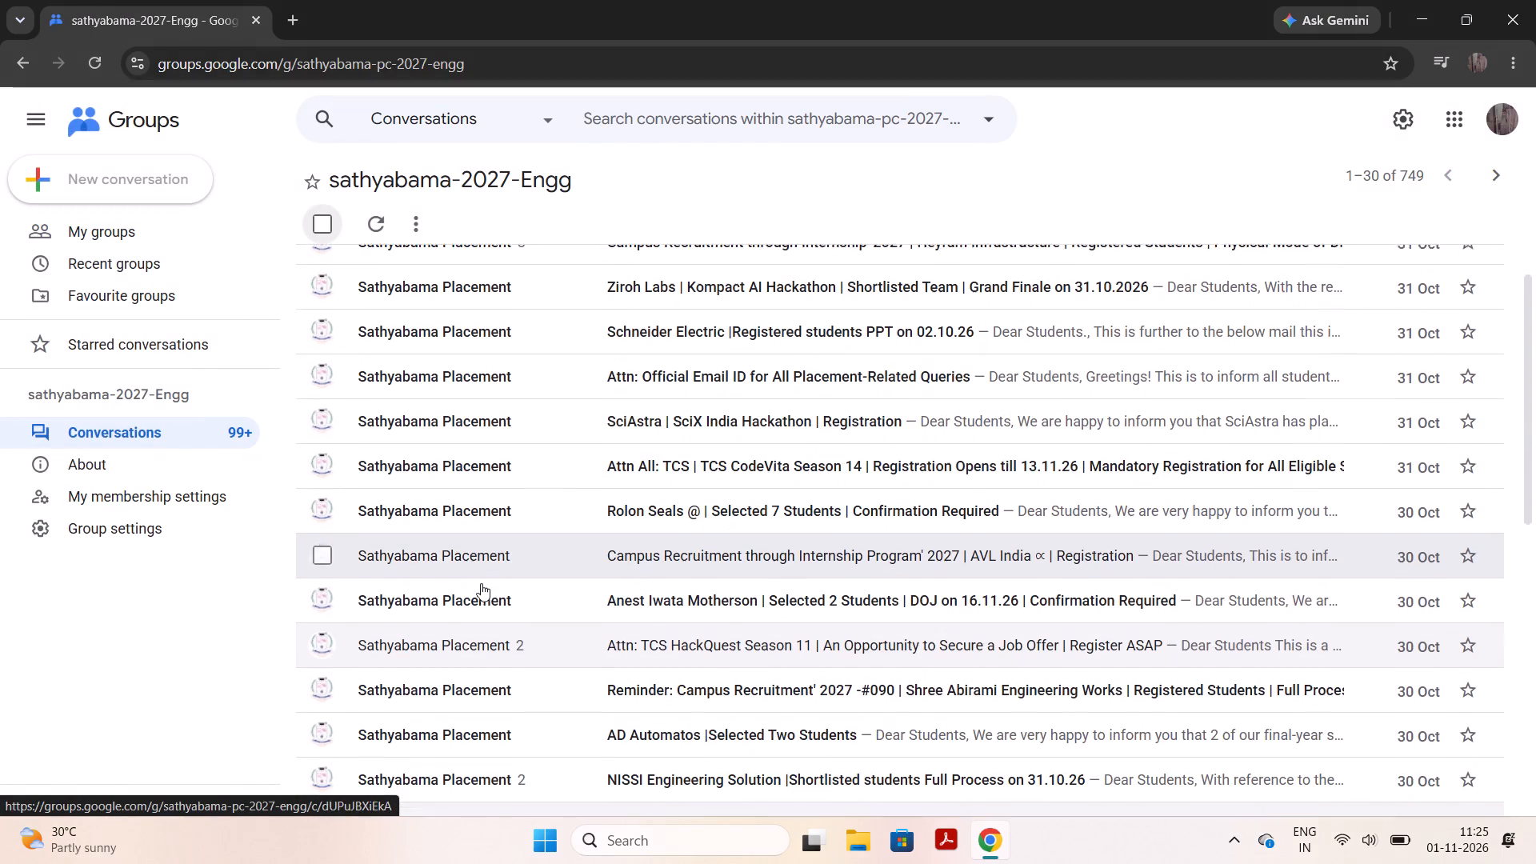
pyautogui.scroll(3, 481, 583)
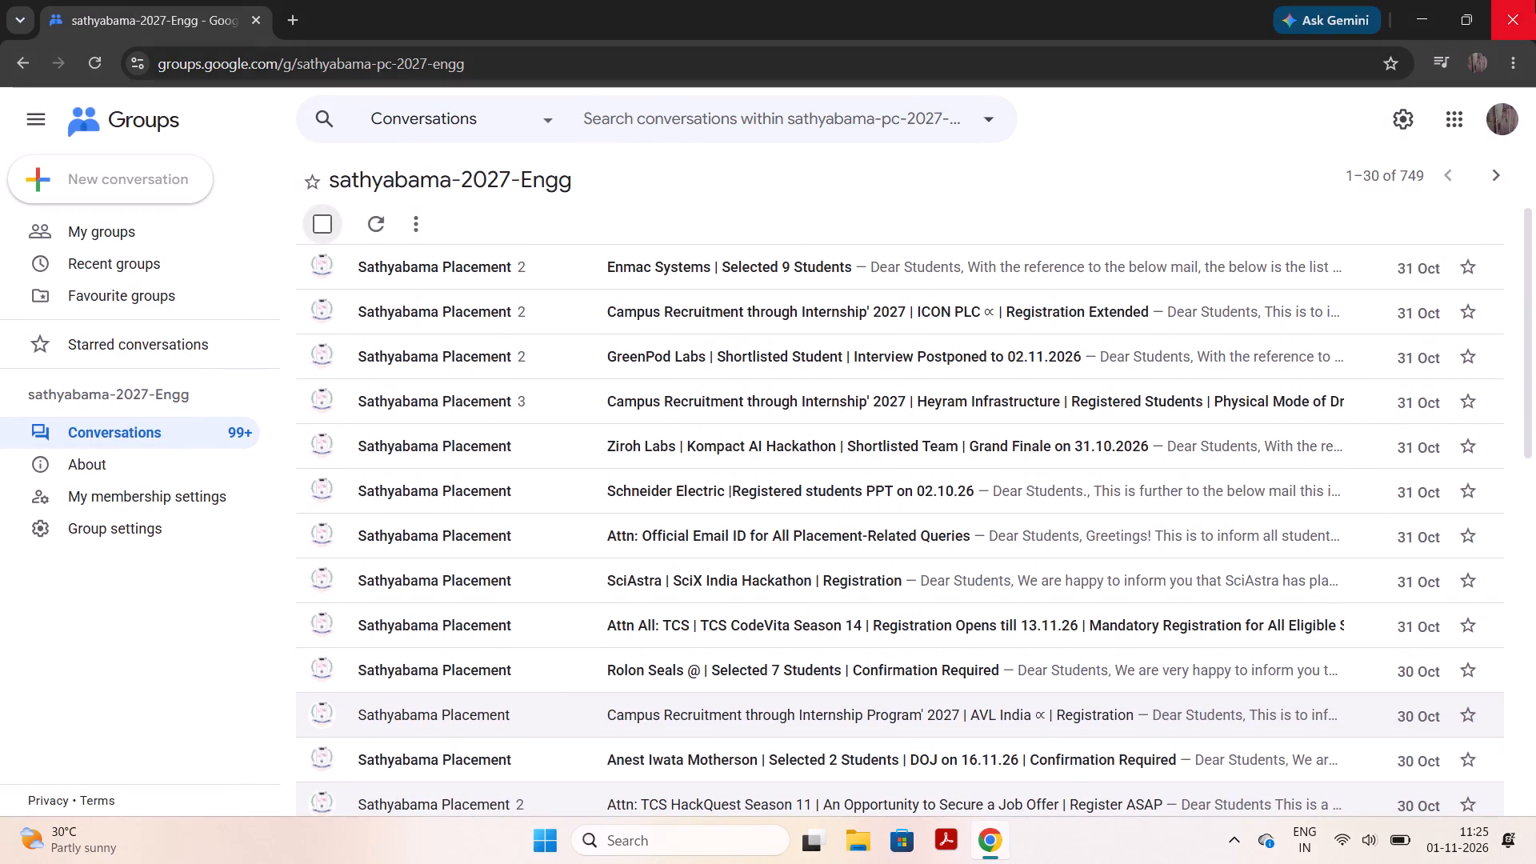
pyautogui.click(1535, 0)
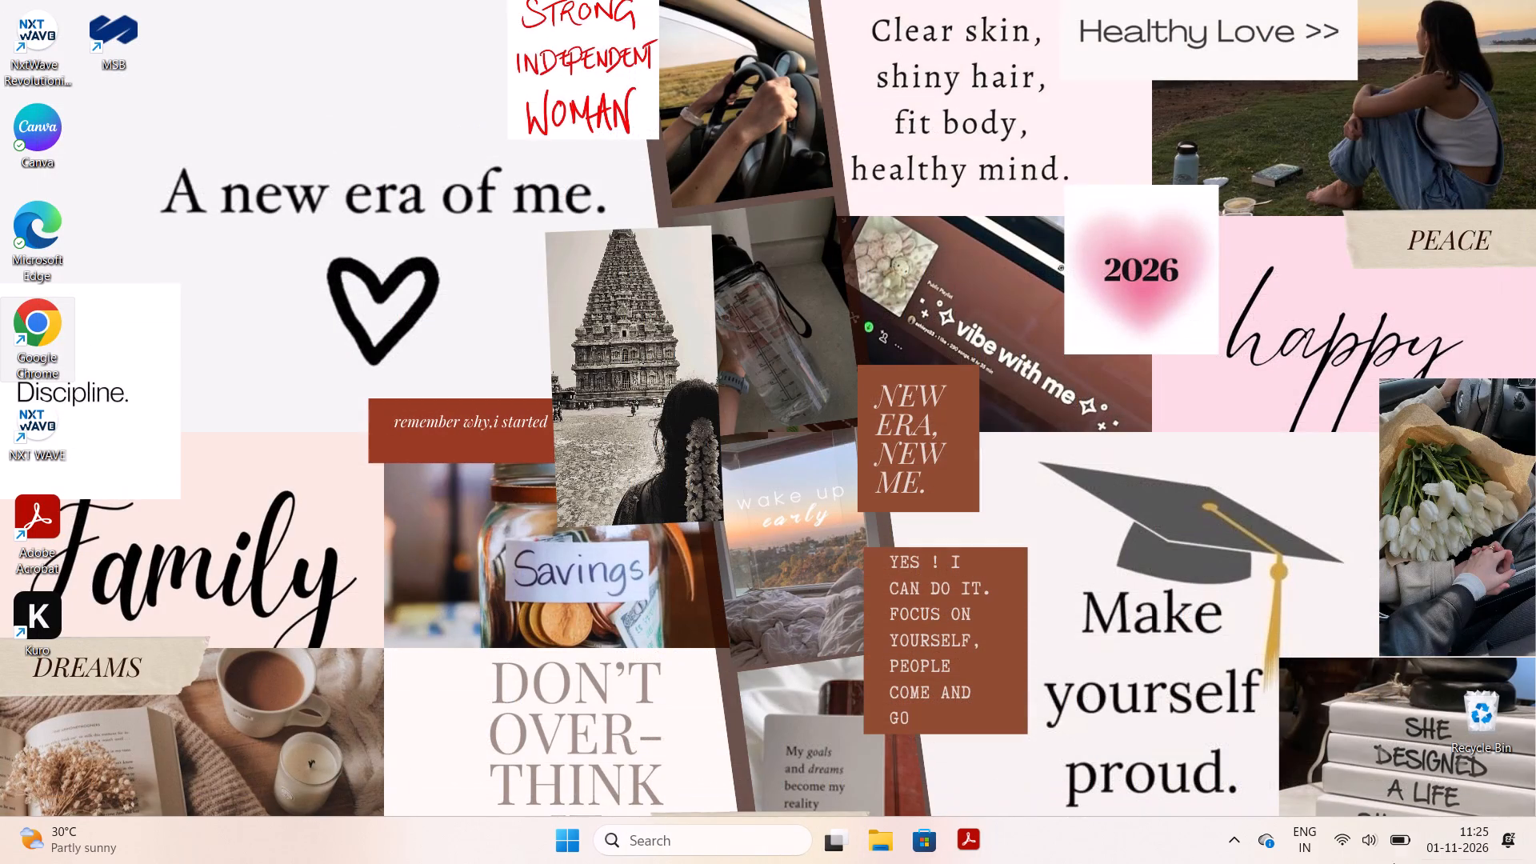
# Turn off the computer's Wi-Fi.
pyautogui.click(1362, 861)
pyautogui.click(1210, 467)
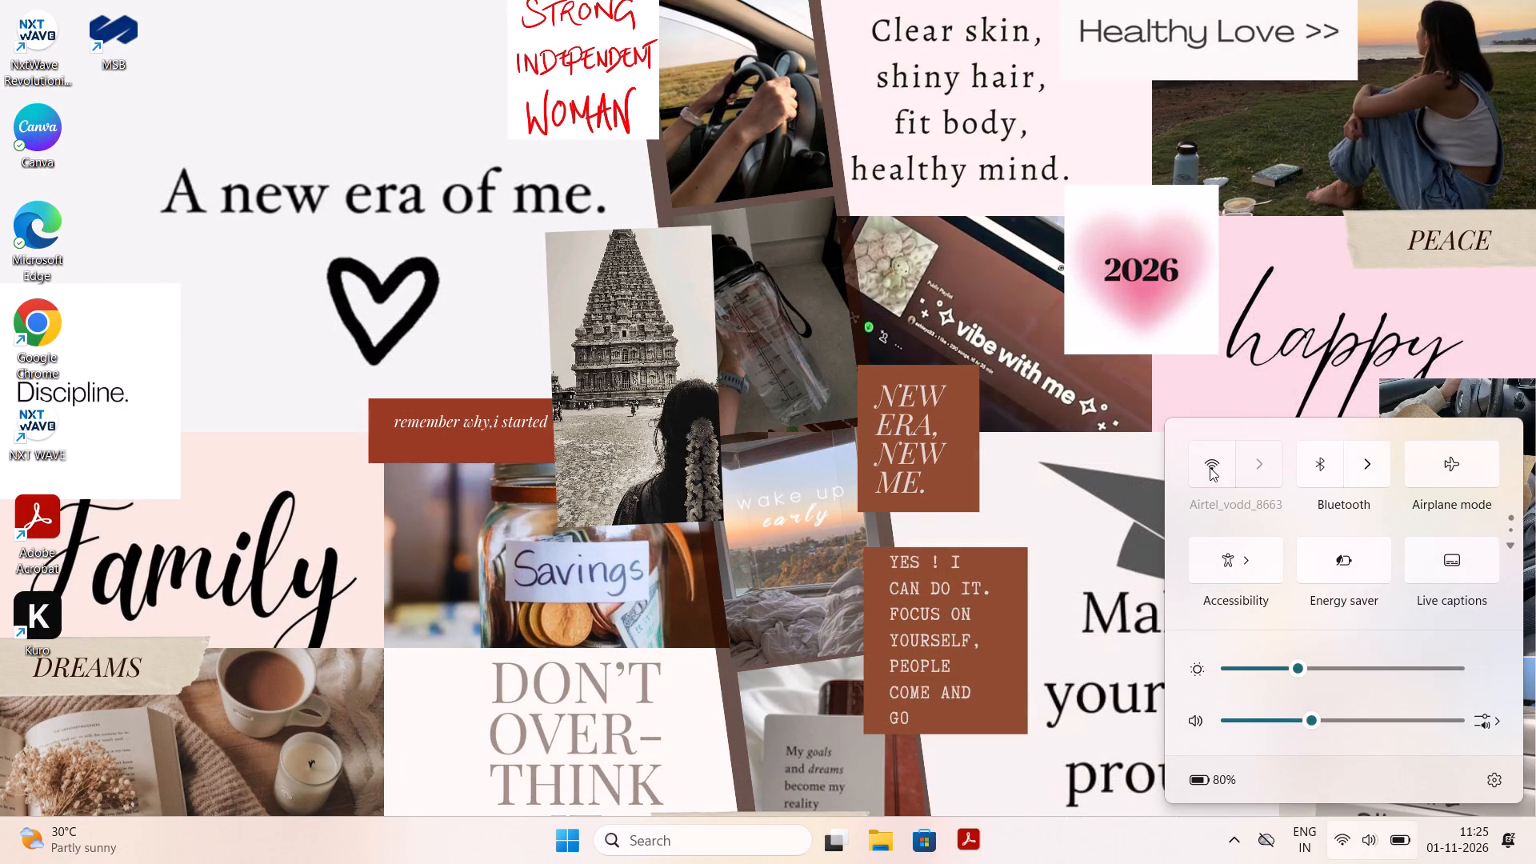
# Bring up the computer's power options.
pyautogui.click(567, 836)
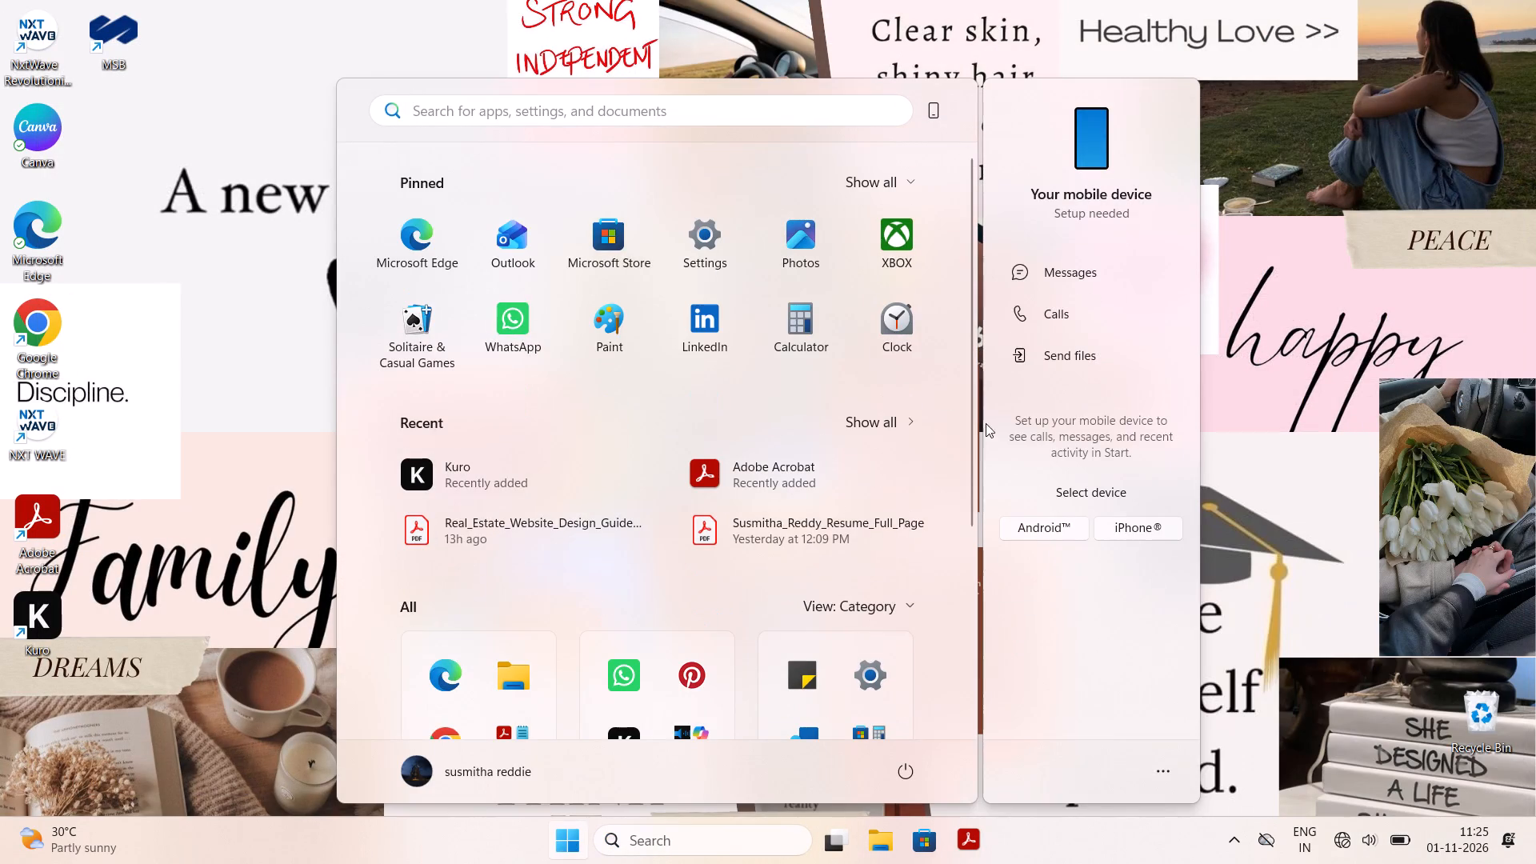
pyautogui.click(894, 759)
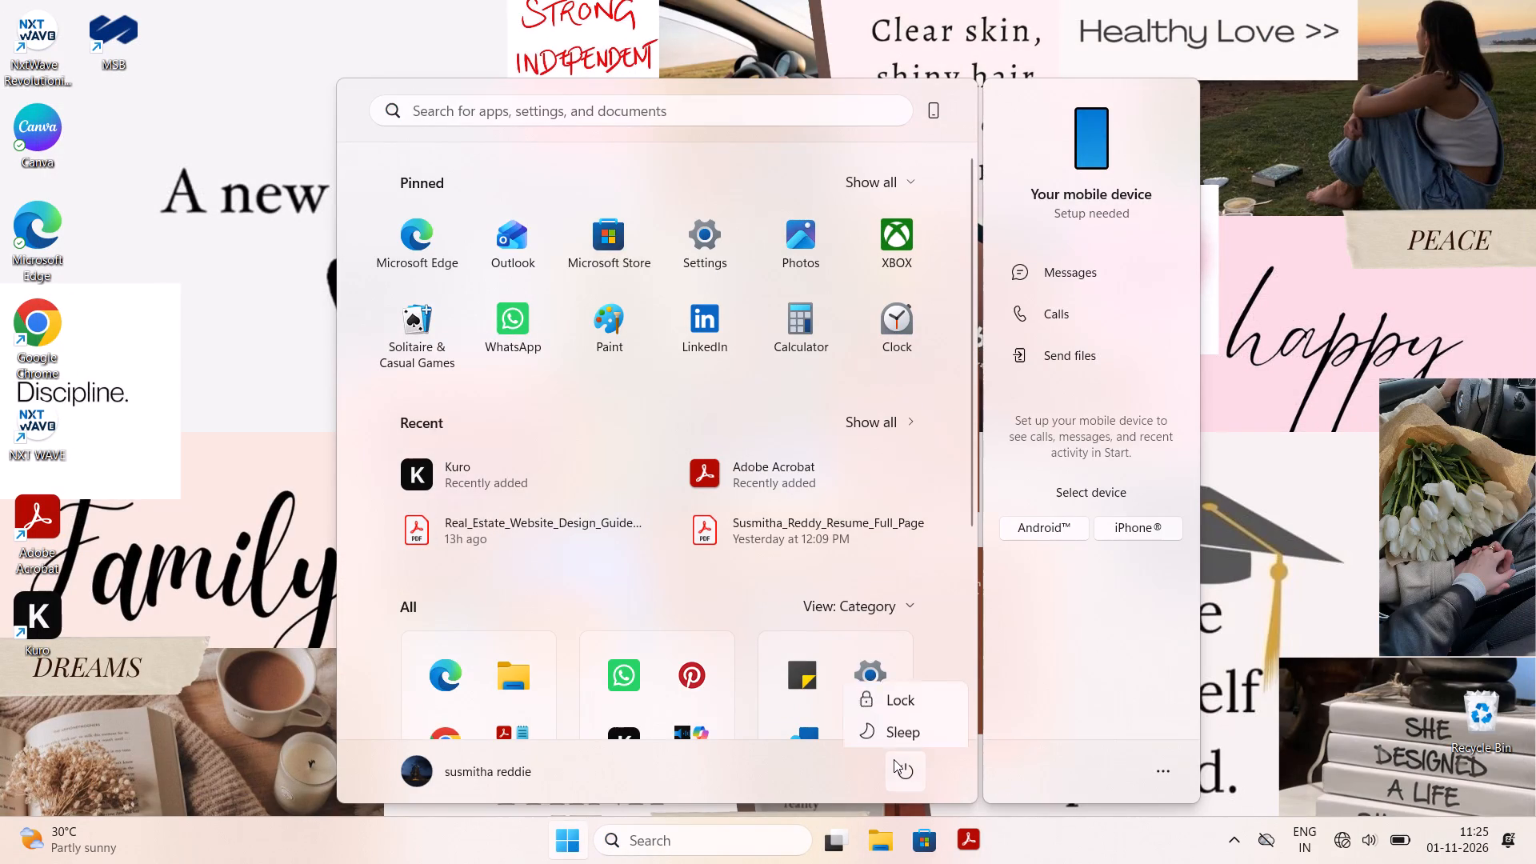